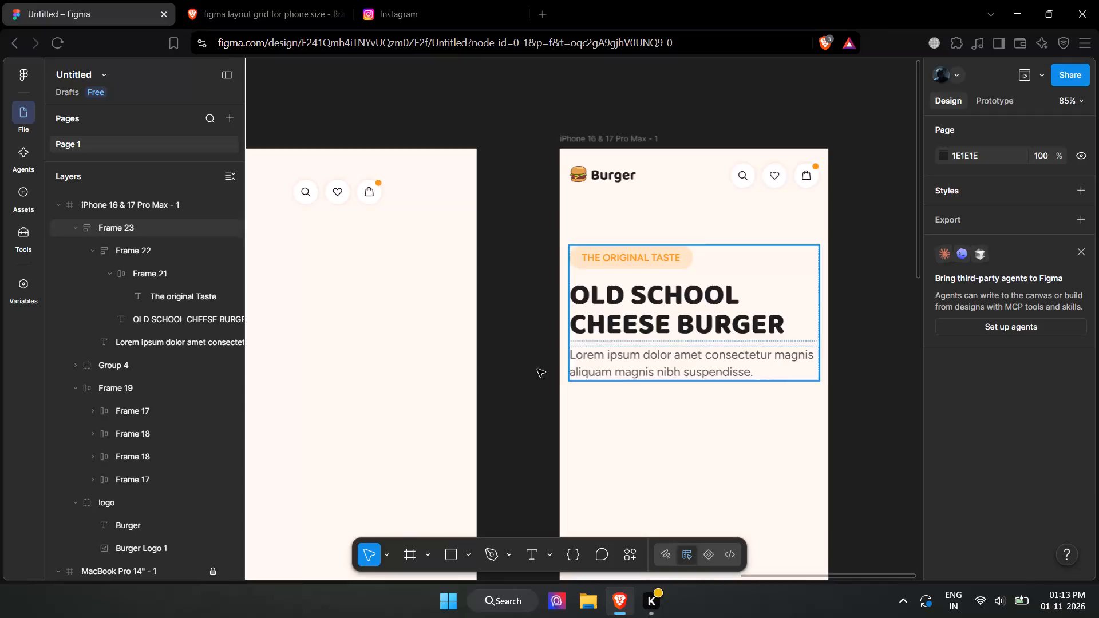
Compare the hero content of the MacBook desktop frame with the iPhone frame to see what the mobile version lacks.
scroll(503, 355, up, 6)
shift+scroll(502, 354, up, 2)
ctrl+scroll(519, 348, down, 1)
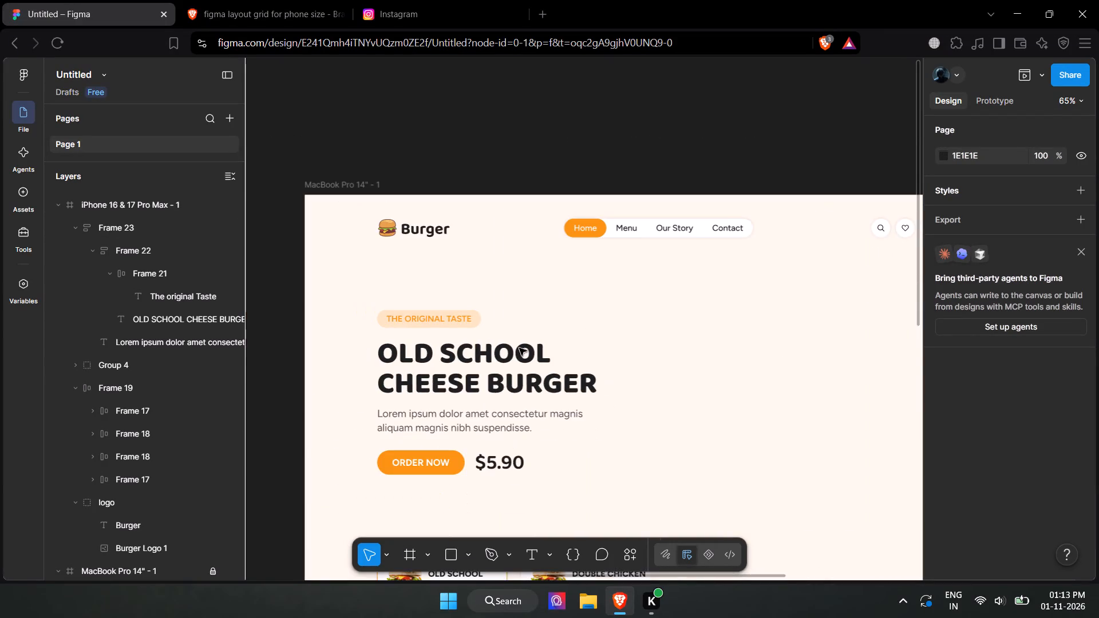
shift+scroll(519, 348, down, 7)
shift+scroll(519, 348, up, 3)
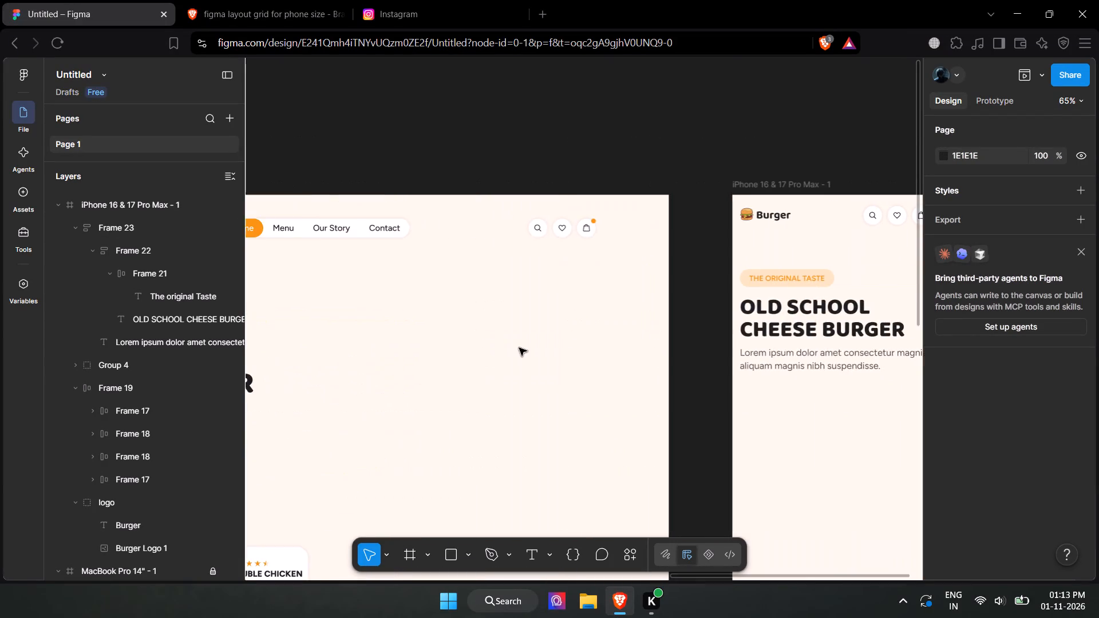
shift+scroll(519, 348, up, 2)
shift+scroll(519, 348, down, 3)
shift+scroll(519, 348, up, 2)
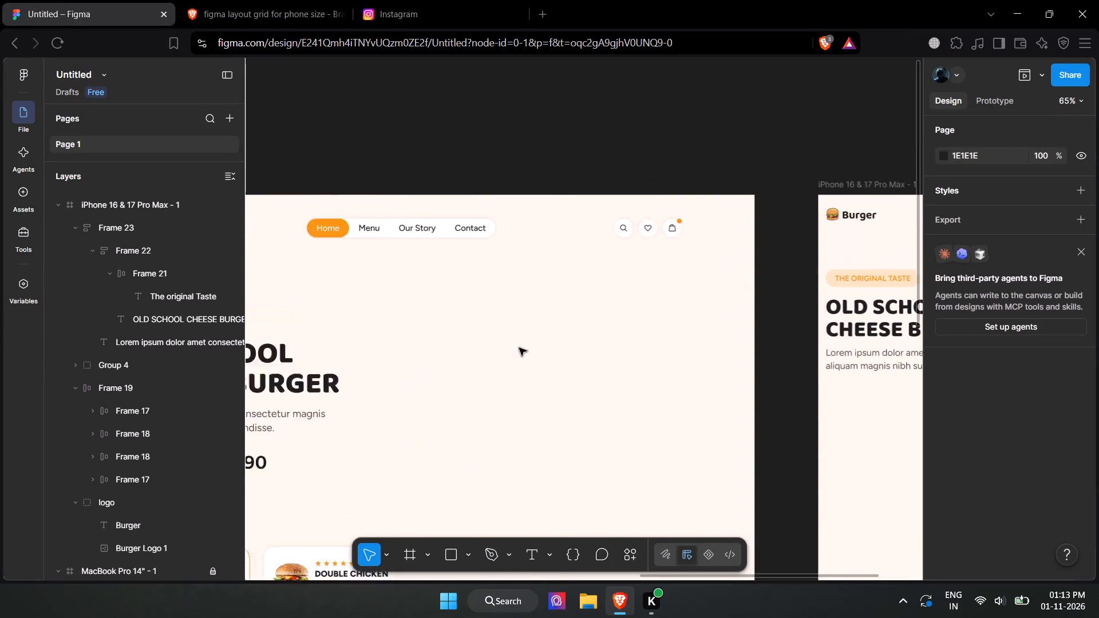
shift+scroll(519, 348, up, 3)
shift+scroll(519, 348, down, 4)
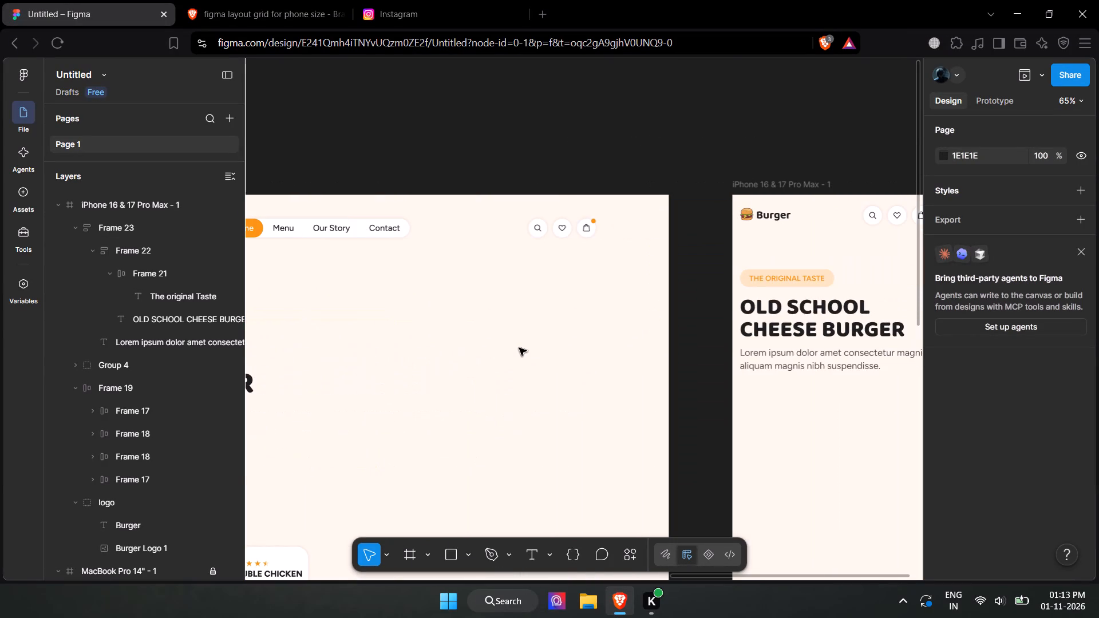
shift+scroll(519, 348, up, 3)
shift+scroll(519, 348, down, 4)
shift+scroll(519, 348, up, 4)
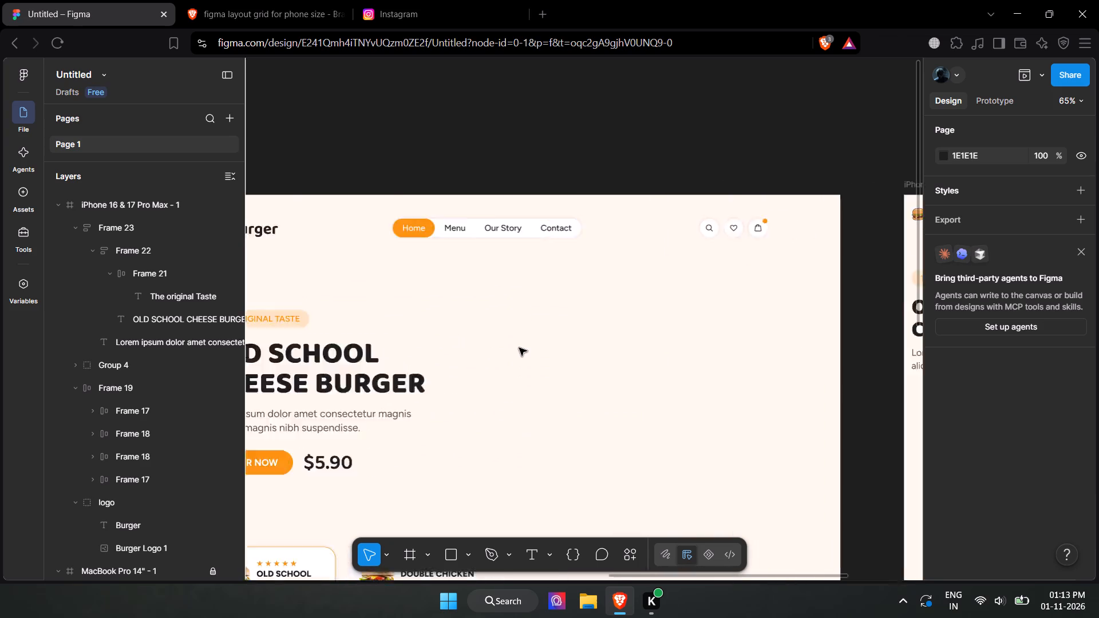
shift+scroll(519, 348, up, 2)
shift+scroll(519, 348, down, 6)
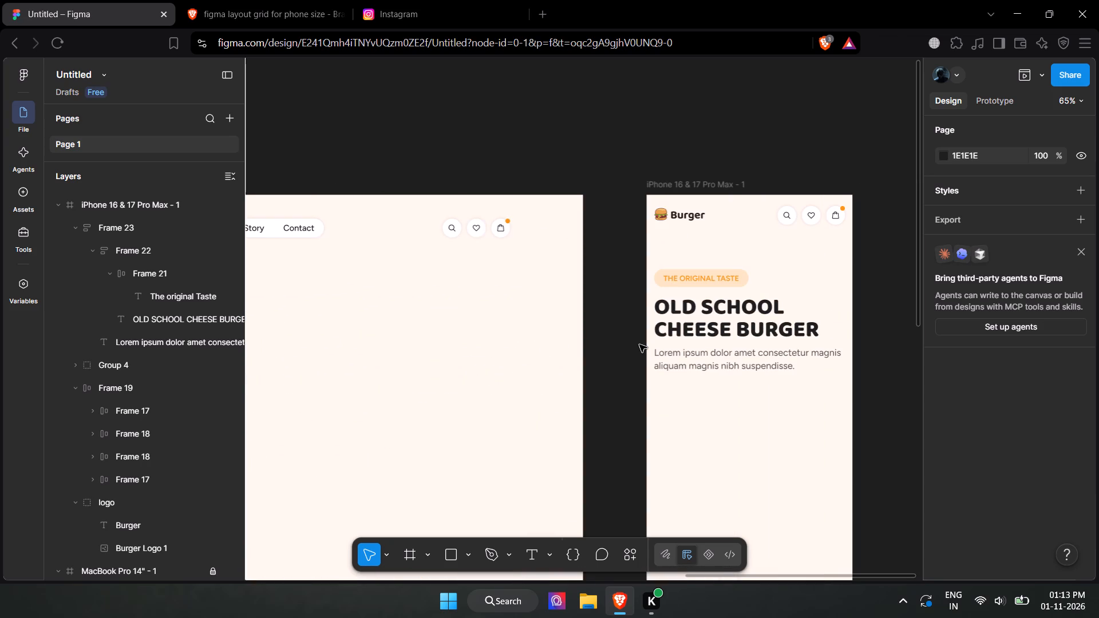
shift+scroll(520, 347, up, 2)
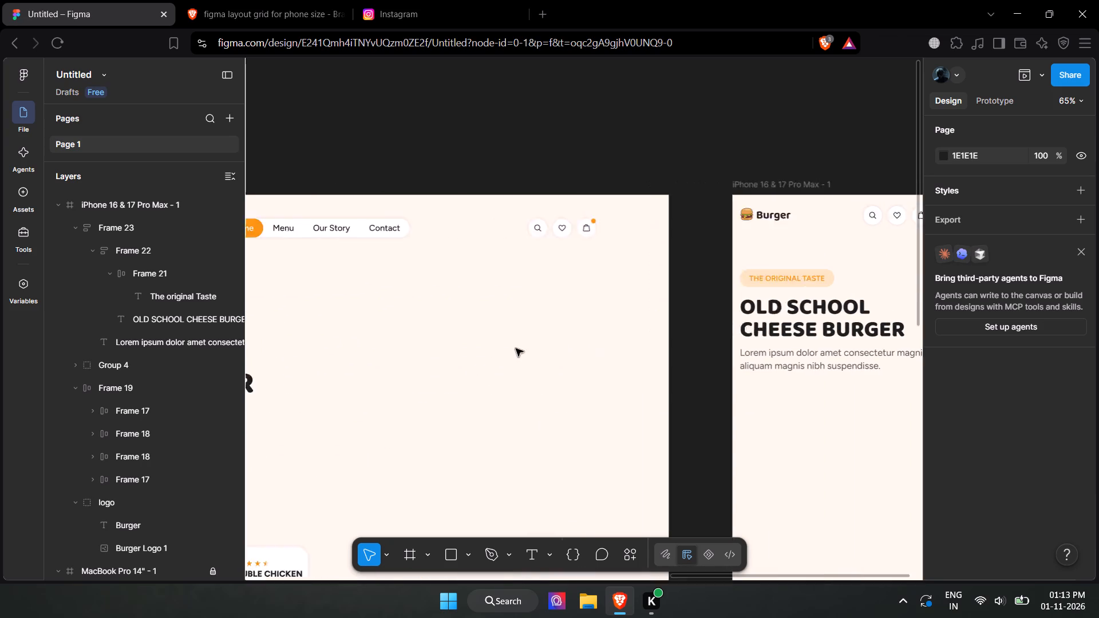
shift+scroll(516, 348, up, 4)
scroll(510, 385, down, 2)
Copy the ORDER NOW and $5.90 row from the MacBook frame into the iPhone frame, below the paragraph at X 16, Y 406.
click(505, 311)
click(505, 296)
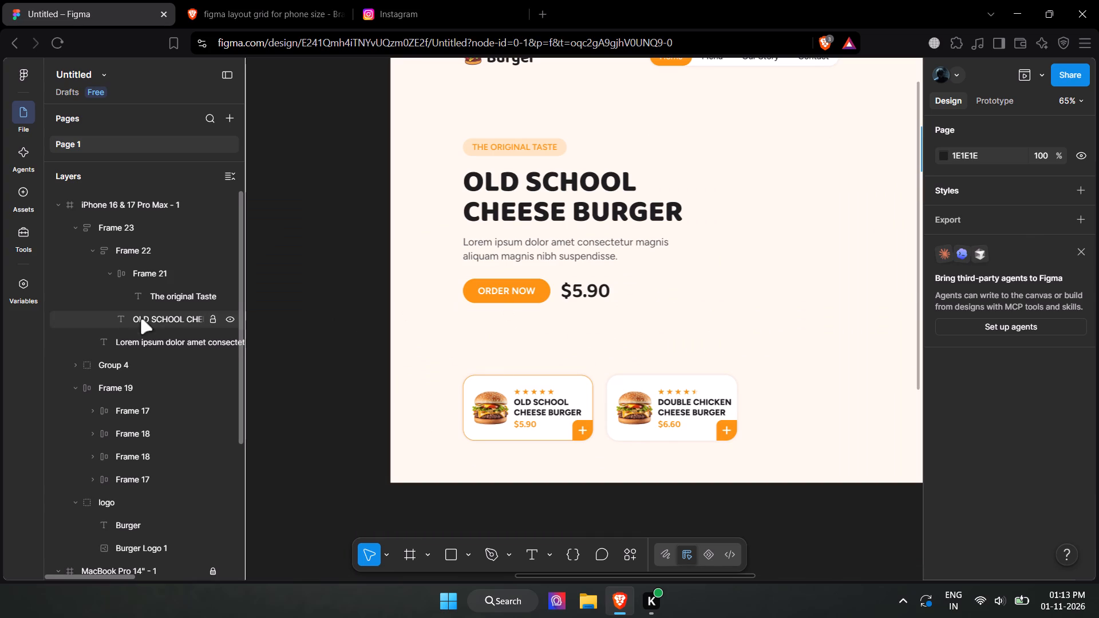
click(140, 319)
click(160, 294)
click(155, 272)
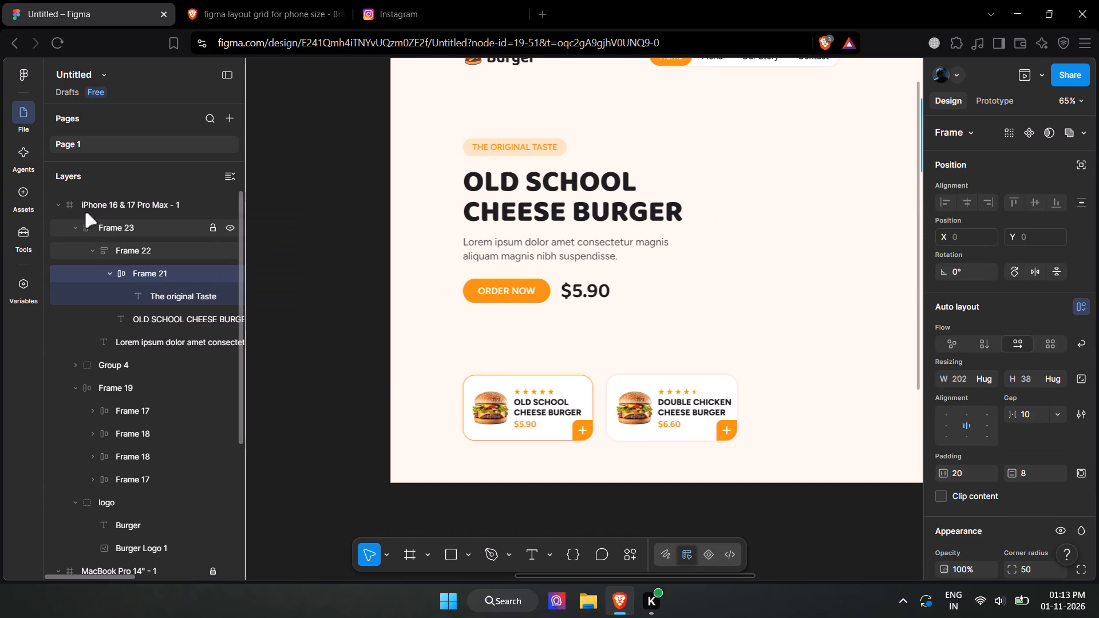
click(131, 425)
scroll(152, 415, down, 1)
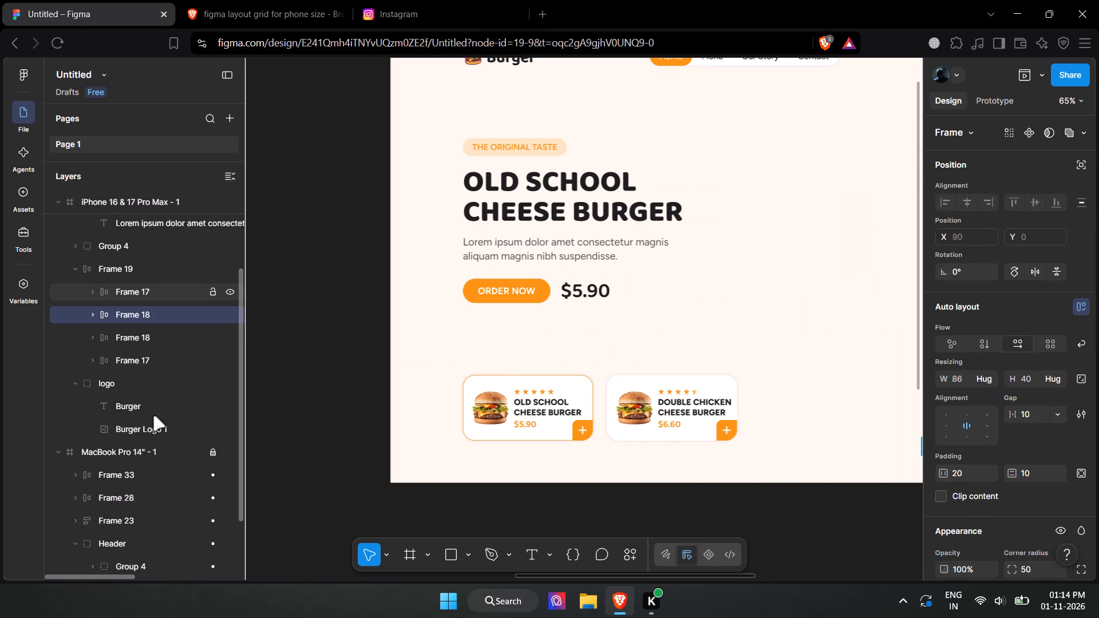
scroll(136, 351, up, 1)
scroll(136, 351, down, 1)
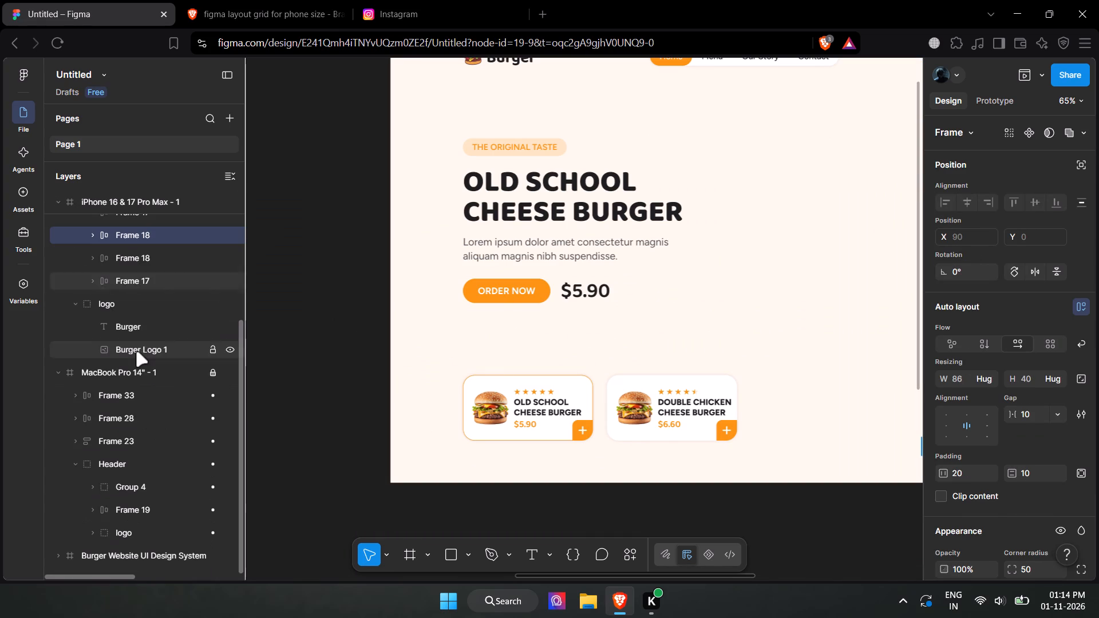
scroll(136, 351, down, 2)
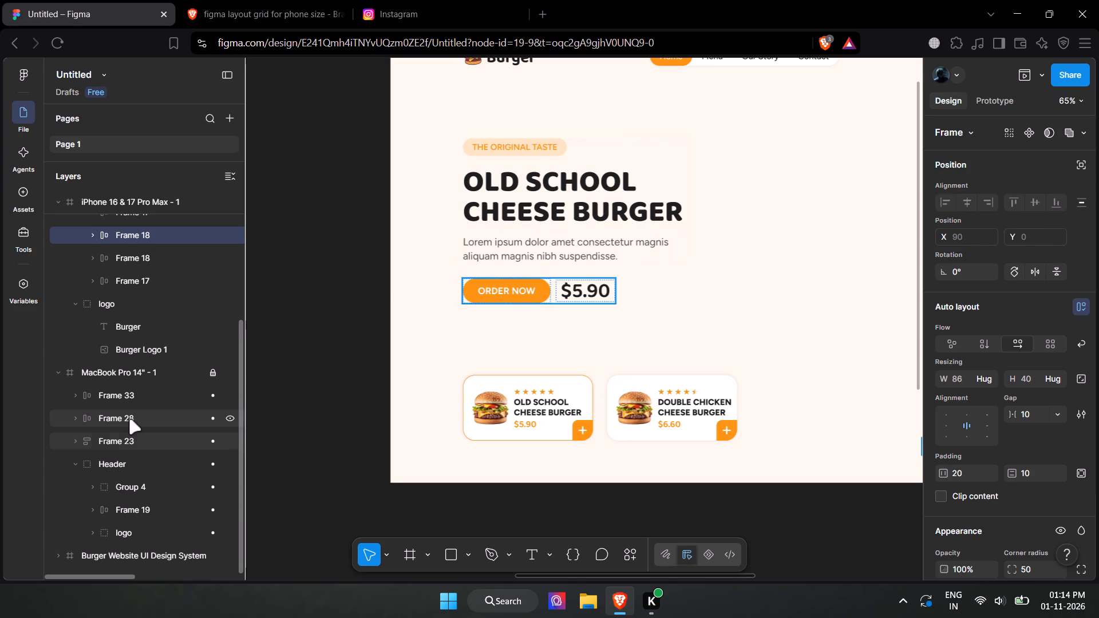
click(129, 419)
key(ctrl+c)
shift+scroll(571, 385, down, 6)
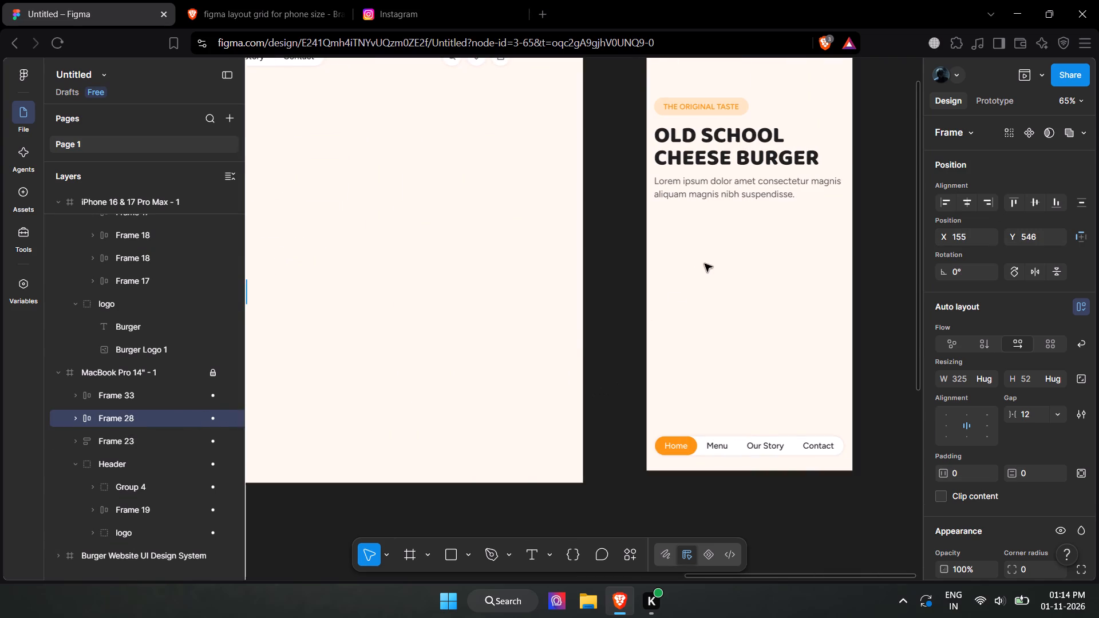
click(705, 264)
key(ctrl+v)
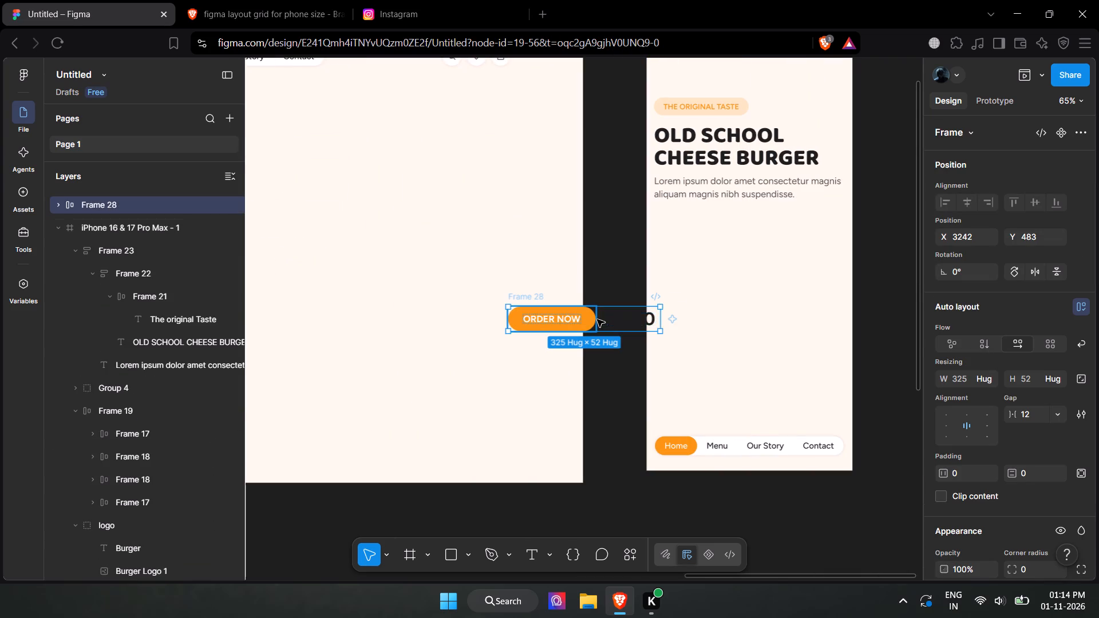
drag(597, 319, 745, 225)
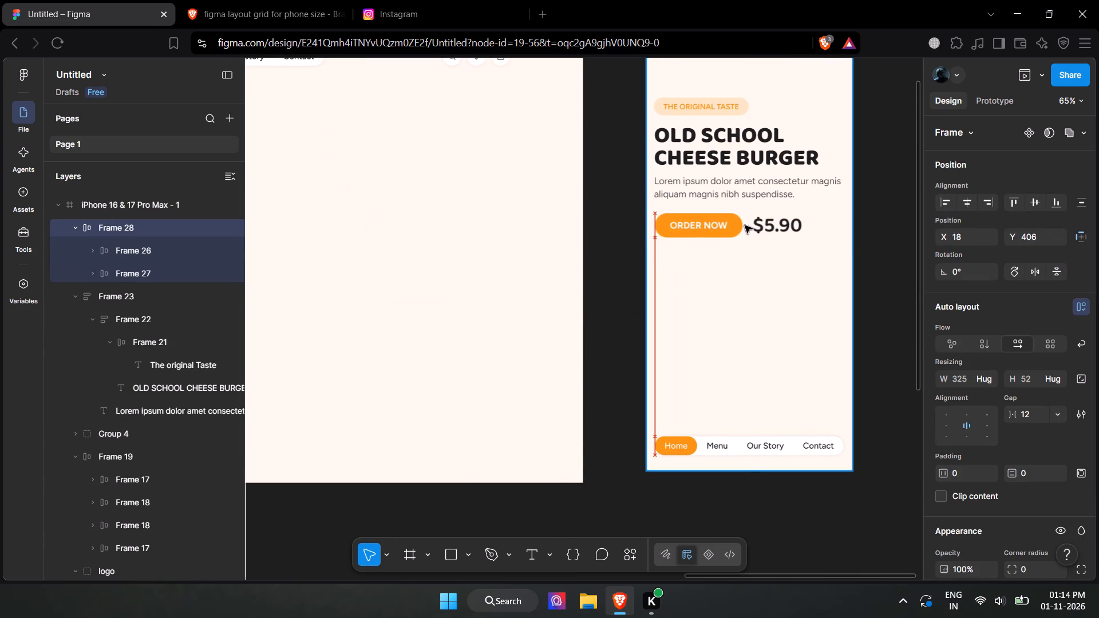
drag(745, 225, 744, 225)
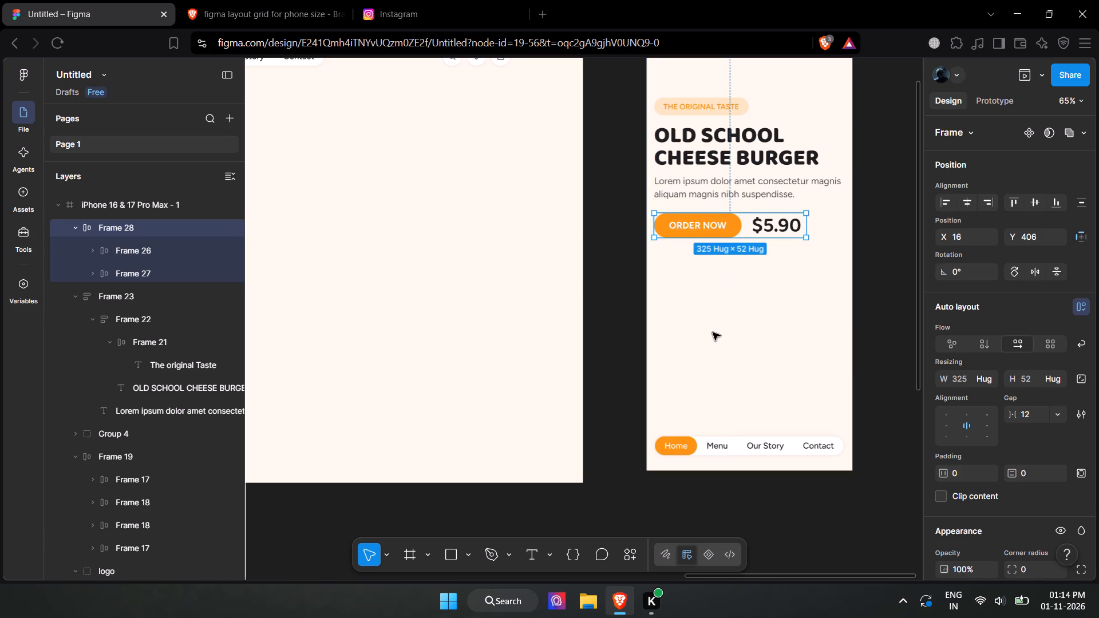
Show the 4-column layout guide on the iPhone 16 & 17 Pro Max frame.
click(93, 205)
scroll(1015, 520, down, 5)
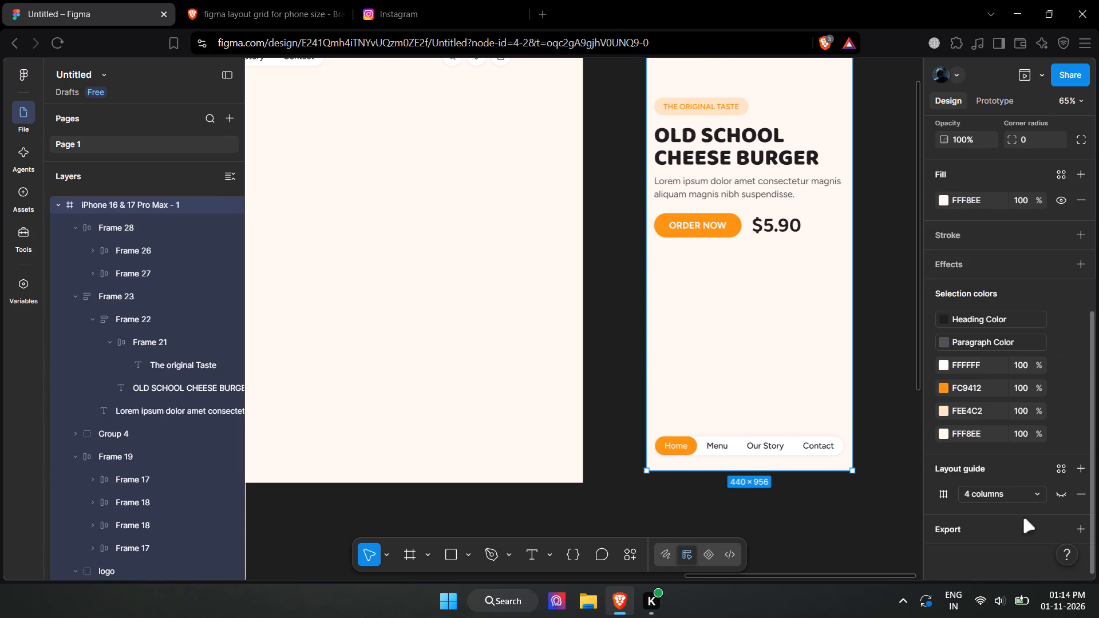
click(1062, 496)
Set the font size of the $5.90 price text in the iPhone frame to 40.
shift+scroll(739, 278, up, 4)
shift+scroll(739, 278, down, 4)
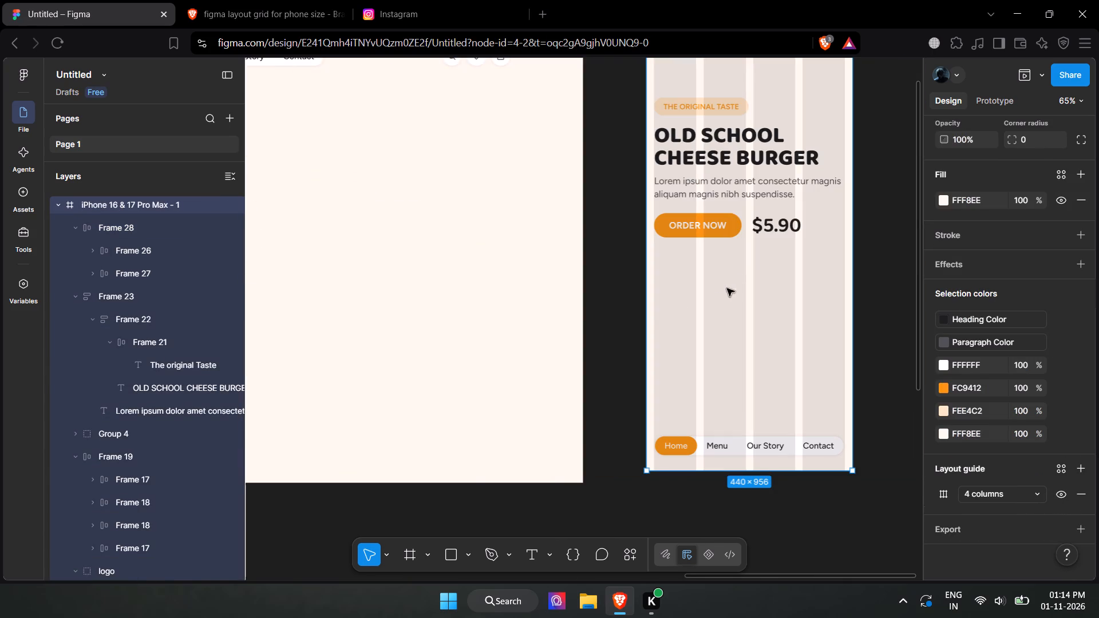
shift+scroll(595, 352, up, 7)
shift+scroll(591, 365, down, 7)
scroll(770, 302, up, 2)
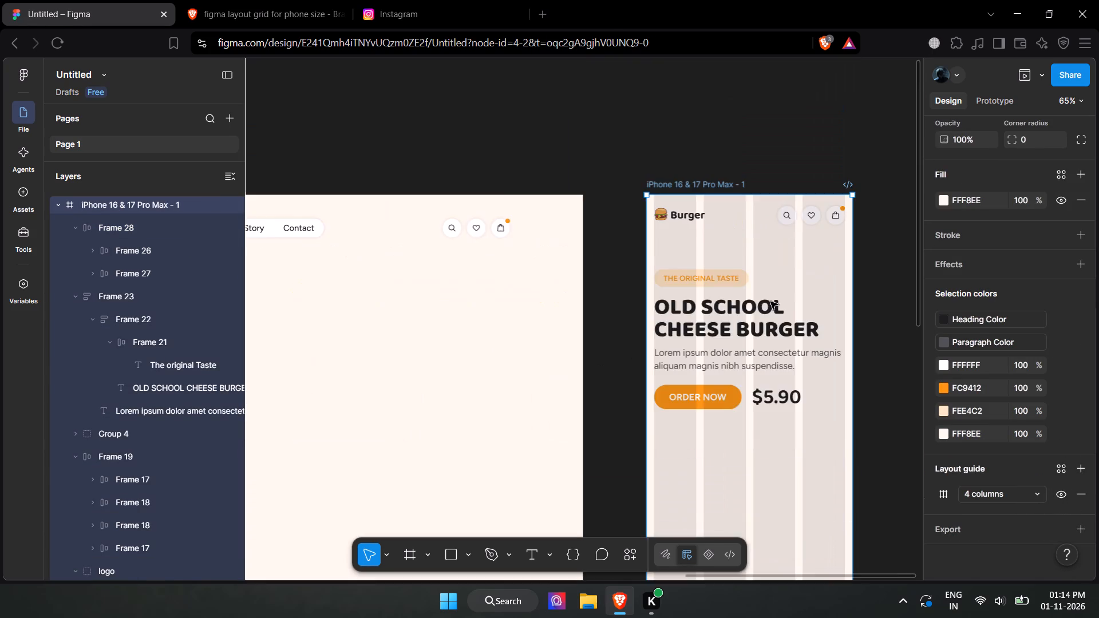
scroll(770, 302, down, 2)
shift+scroll(786, 319, up, 2)
shift+scroll(786, 319, down, 2)
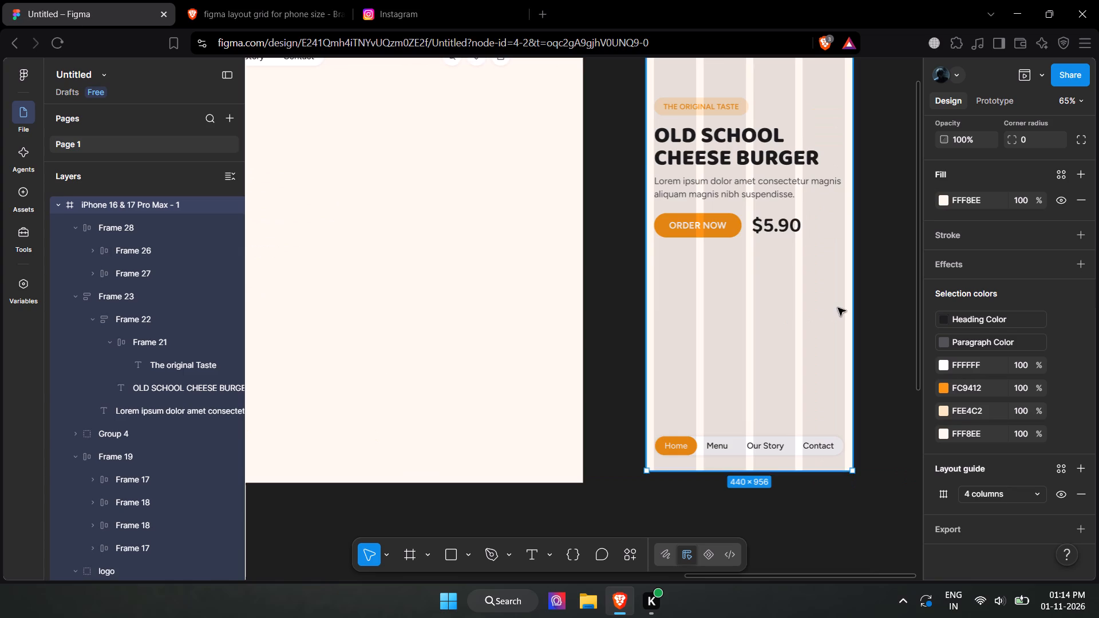
ctrl+scroll(838, 308, up, 1)
triple_click(761, 202)
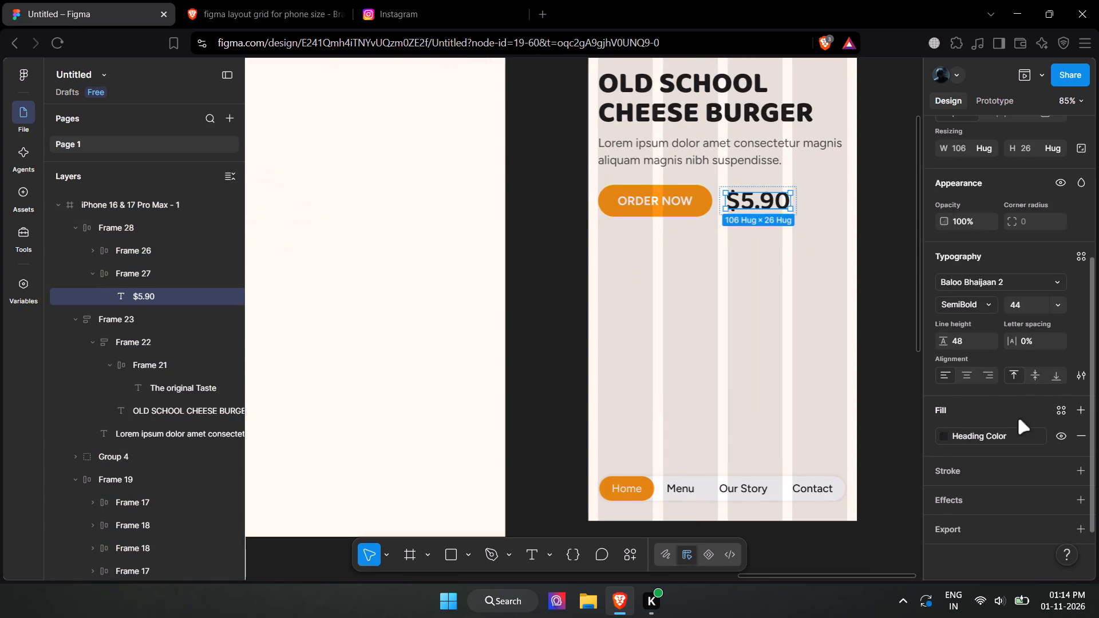
click(969, 347)
click(1060, 311)
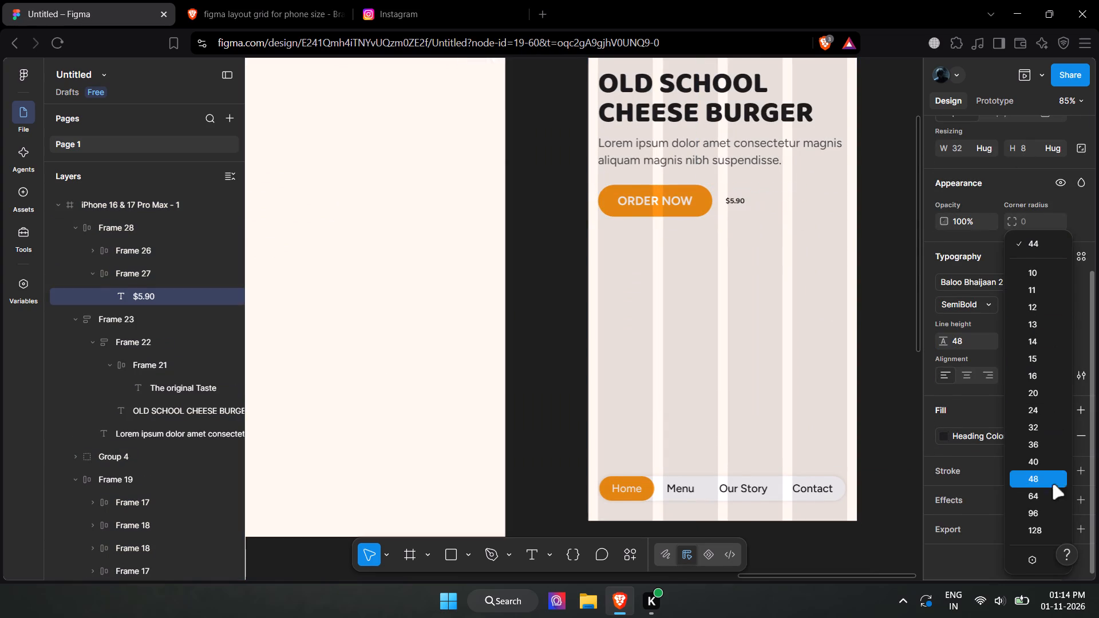
click(1039, 459)
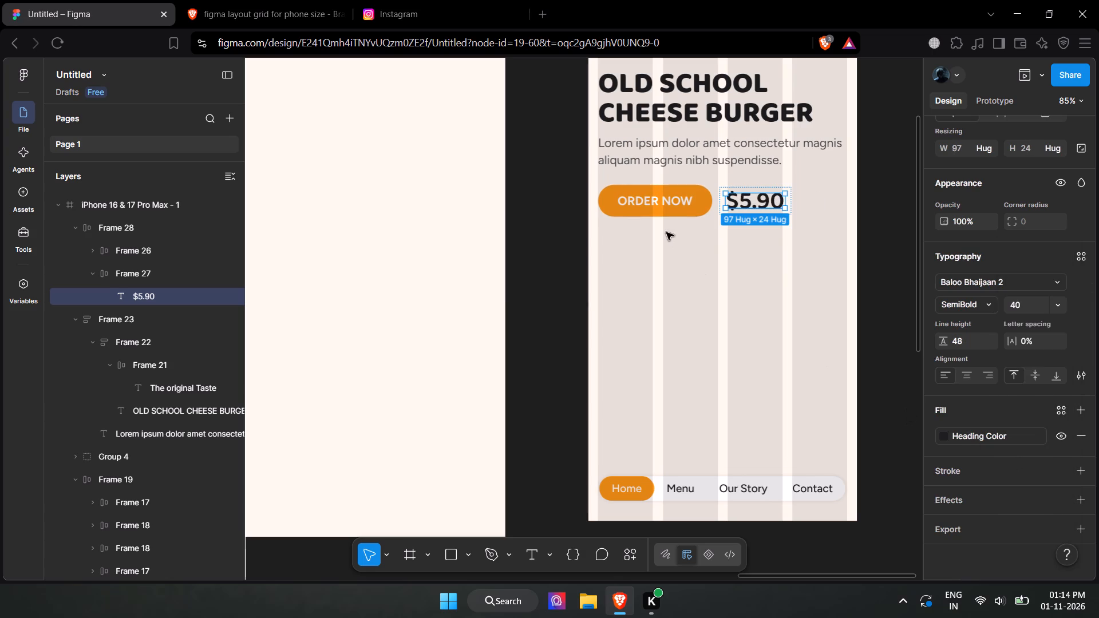
Set the font size of the ORDER NOW button label in the iPhone frame to 16.
click(666, 211)
double_click(669, 205)
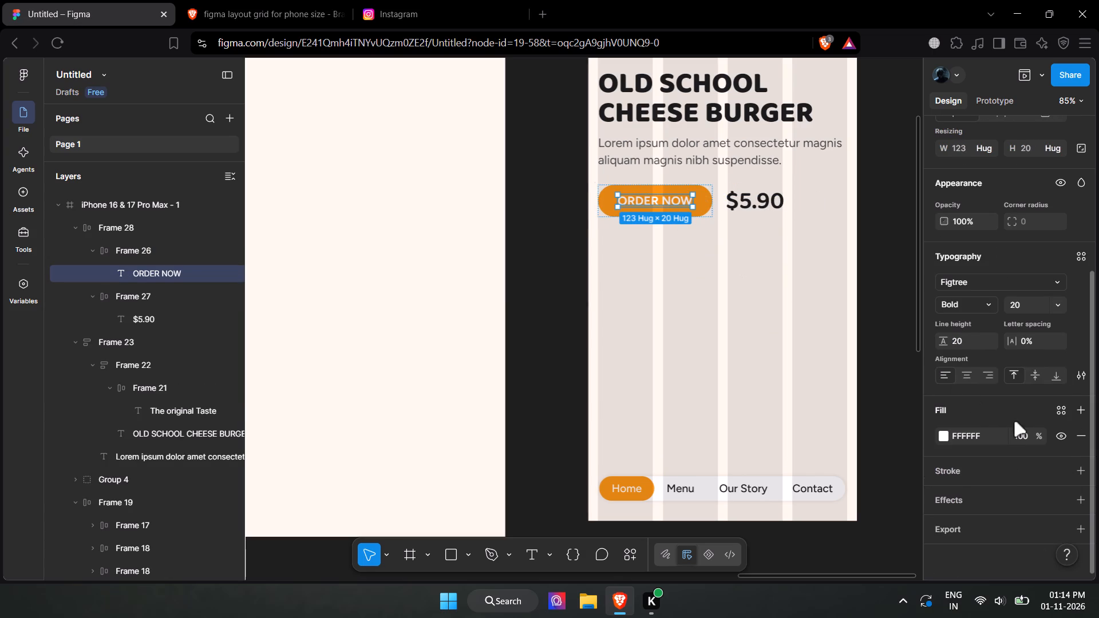
click(1062, 307)
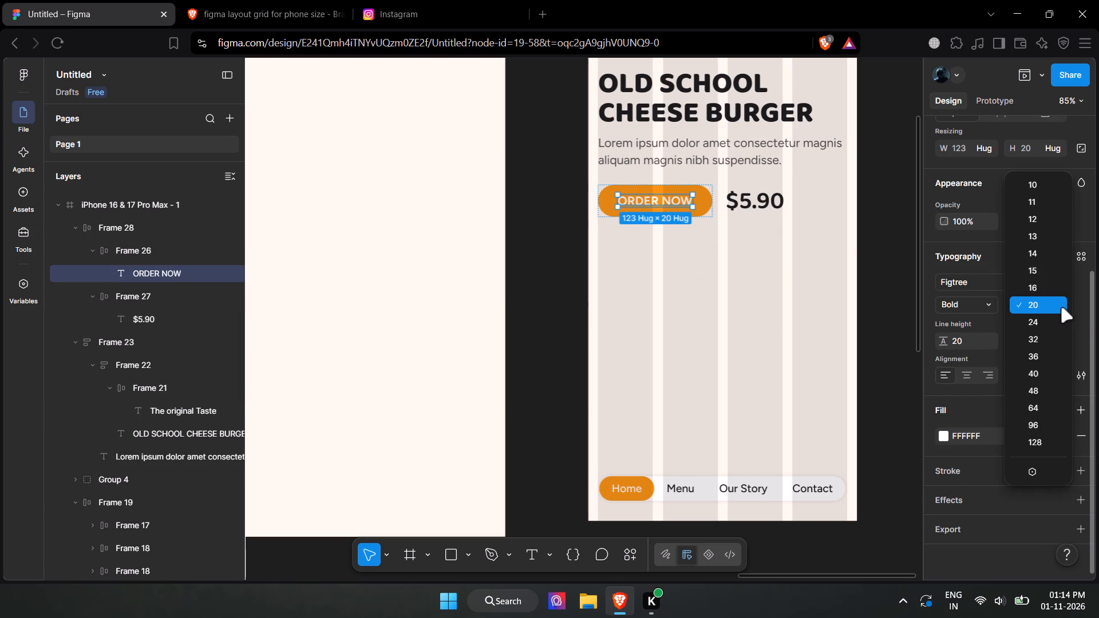
click(1046, 294)
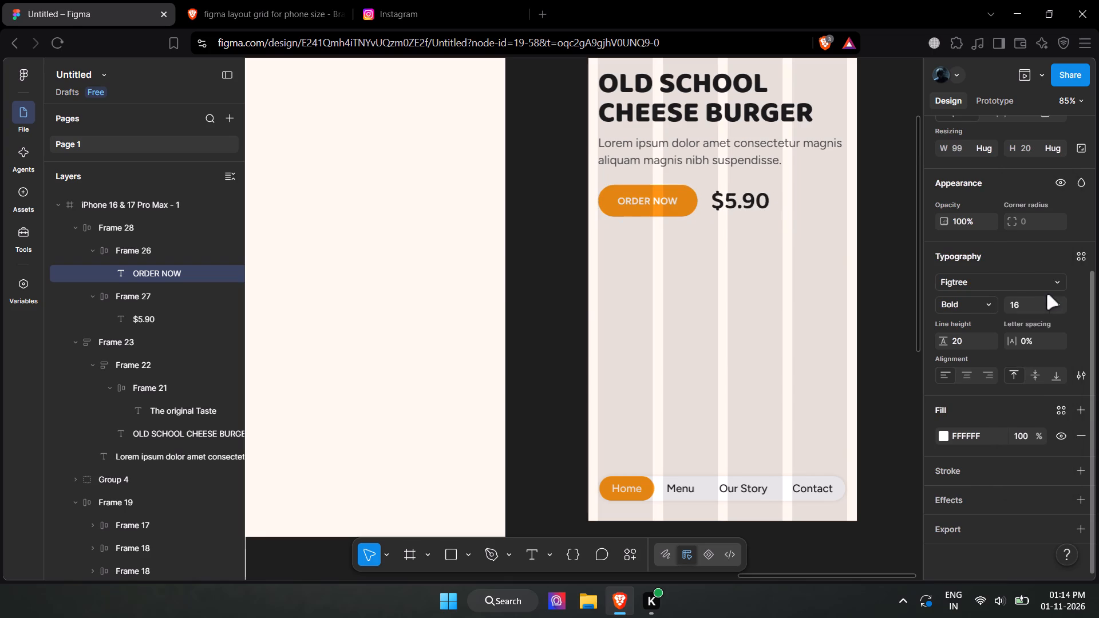
click(735, 208)
click(744, 290)
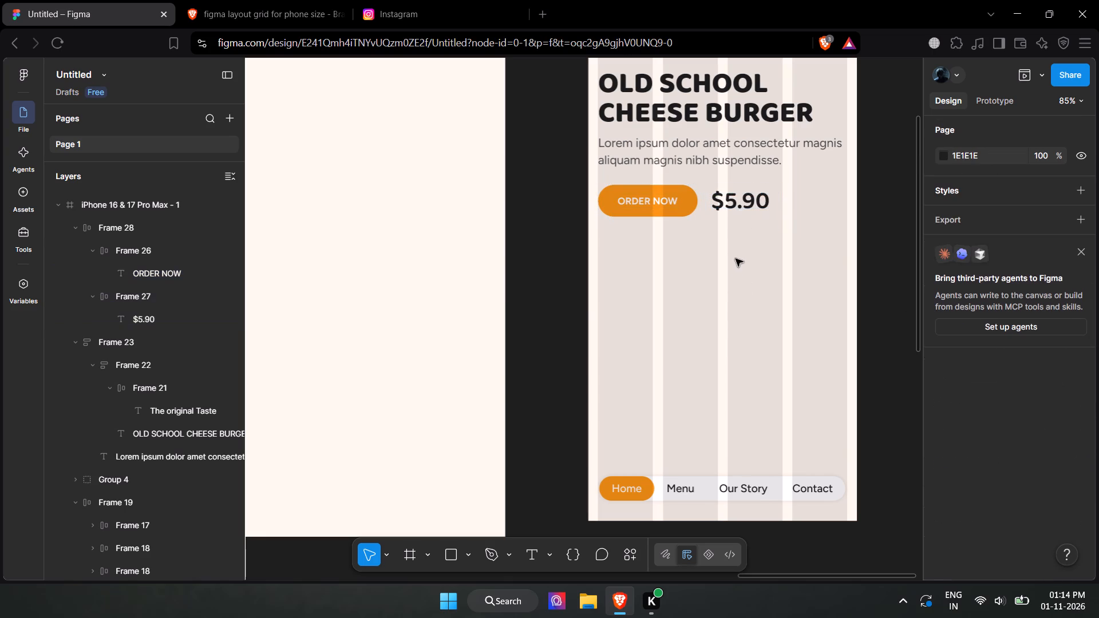
Check the ORDER NOW and price row against the iPhone column guide and compare the mobile layout with the desktop frame.
click(675, 205)
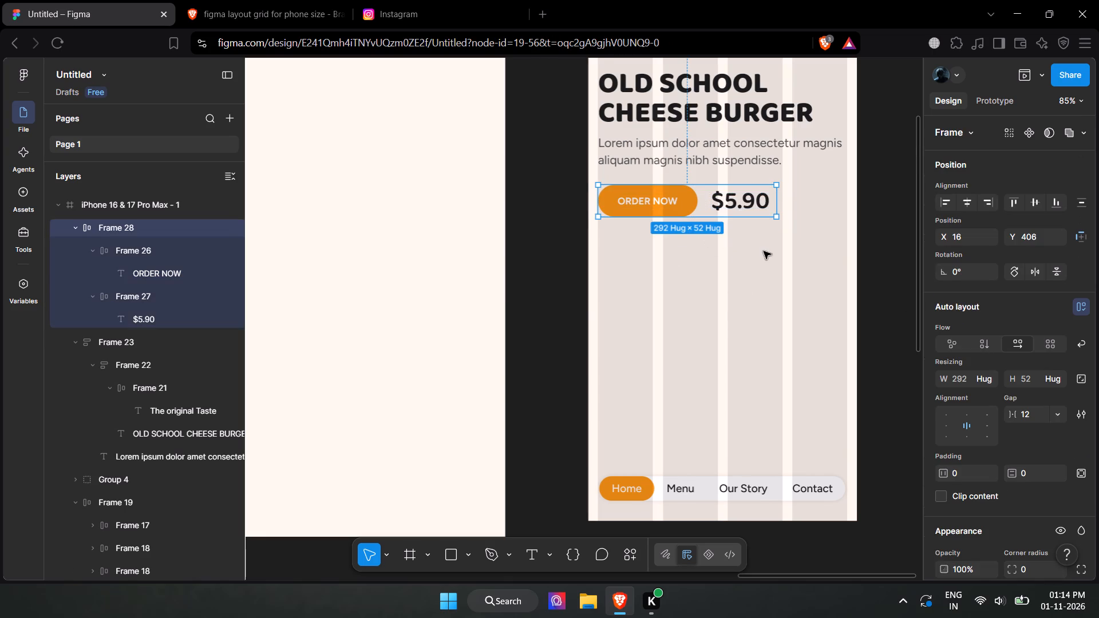
key(w)
scroll(760, 247, down, 1)
scroll(760, 247, up, 2)
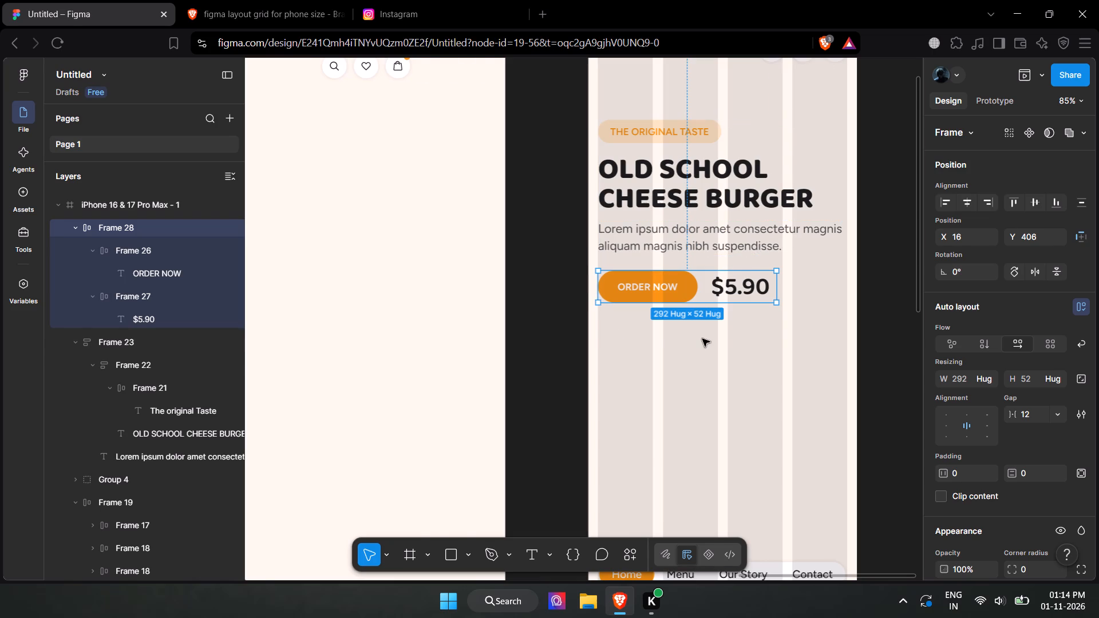
shift+scroll(703, 339, up, 8)
shift+scroll(703, 339, down, 8)
ctrl+scroll(754, 297, up, 3)
ctrl+scroll(754, 297, down, 1)
ctrl+scroll(754, 297, up, 2)
ctrl+scroll(754, 297, down, 6)
click(789, 365)
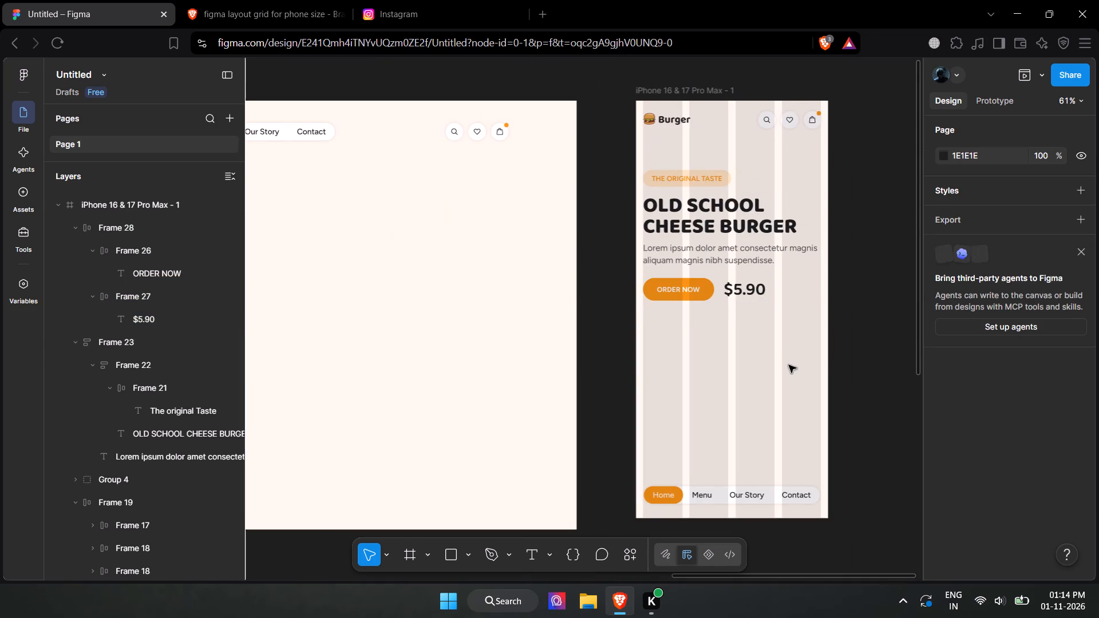
ctrl+scroll(851, 335, down, 1)
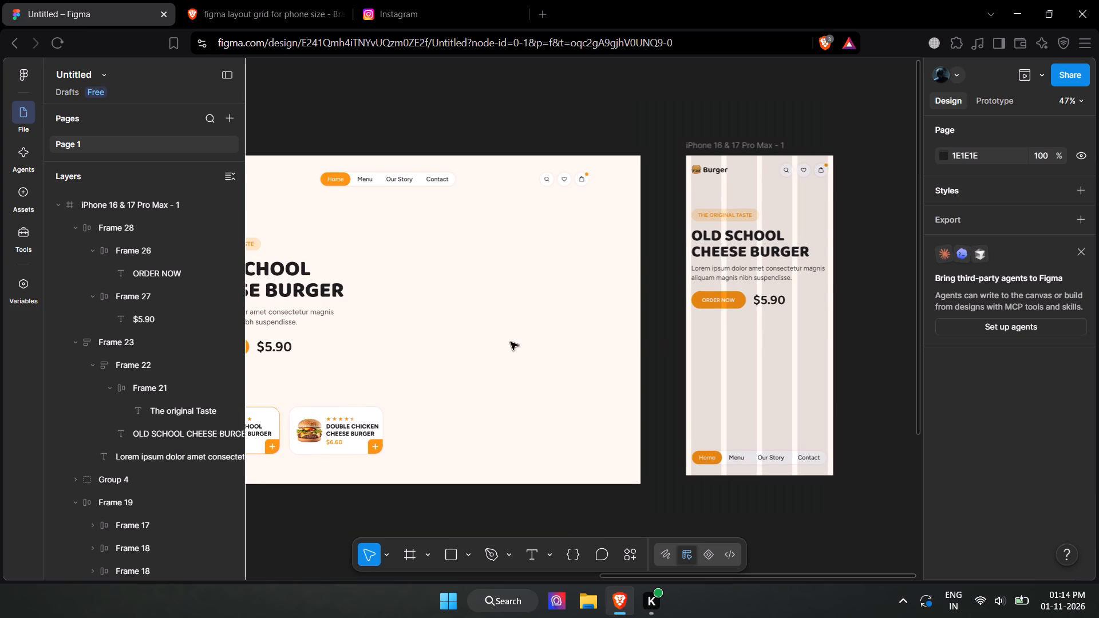
shift+scroll(615, 341, up, 2)
shift+scroll(615, 341, down, 2)
Compare the ORDER NOW and price row and surrounding hero content in the iPhone frame with the desktop frame and column guide.
shift+scroll(615, 341, up, 1)
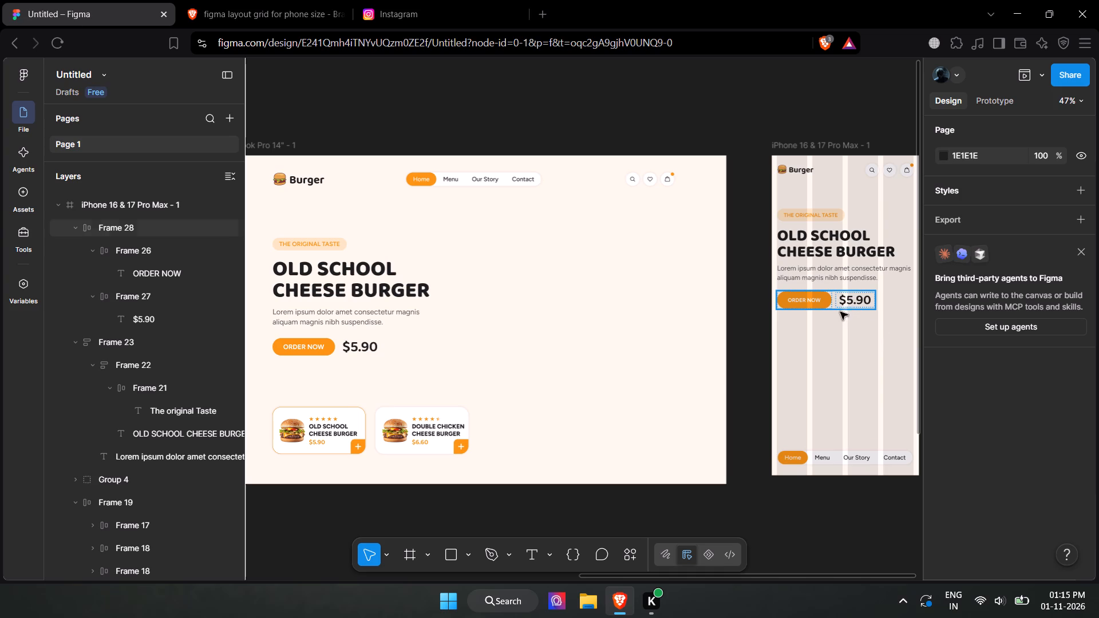
shift+scroll(875, 327, down, 2)
ctrl+scroll(737, 314, up, 4)
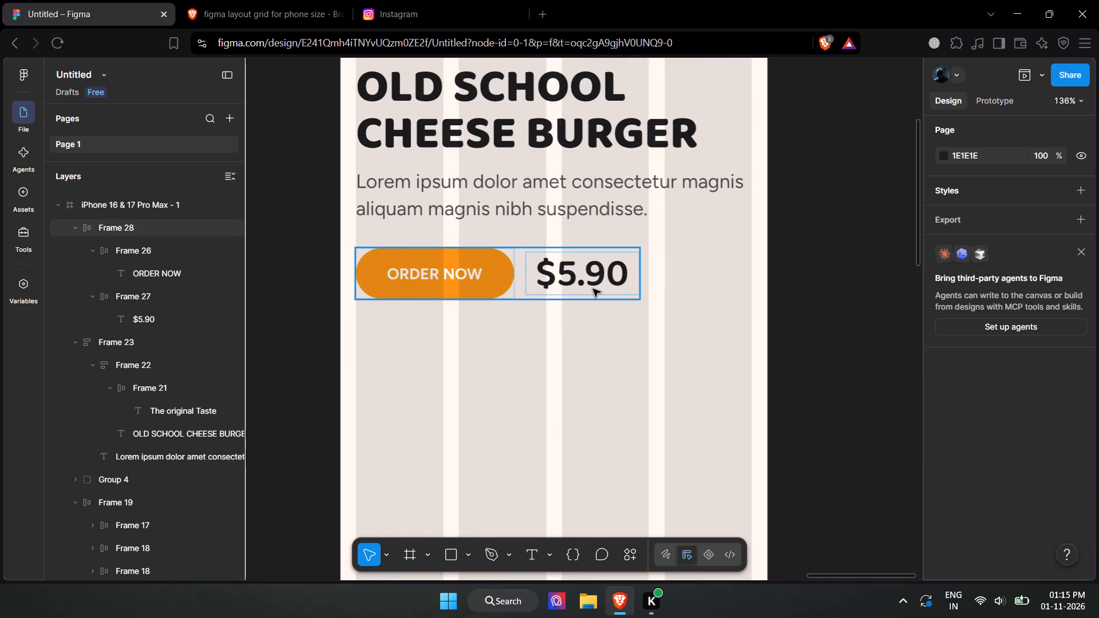
click(591, 288)
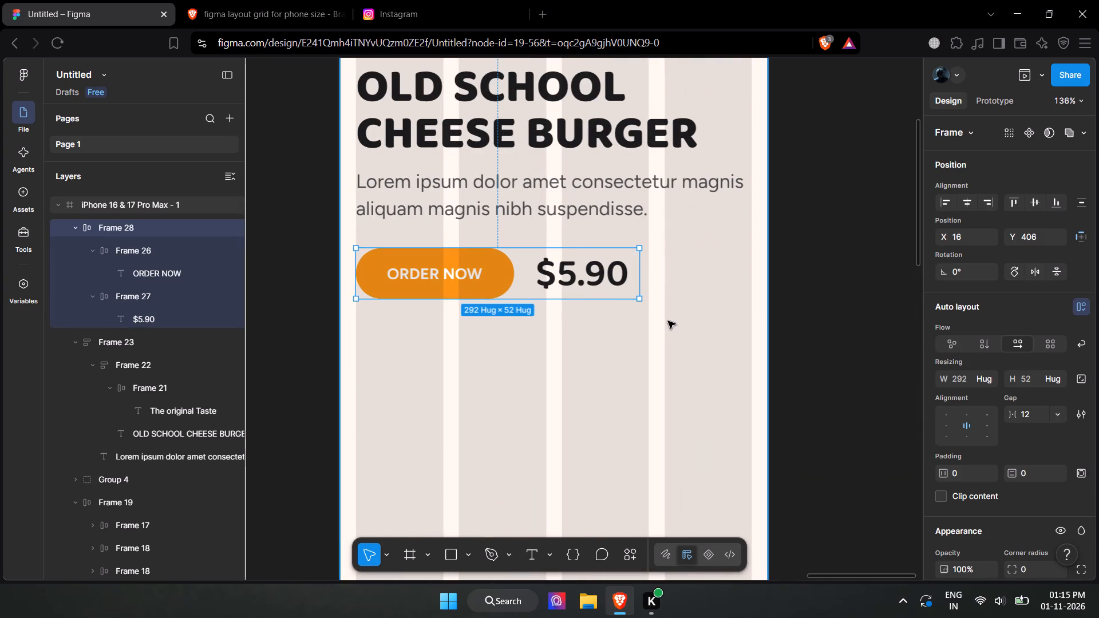
ctrl+scroll(668, 321, down, 1)
ctrl+scroll(668, 321, up, 1)
ctrl+scroll(619, 307, down, 3)
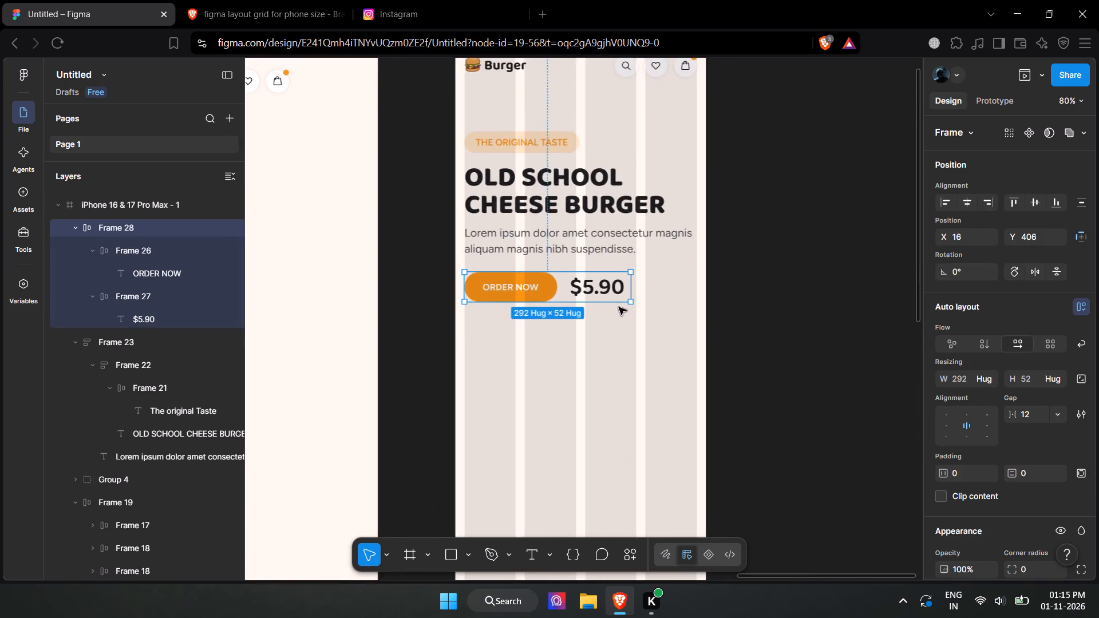
ctrl+scroll(619, 307, down, 1)
shift+scroll(461, 312, up, 4)
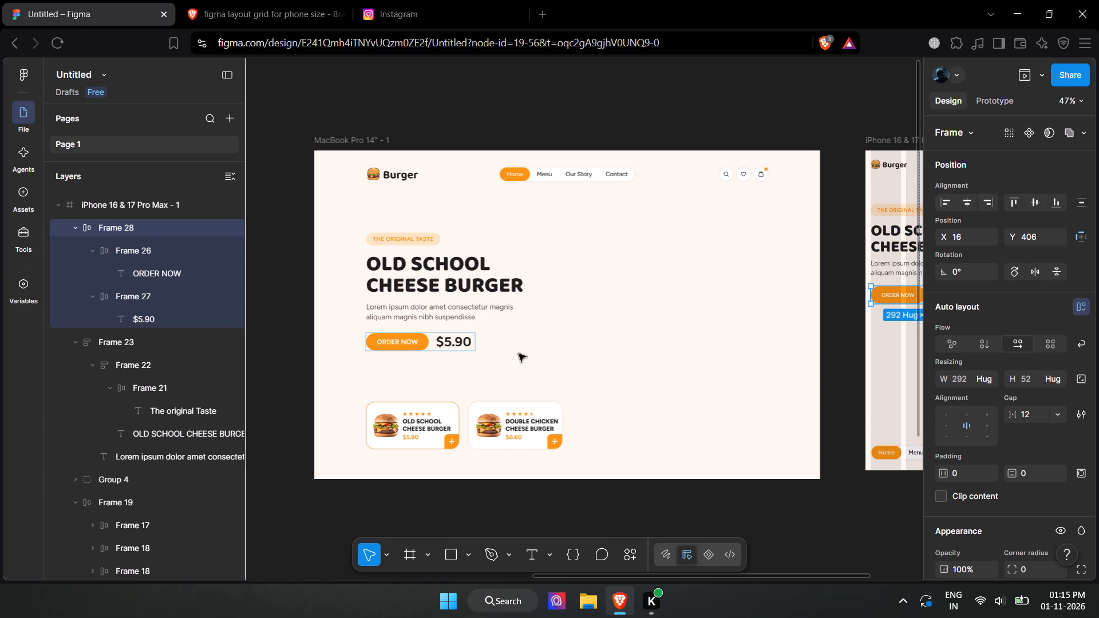
shift+scroll(742, 368, down, 2)
shift+scroll(768, 370, up, 1)
shift+scroll(768, 370, down, 3)
shift+scroll(656, 328, up, 3)
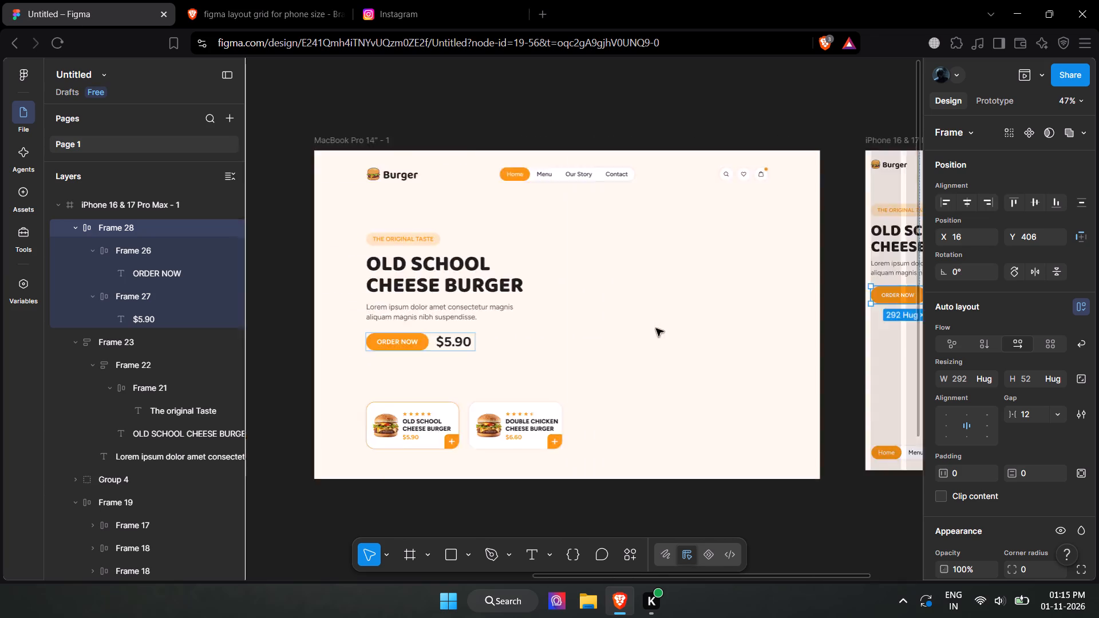
shift+scroll(656, 328, up, 2)
shift+scroll(656, 328, down, 7)
ctrl+scroll(436, 321, up, 4)
shift+scroll(467, 306, up, 3)
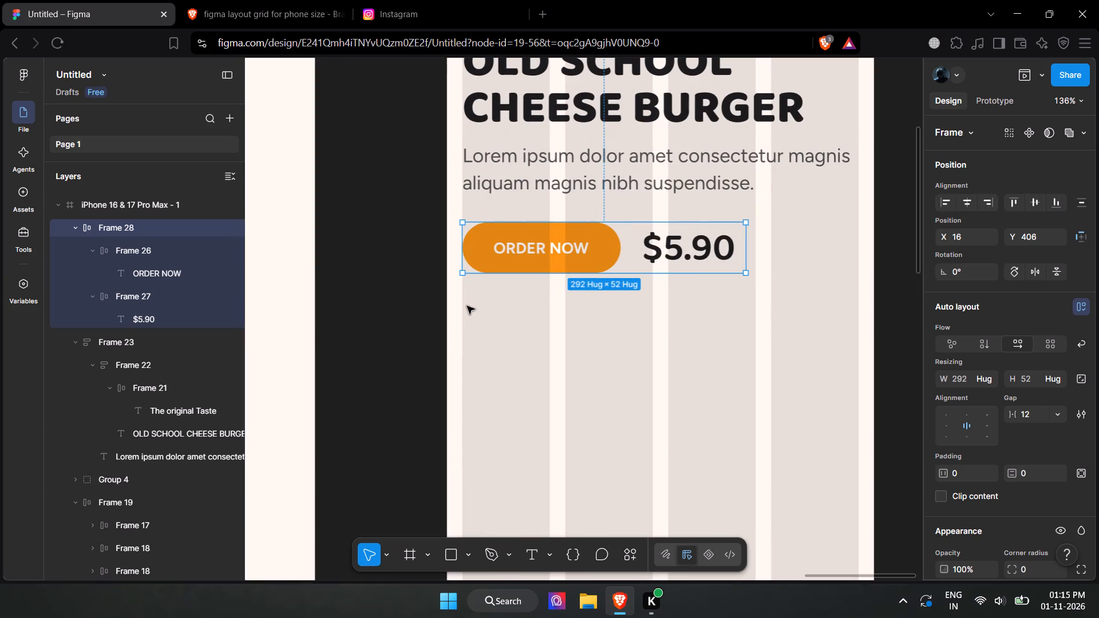
scroll(735, 279, up, 3)
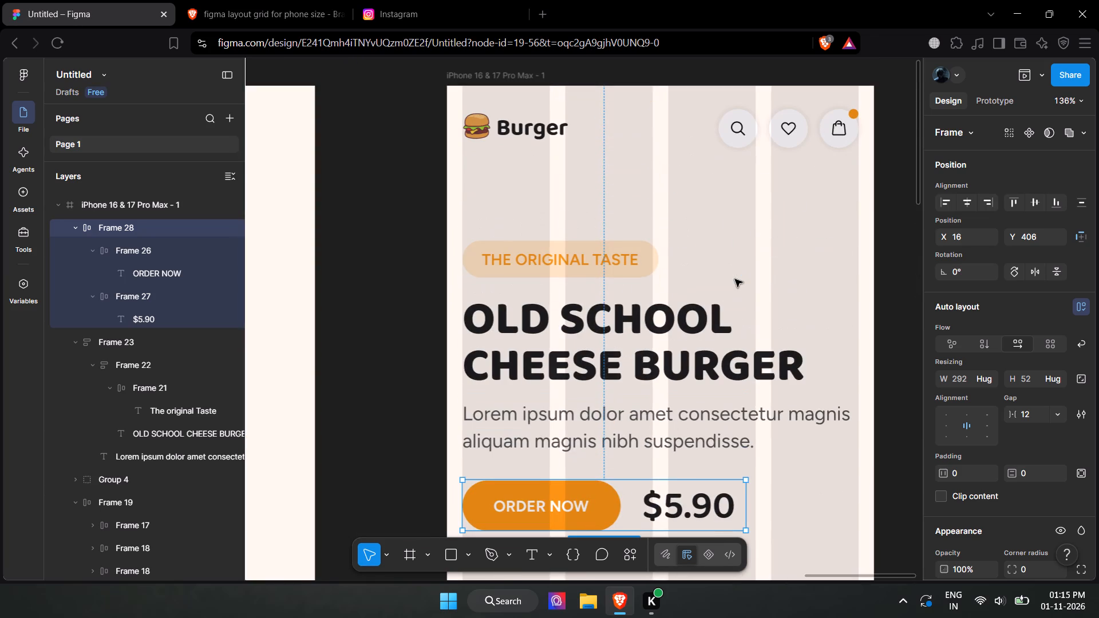
shift+scroll(735, 279, down, 2)
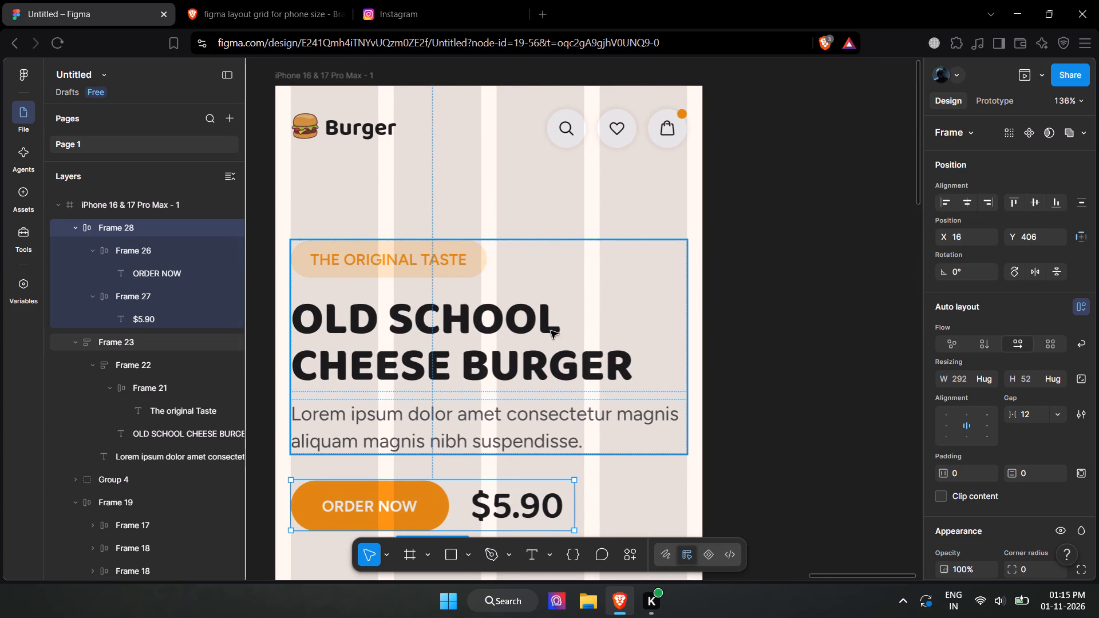
ctrl+scroll(551, 331, down, 1)
shift+scroll(554, 335, up, 2)
ctrl+scroll(571, 342, down, 3)
shift+scroll(531, 370, up, 1)
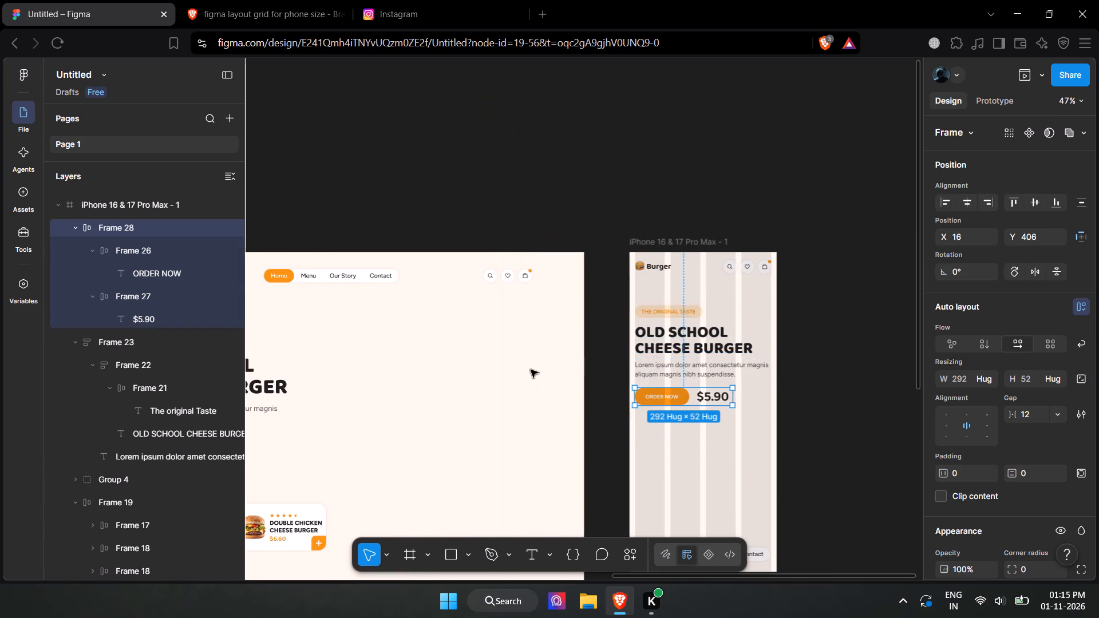
shift+scroll(531, 370, up, 3)
shift+scroll(532, 370, down, 2)
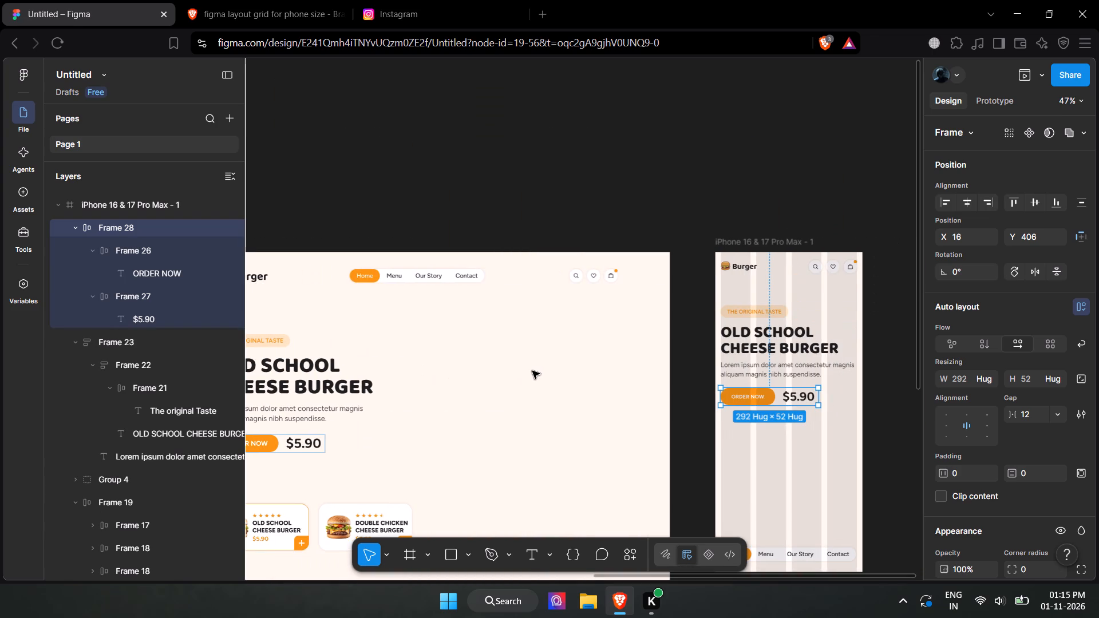
scroll(811, 414, up, 1)
scroll(811, 414, down, 1)
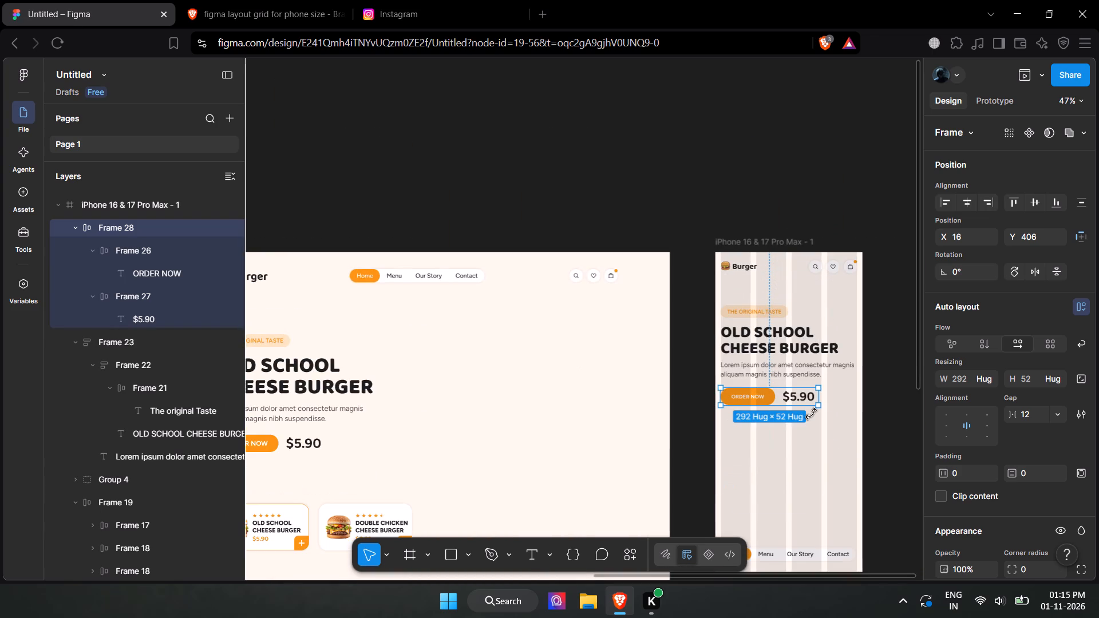
ctrl+scroll(824, 418, up, 2)
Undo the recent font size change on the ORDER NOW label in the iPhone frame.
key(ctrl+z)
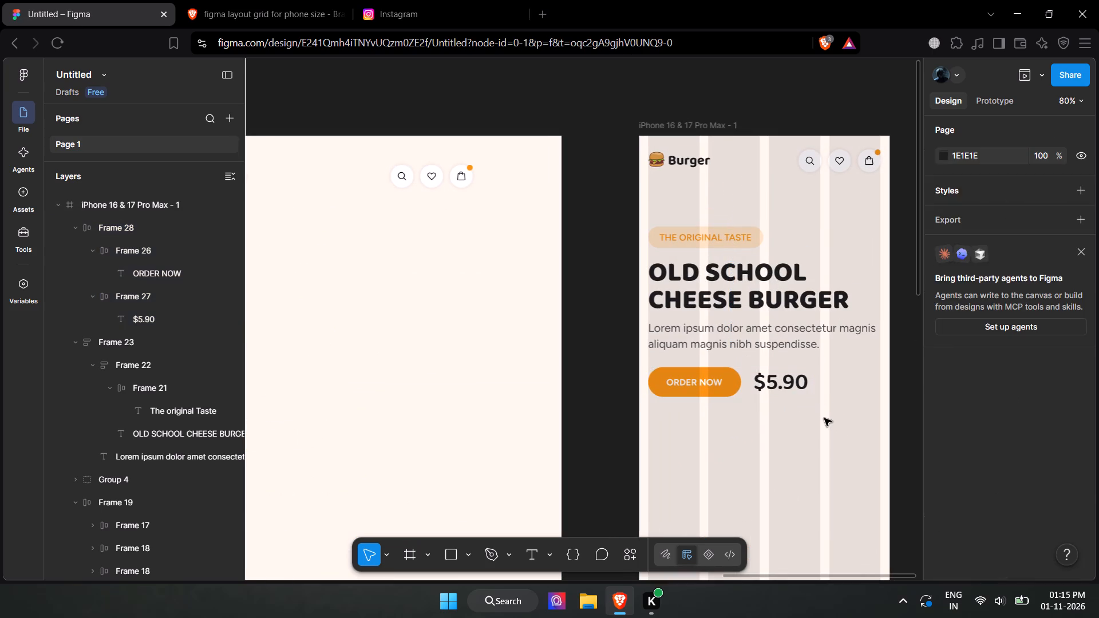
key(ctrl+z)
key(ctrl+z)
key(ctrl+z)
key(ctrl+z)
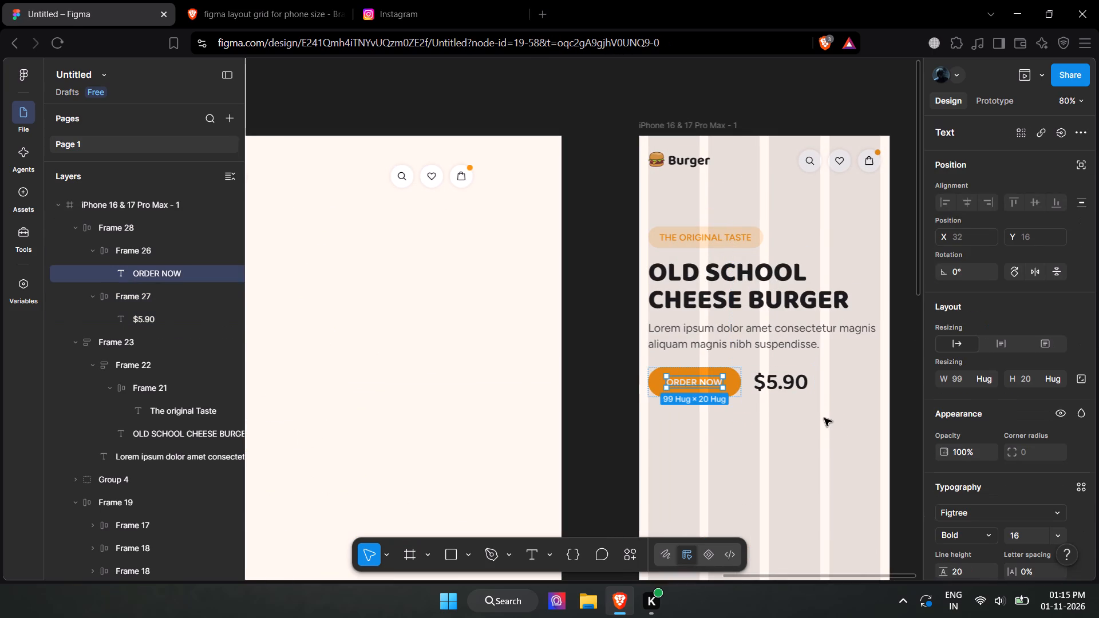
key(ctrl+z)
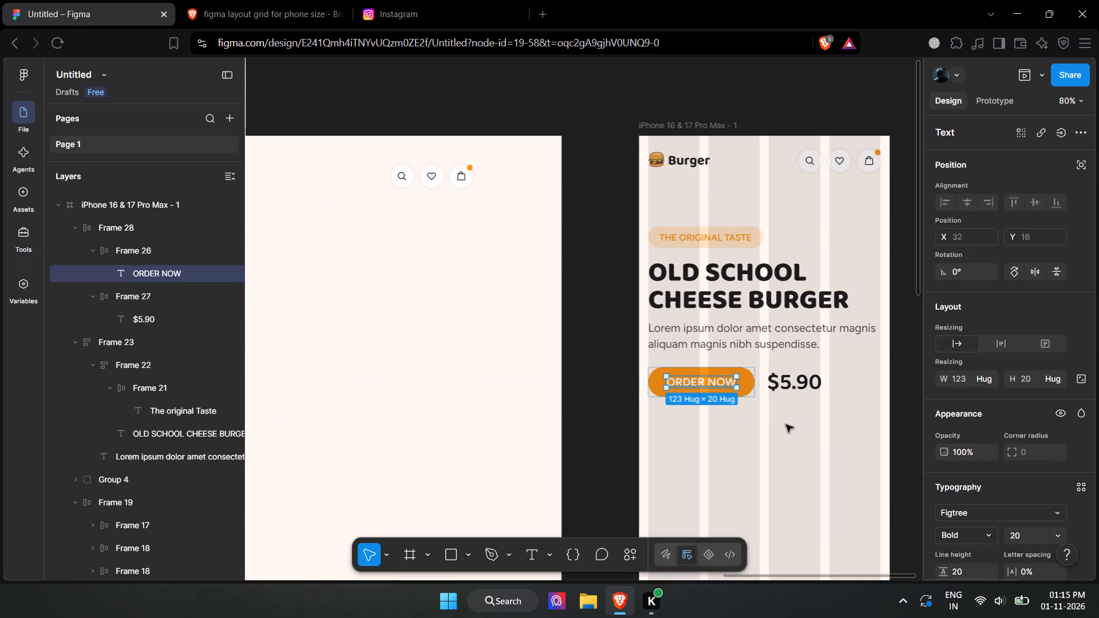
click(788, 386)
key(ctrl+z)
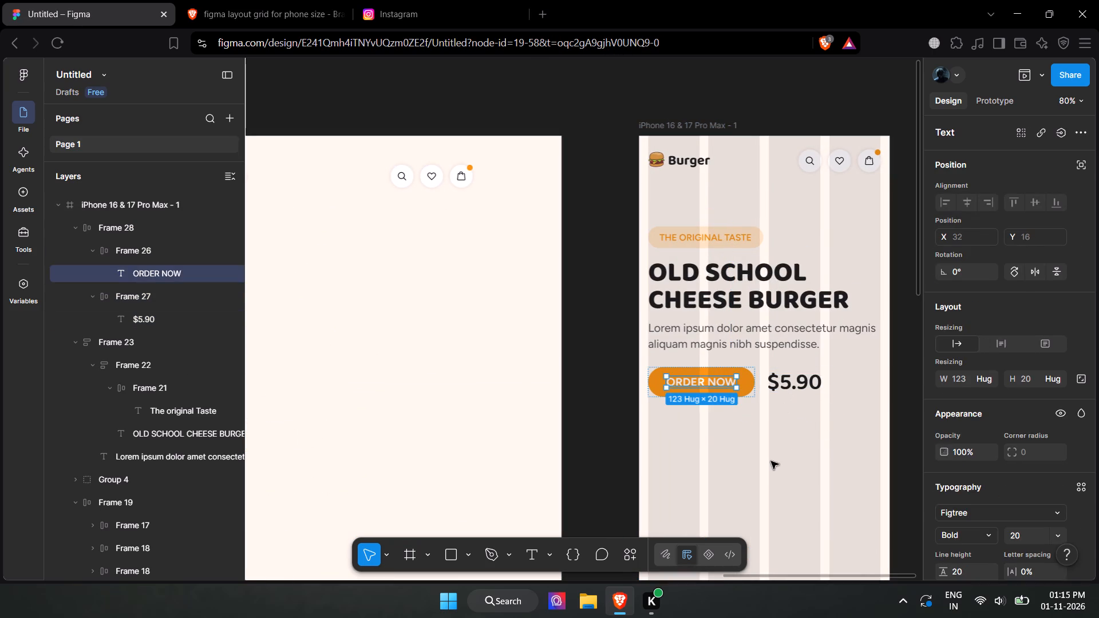
Delete the ORDER NOW and price row from the iPhone frame.
click(771, 461)
click(717, 394)
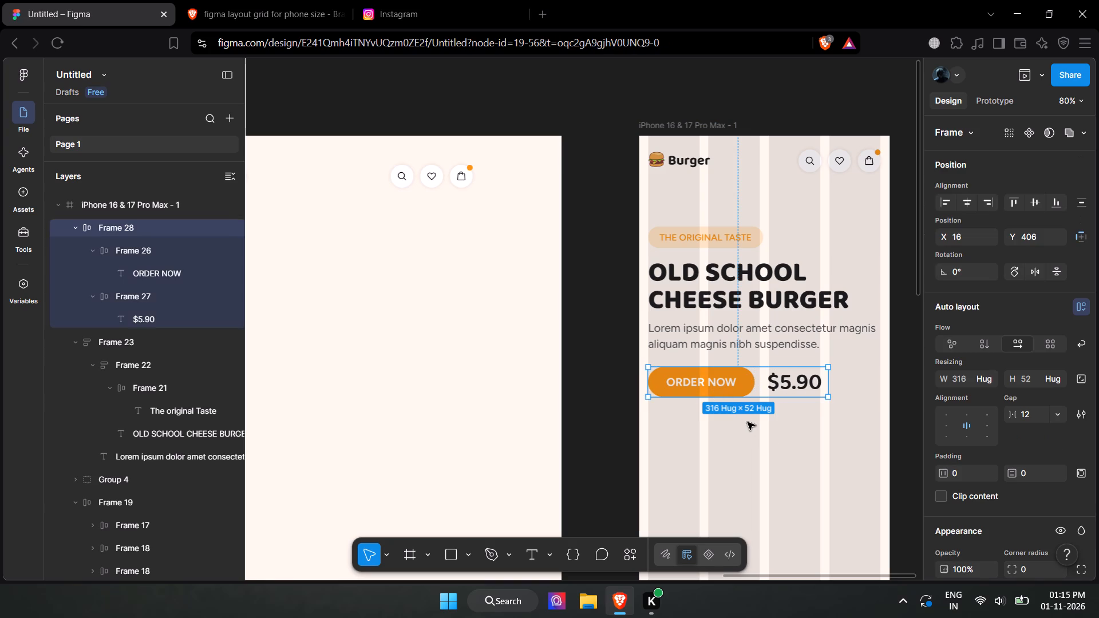
key(Delete)
Copy the ORDER NOW and price row, Frame 28, from the MacBook Pro 14" frame and paste it into the iPhone frame.
shift+scroll(483, 412, up, 7)
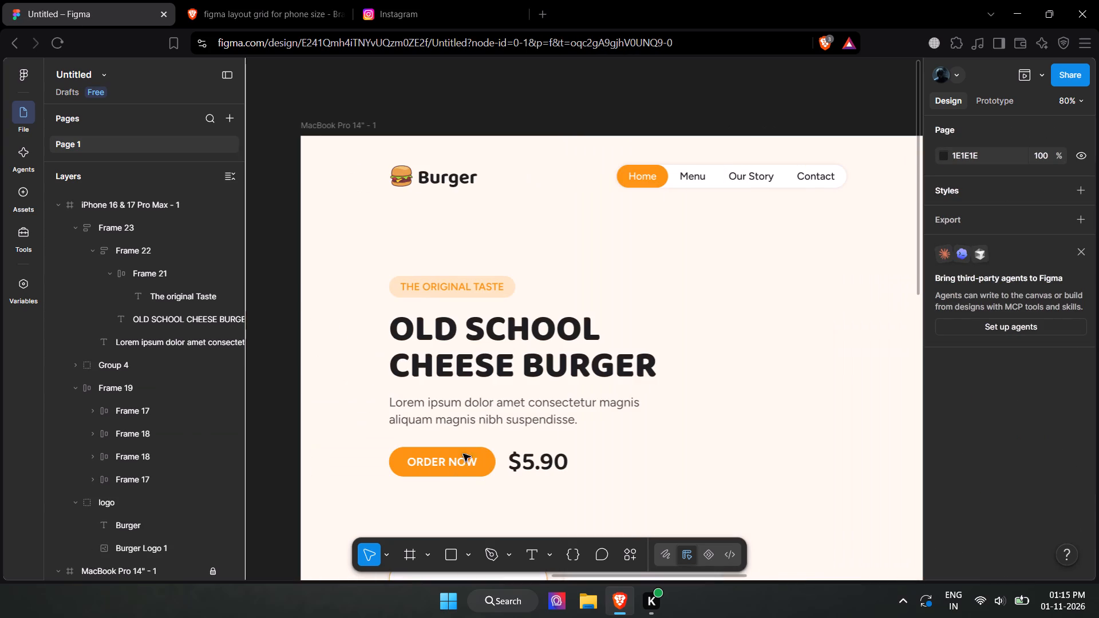
click(162, 438)
click(161, 468)
scroll(154, 428, down, 2)
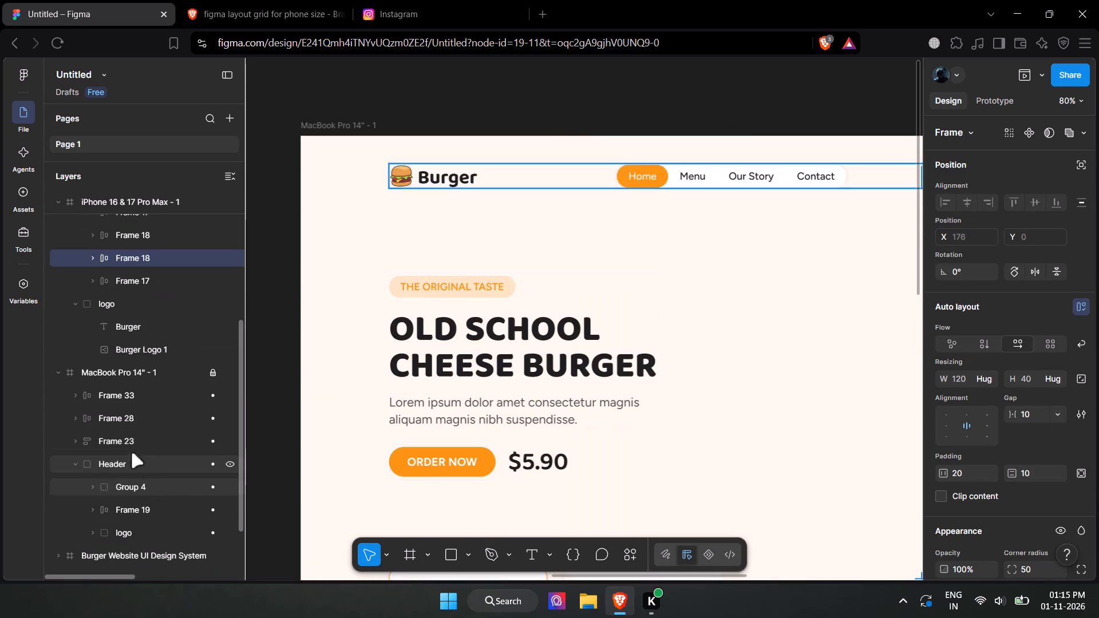
click(135, 423)
key(ctrl+x)
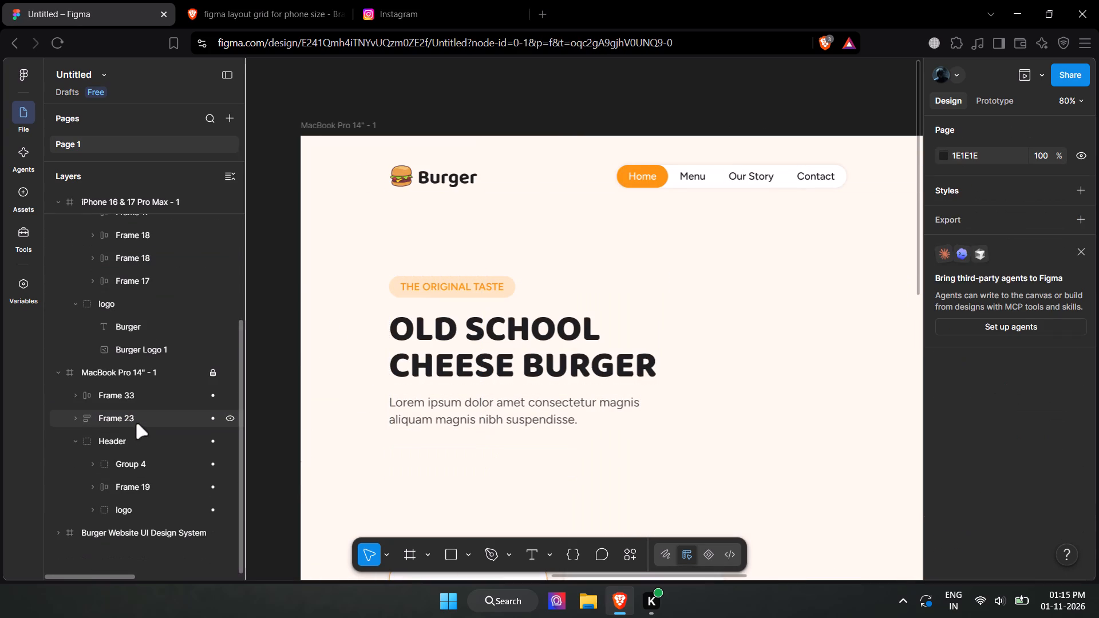
key(ctrl+z)
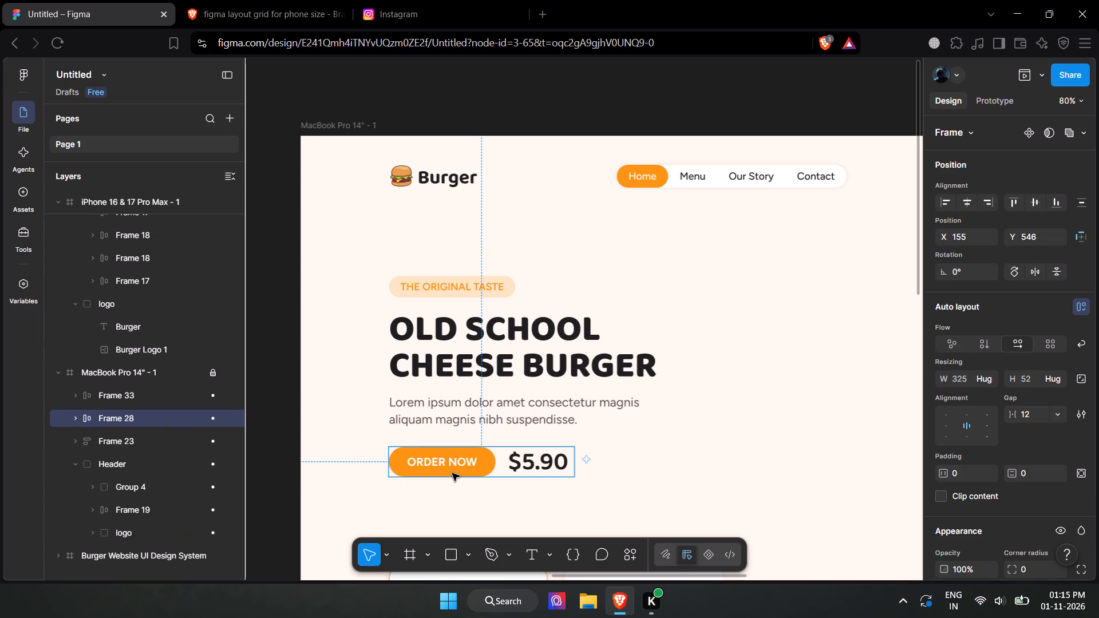
key(ctrl+c)
shift+scroll(744, 415, down, 7)
click(789, 440)
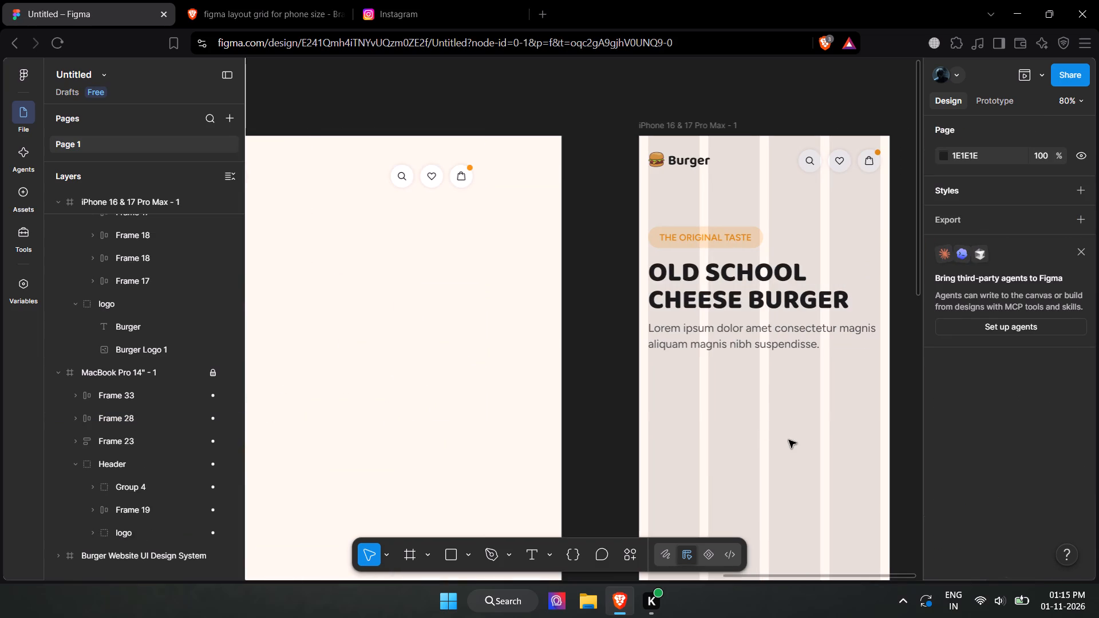
scroll(163, 245, up, 5)
click(140, 201)
key(ctrl+v)
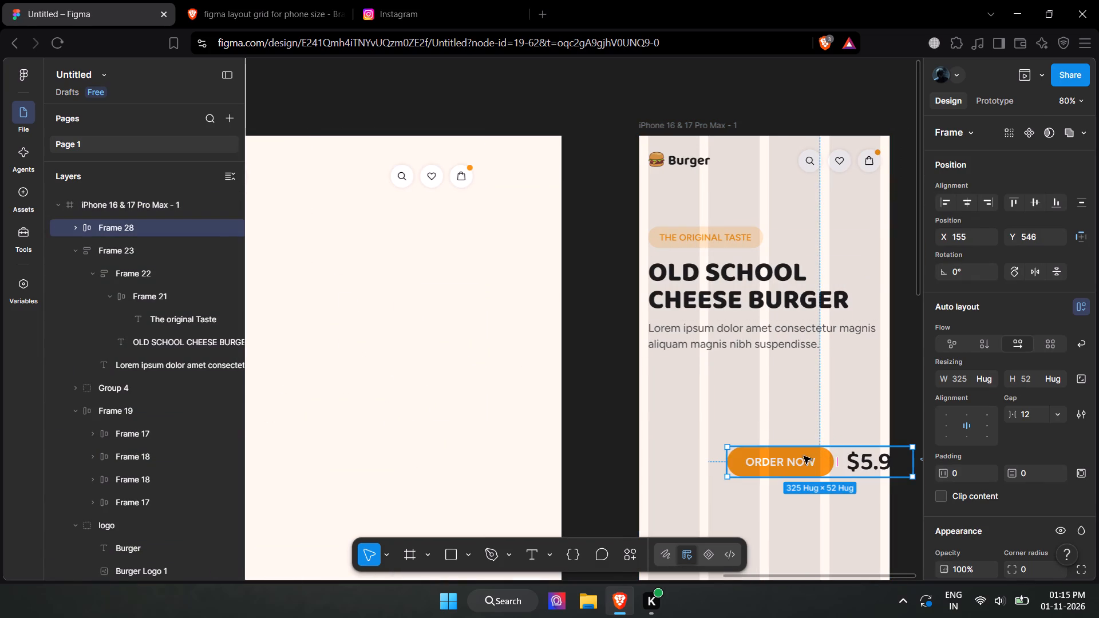
Move the pasted ORDER NOW and price row below the hero paragraph, to X 16 and Y 400 in the iPhone frame.
drag(804, 456, 722, 389)
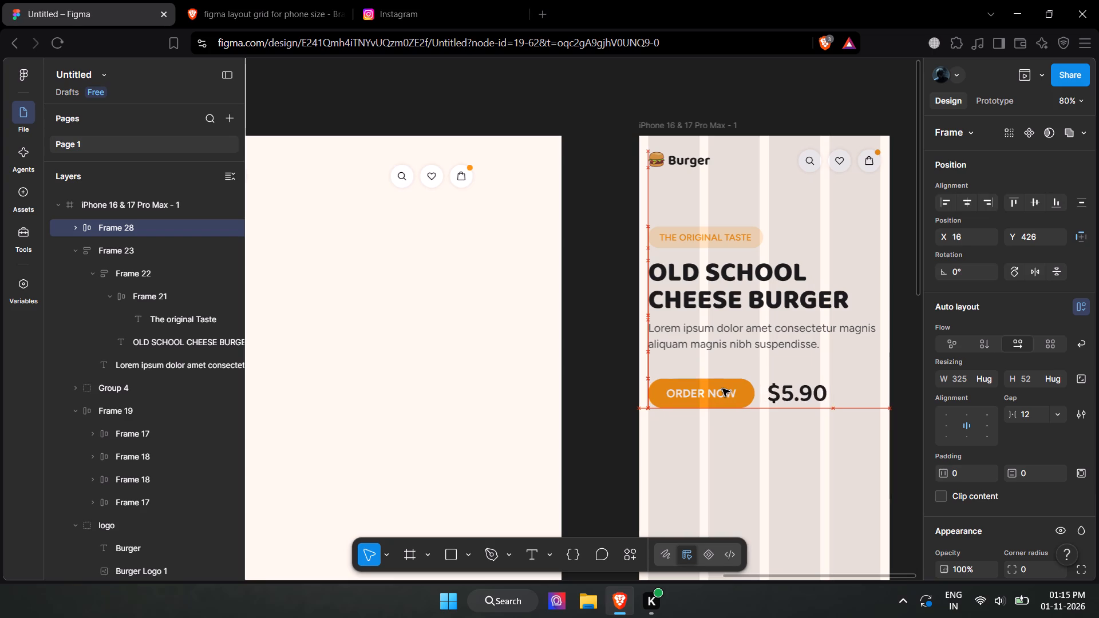
drag(722, 389, 724, 378)
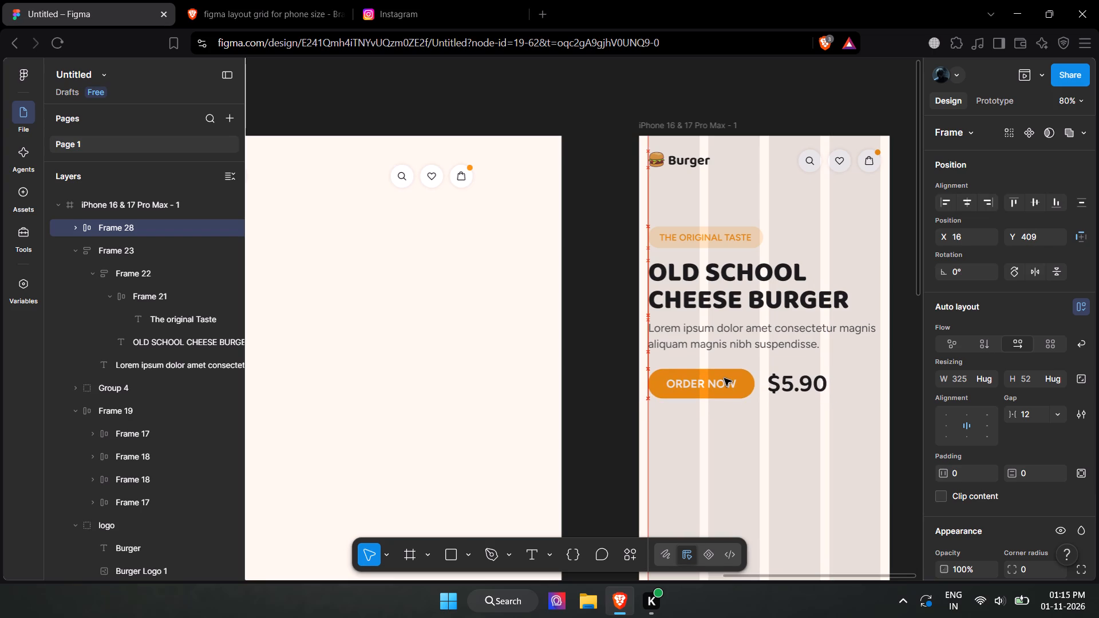
drag(724, 378, 724, 370)
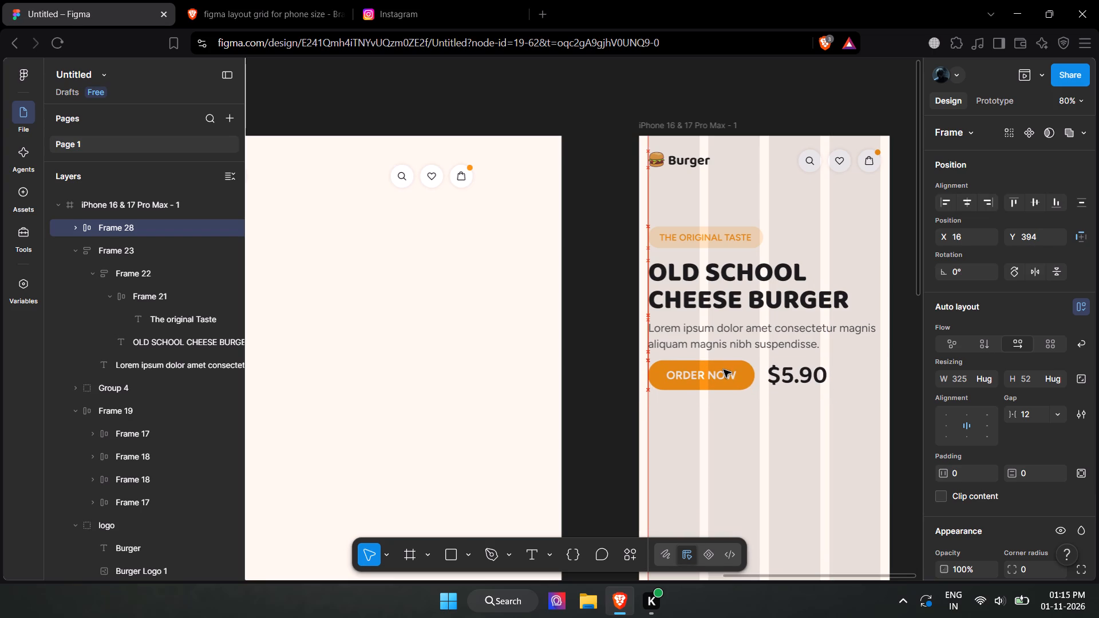
drag(724, 370, 723, 373)
click(749, 453)
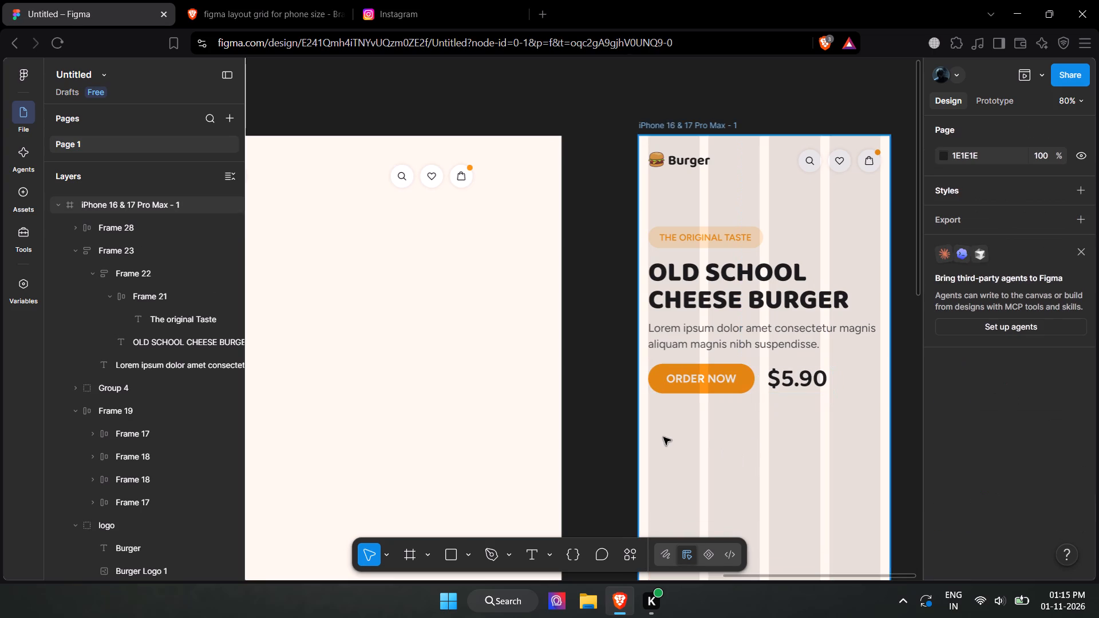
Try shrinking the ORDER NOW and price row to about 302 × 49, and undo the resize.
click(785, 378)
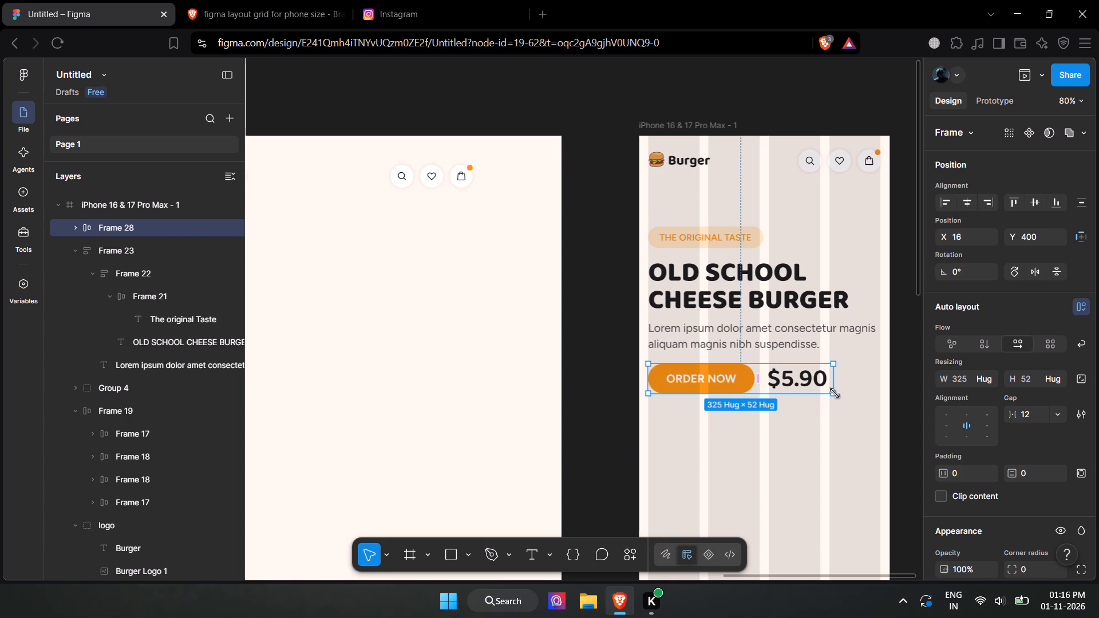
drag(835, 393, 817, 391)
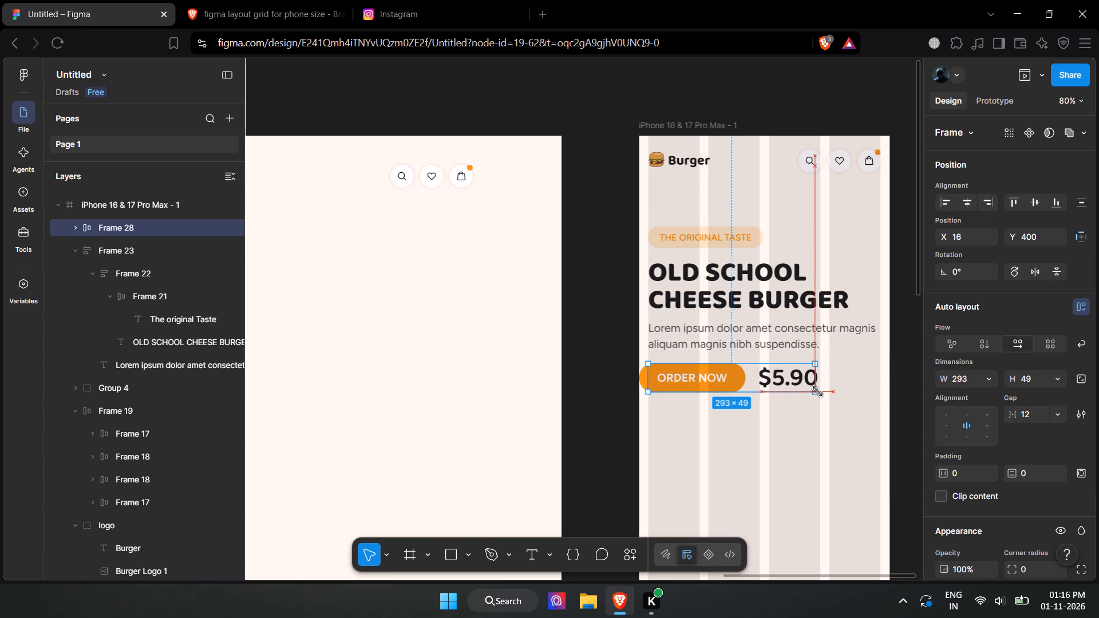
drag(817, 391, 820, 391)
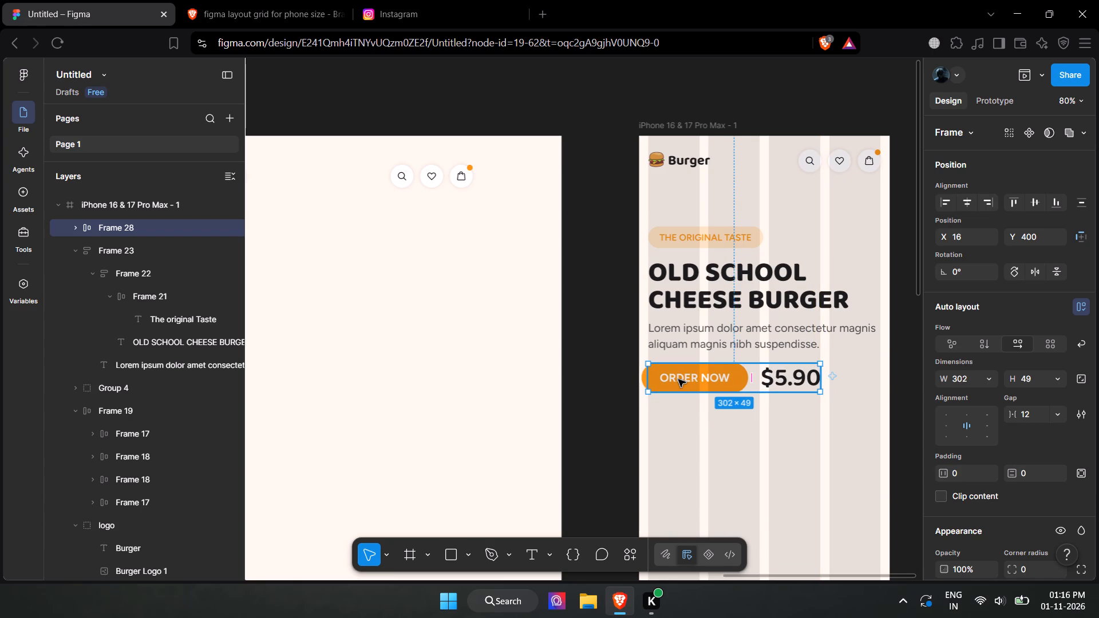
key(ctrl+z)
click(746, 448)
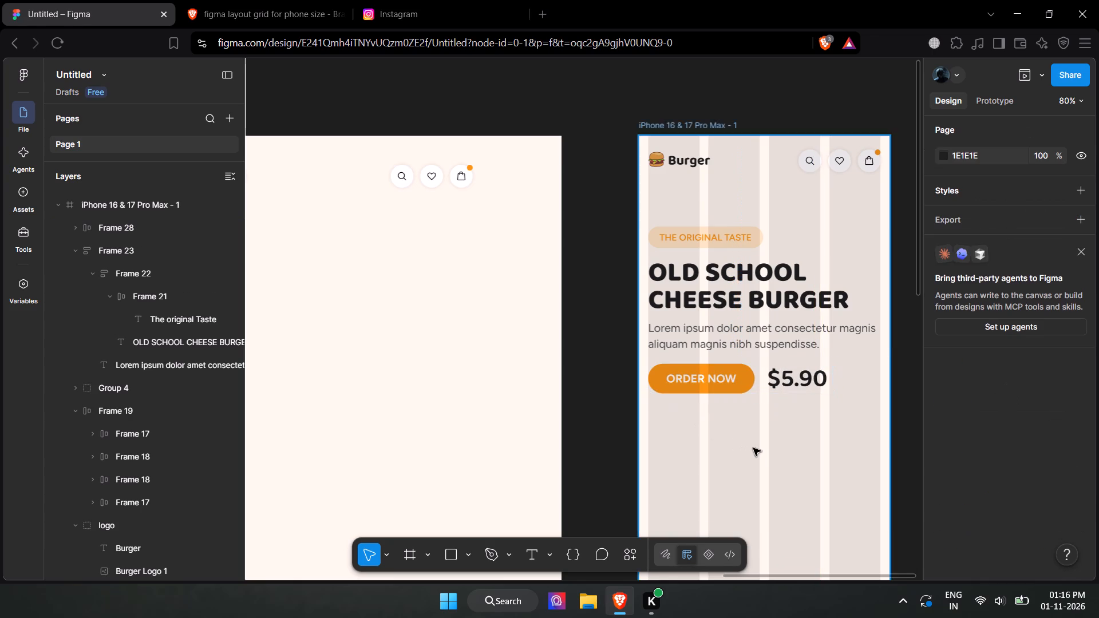
Set the font size of the $5.90 price text in the iPhone frame to 42.
ctrl+scroll(753, 448, down, 2)
shift+scroll(750, 448, up, 1)
shift+scroll(750, 448, down, 1)
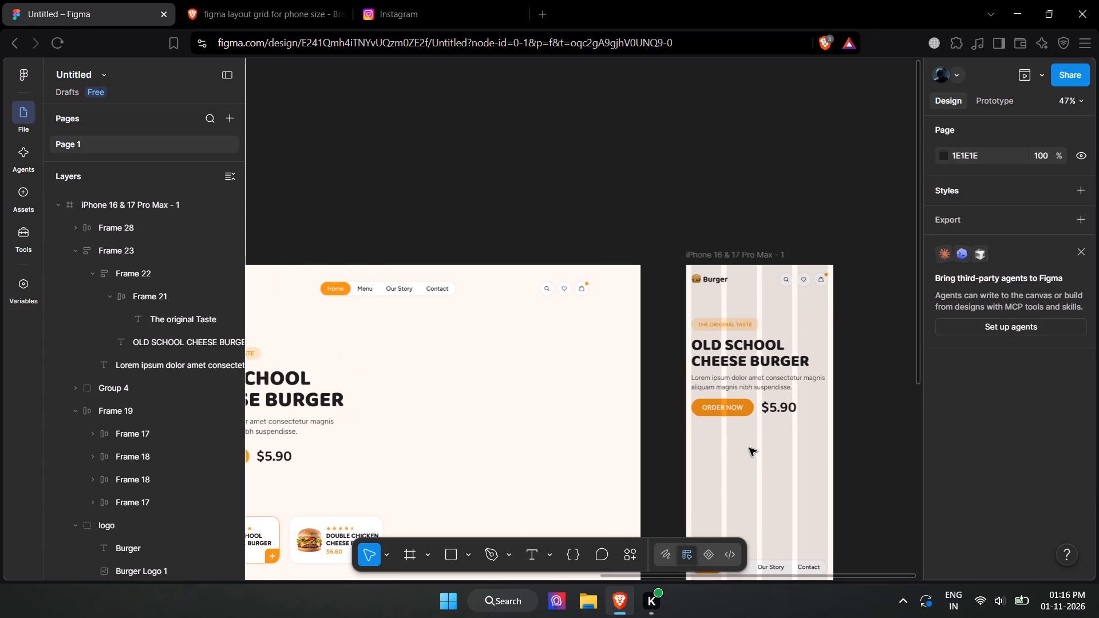
shift+scroll(657, 441, up, 1)
scroll(836, 449, down, 1)
shift+scroll(825, 400, down, 1)
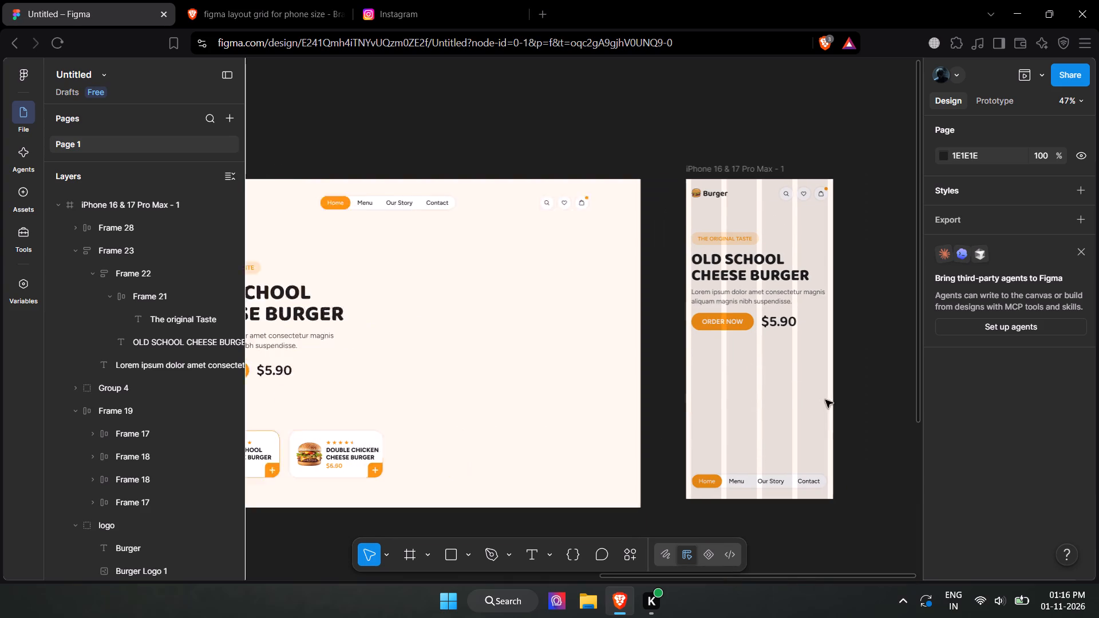
shift+scroll(825, 400, down, 1)
ctrl+scroll(747, 350, up, 4)
triple_click(582, 267)
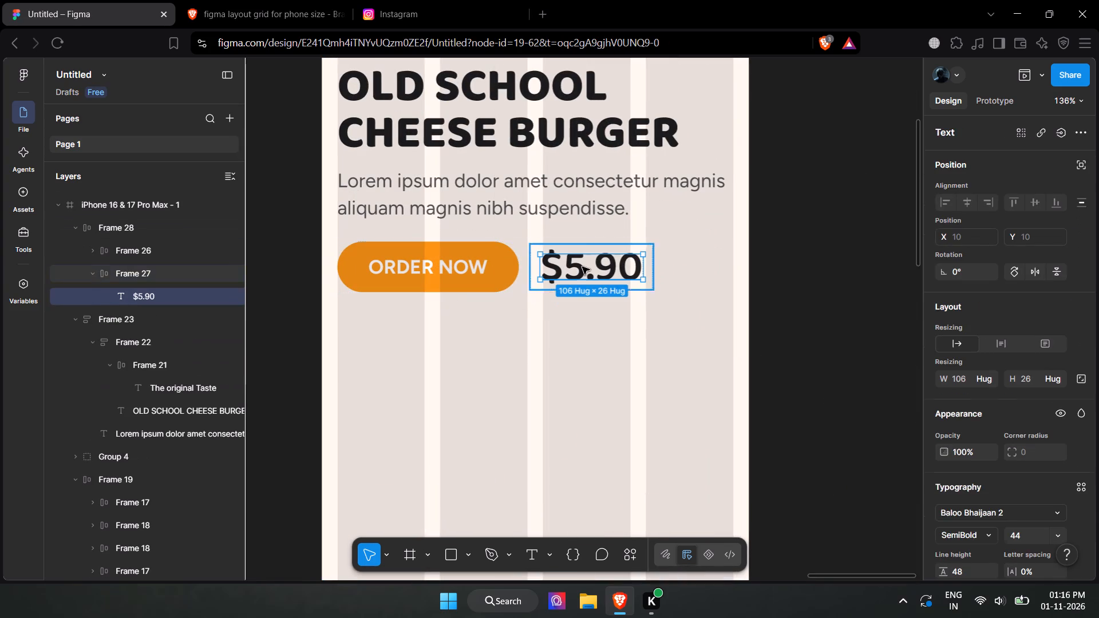
scroll(946, 461, down, 1)
click(1055, 424)
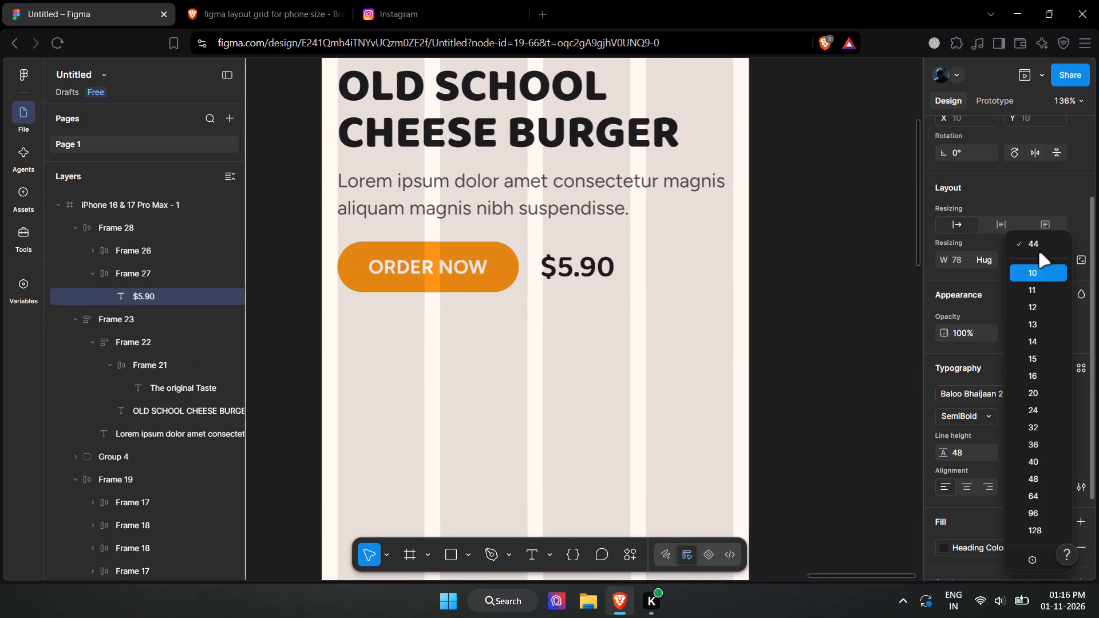
click(991, 306)
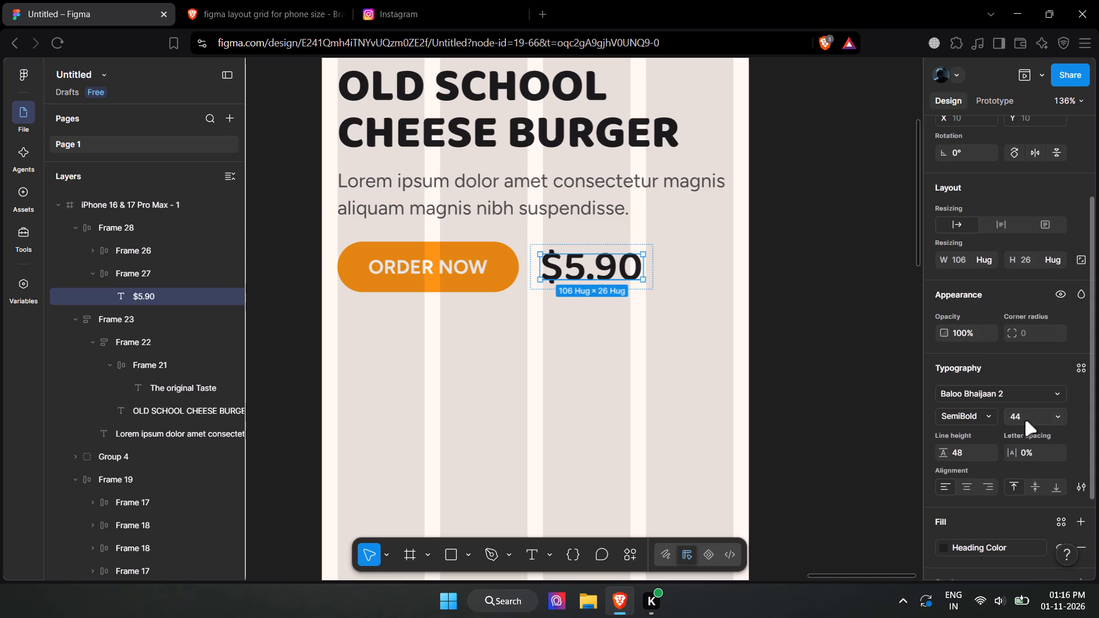
click(1024, 421)
key(4)
key(2)
click(575, 382)
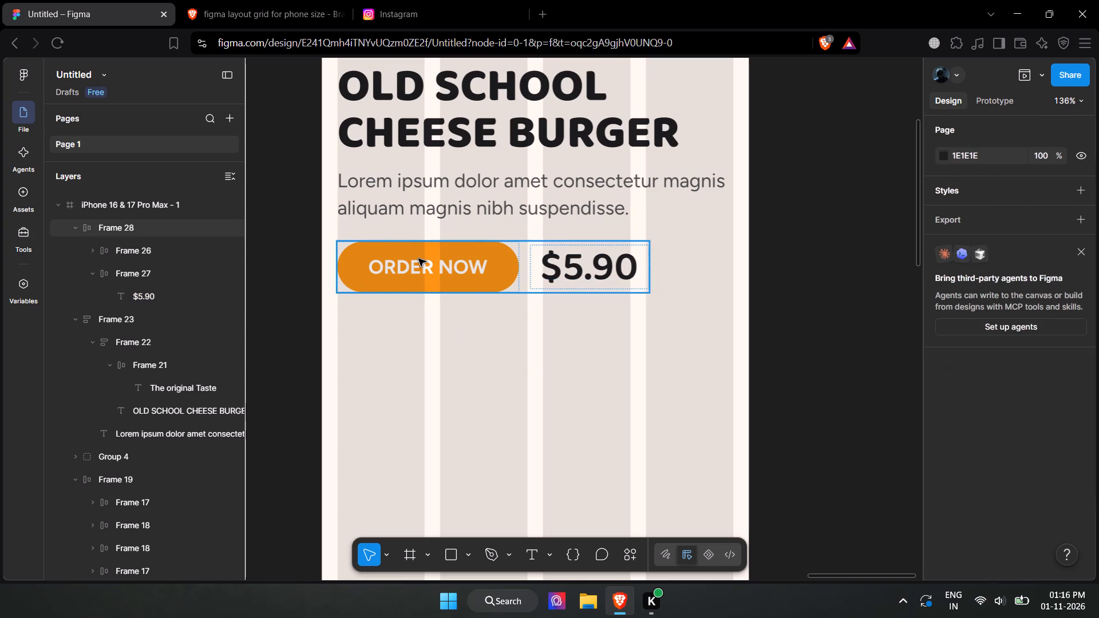
Set the font size of the ORDER NOW button text in the iPhone frame to 18.
double_click(418, 259)
double_click(419, 260)
scroll(1038, 427, down, 1)
click(1055, 414)
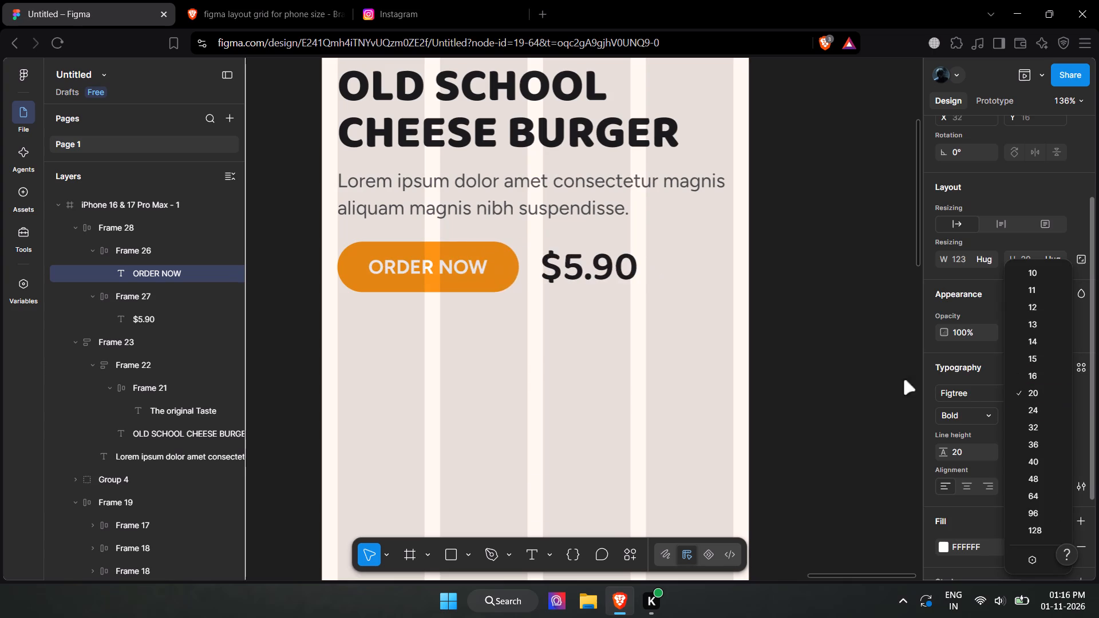
click(986, 370)
double_click(1022, 417)
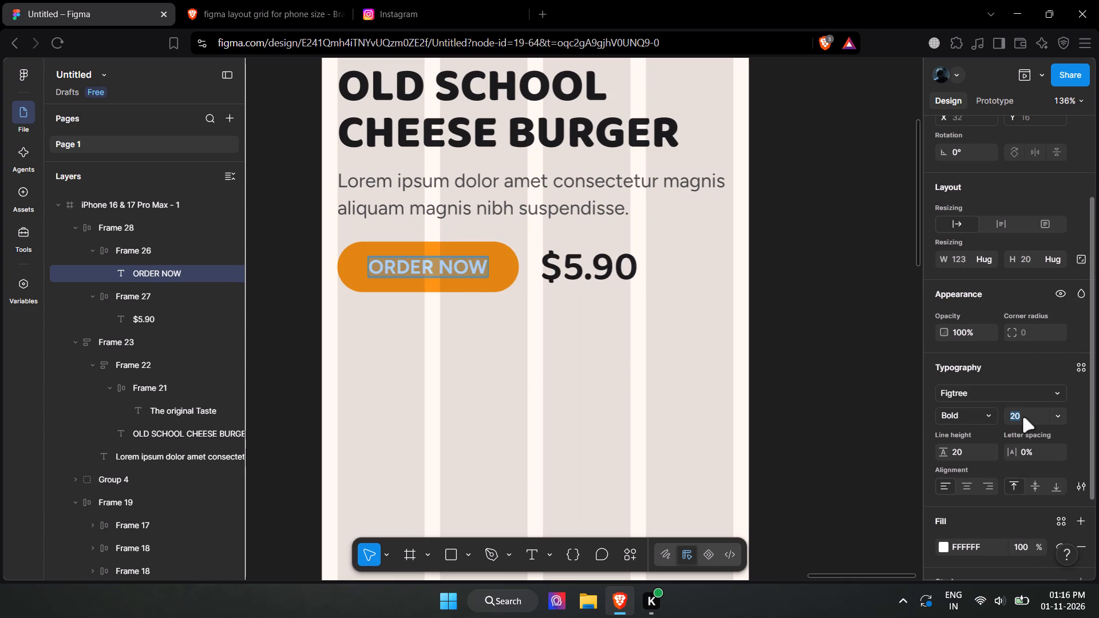
key(1)
key(8)
click(496, 371)
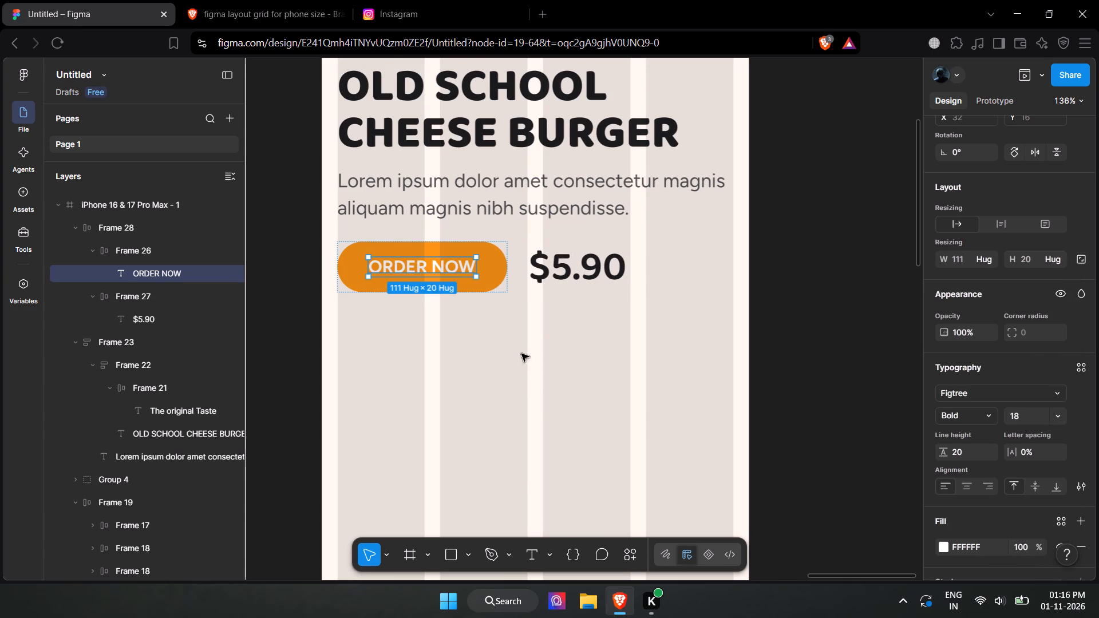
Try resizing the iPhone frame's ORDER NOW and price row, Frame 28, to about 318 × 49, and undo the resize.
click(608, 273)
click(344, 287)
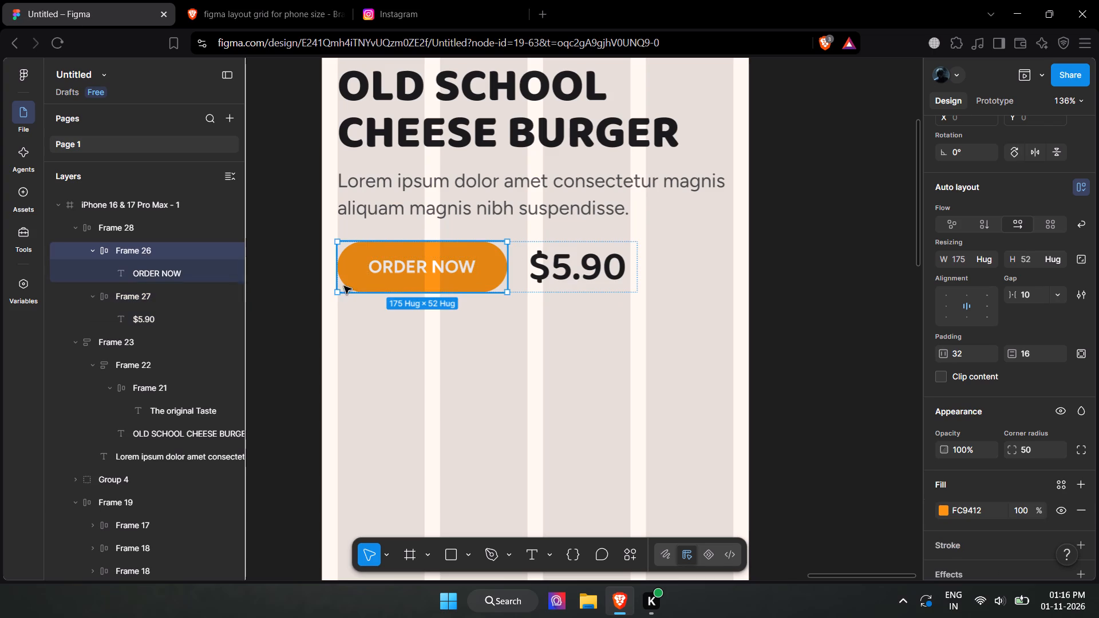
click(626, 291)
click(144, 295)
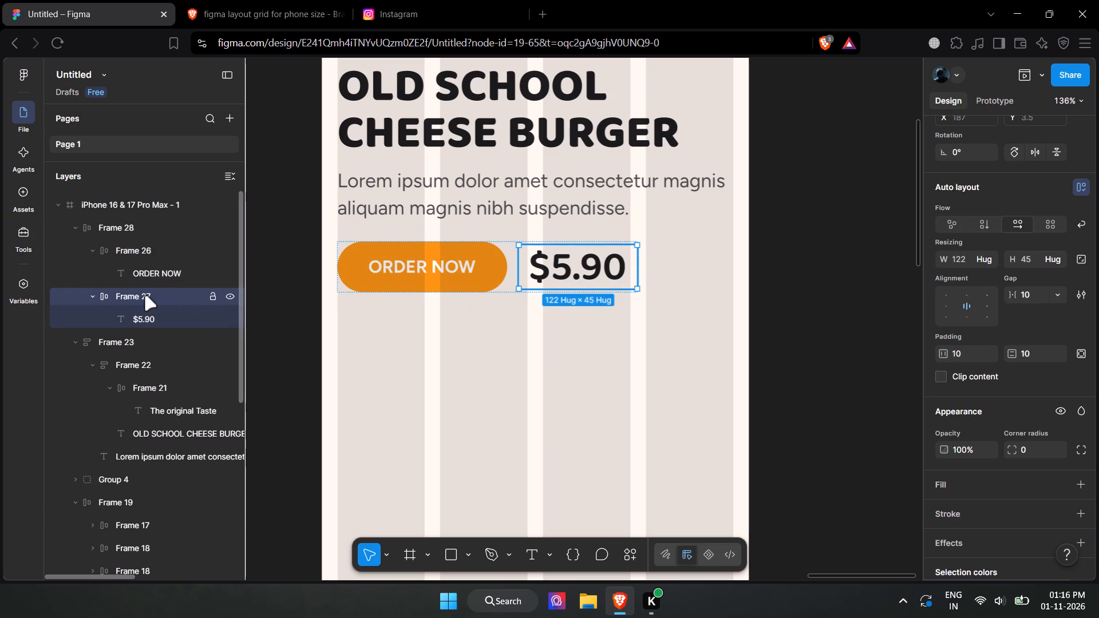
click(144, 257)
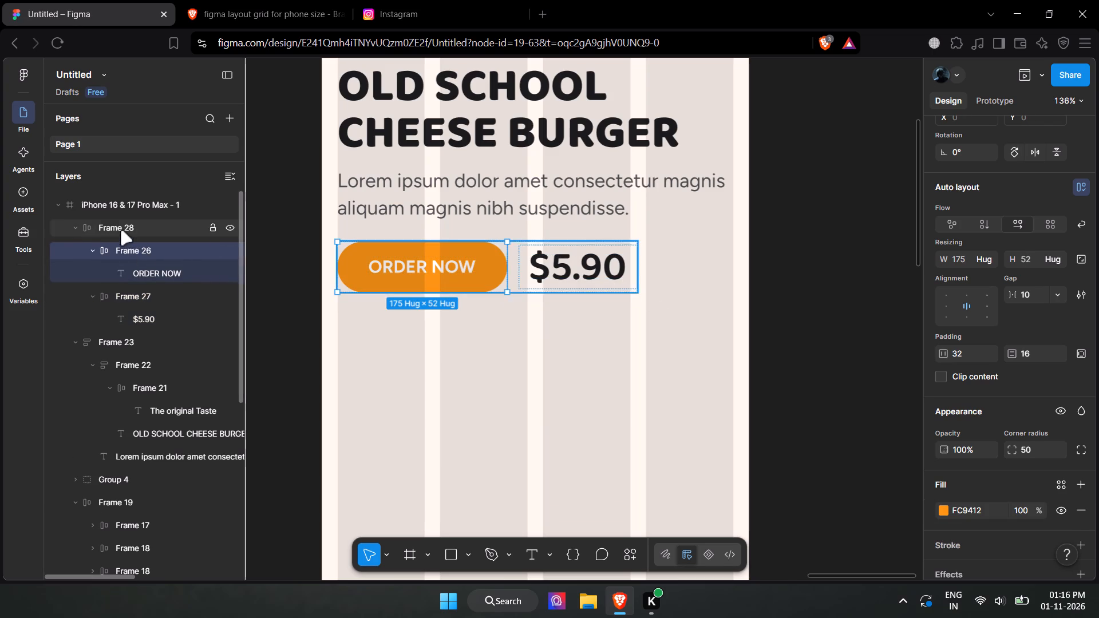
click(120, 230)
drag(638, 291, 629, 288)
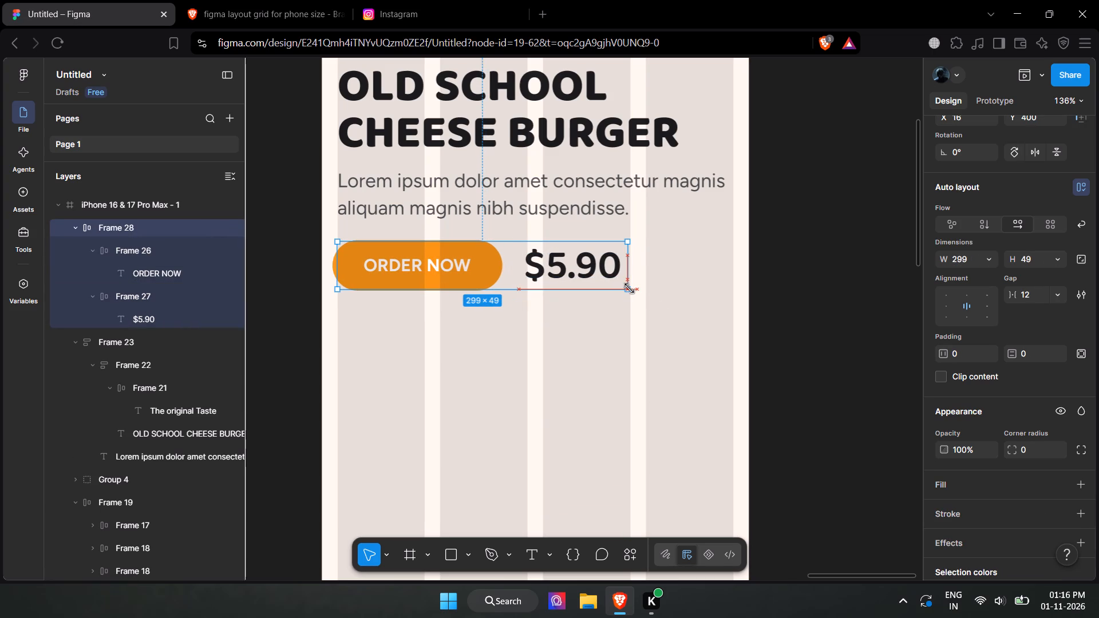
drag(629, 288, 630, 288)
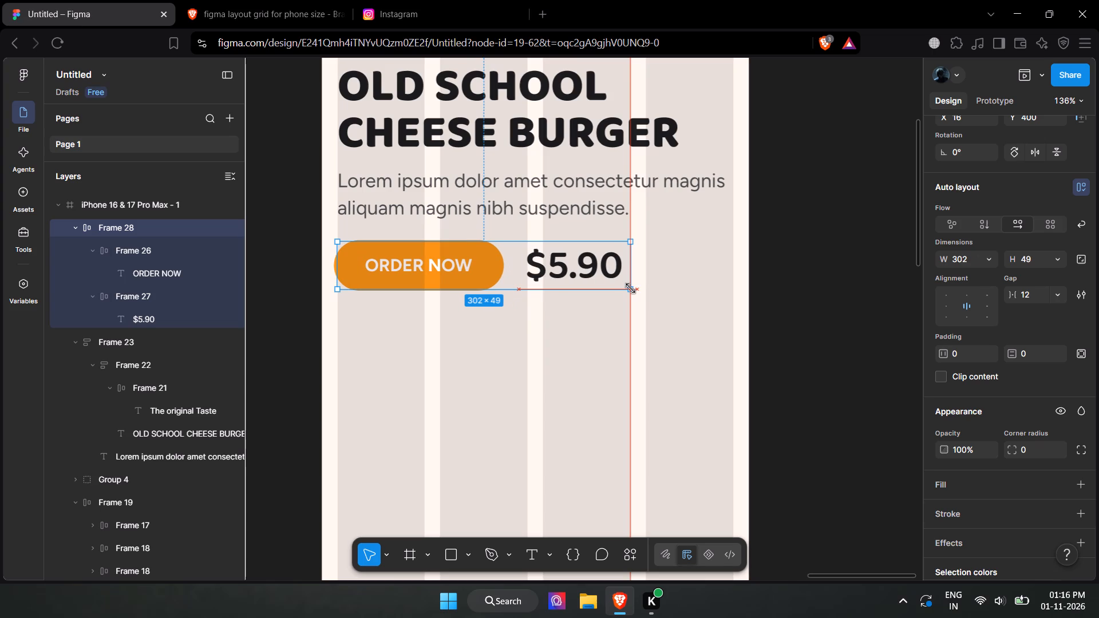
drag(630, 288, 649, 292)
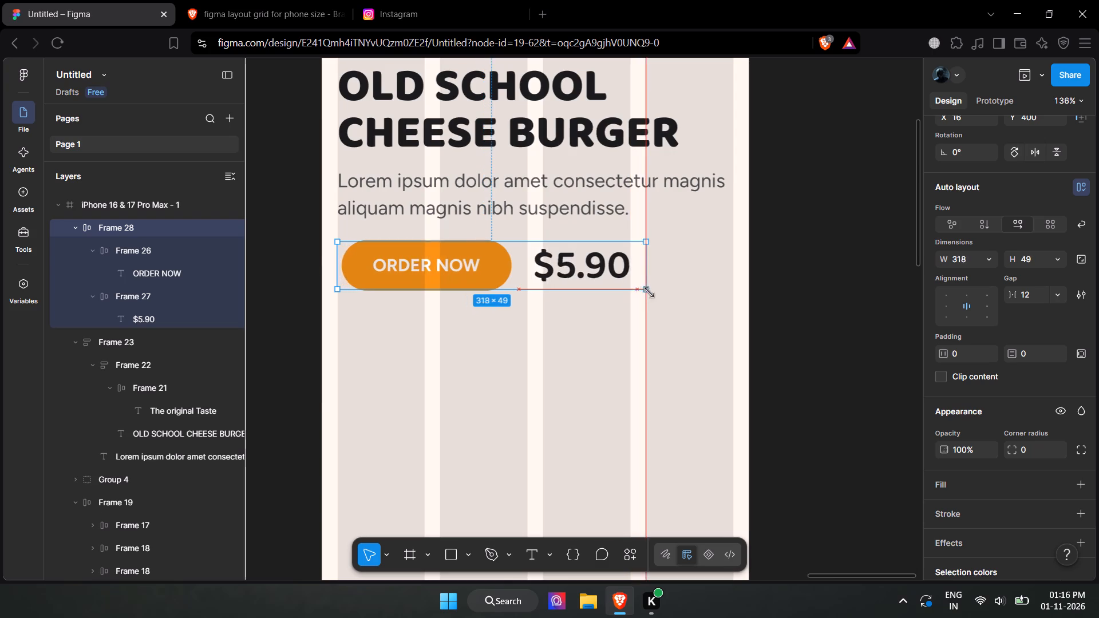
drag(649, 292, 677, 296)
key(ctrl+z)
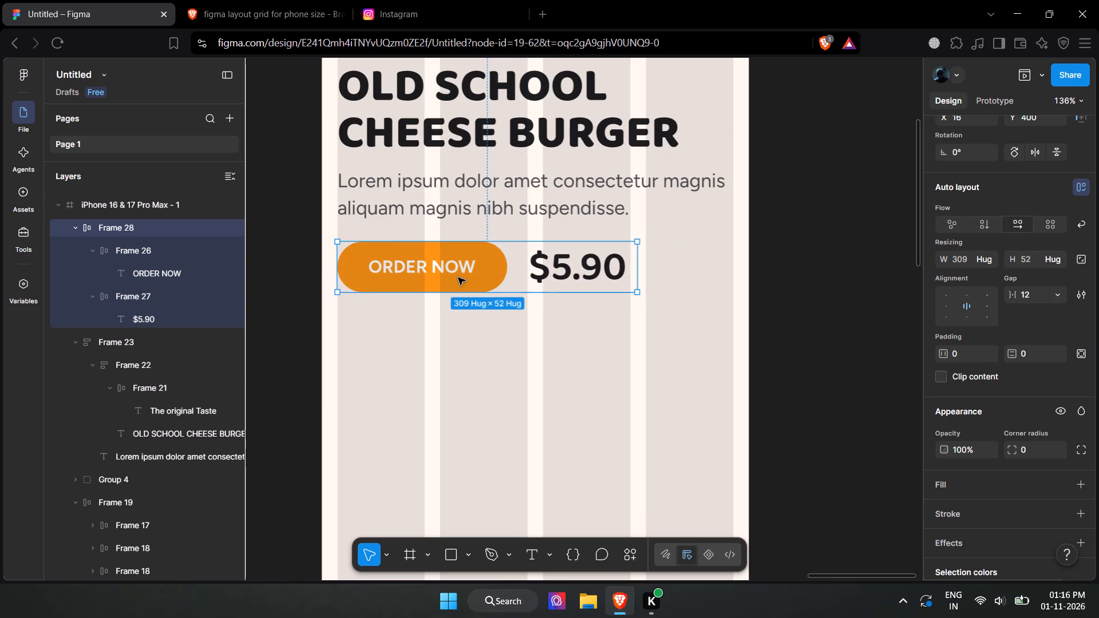
Shrink the ORDER NOW button, Frame 26, in the iPhone frame to about 167 × 46.
click(474, 276)
double_click(473, 287)
double_click(467, 279)
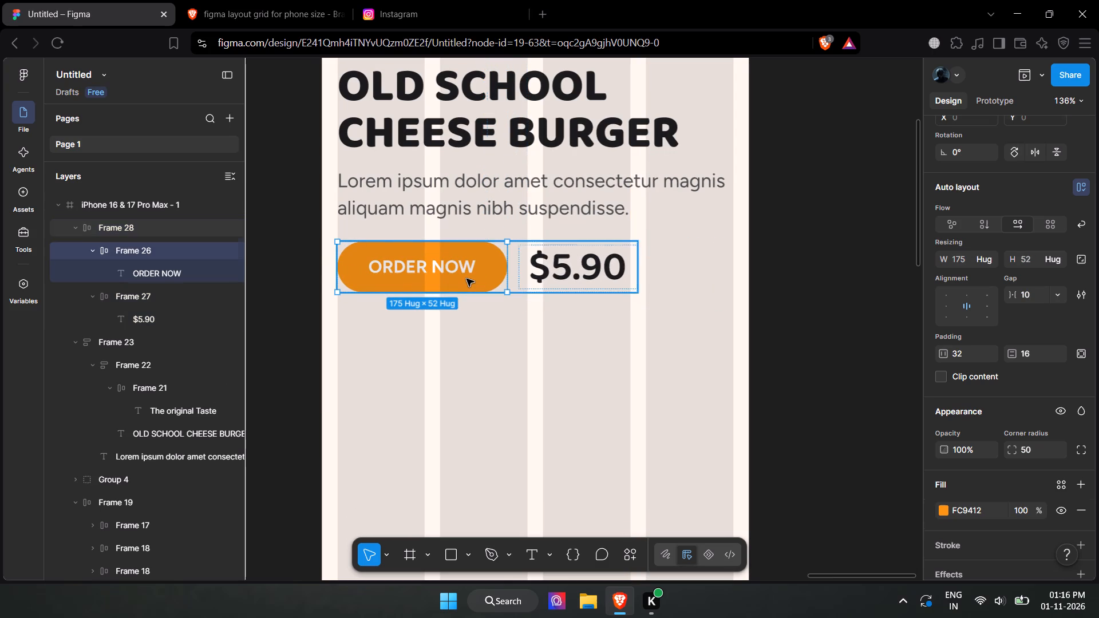
click(505, 292)
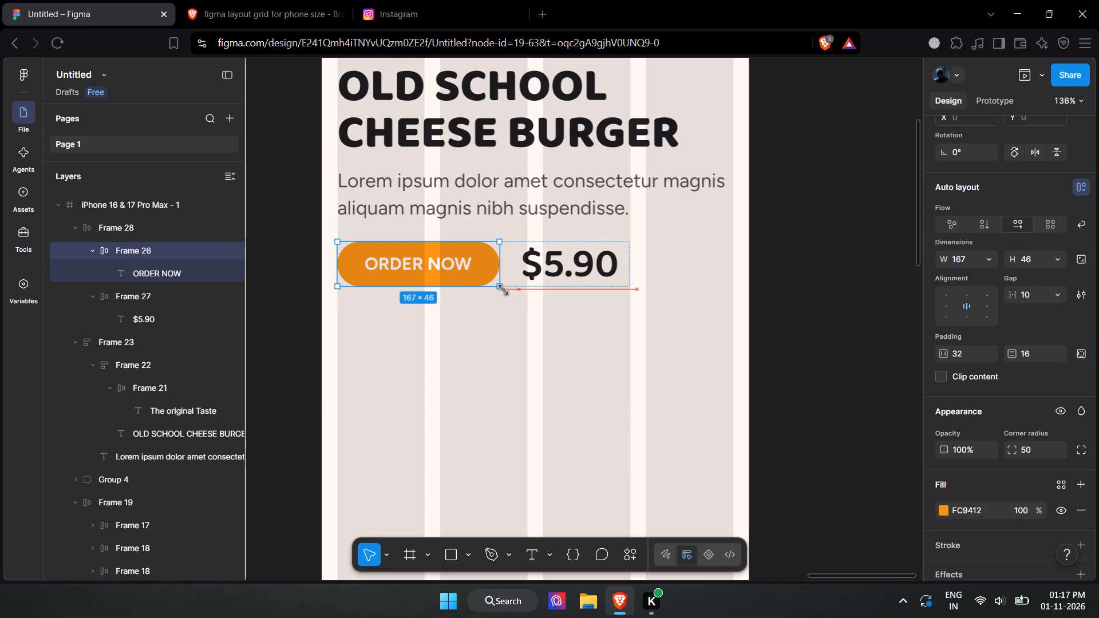
click(499, 332)
click(503, 275)
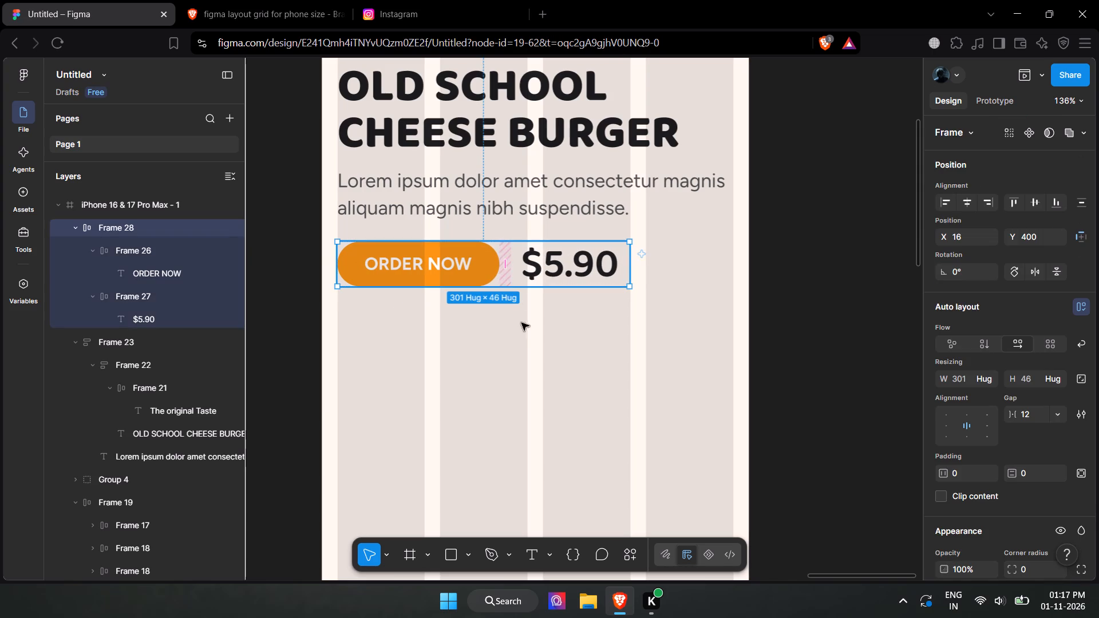
click(504, 349)
Compare the ORDER NOW and price row in the iPhone frame with the original in the MacBook Pro 14" frame.
ctrl+scroll(516, 350, down, 3)
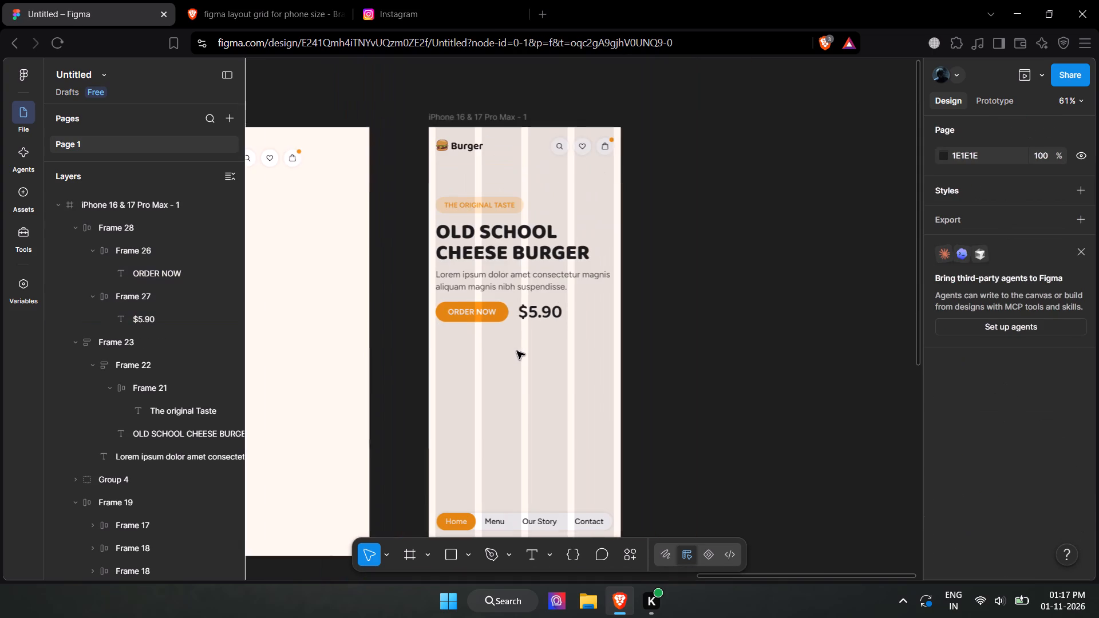
scroll(612, 378, up, 1)
shift+scroll(531, 405, up, 4)
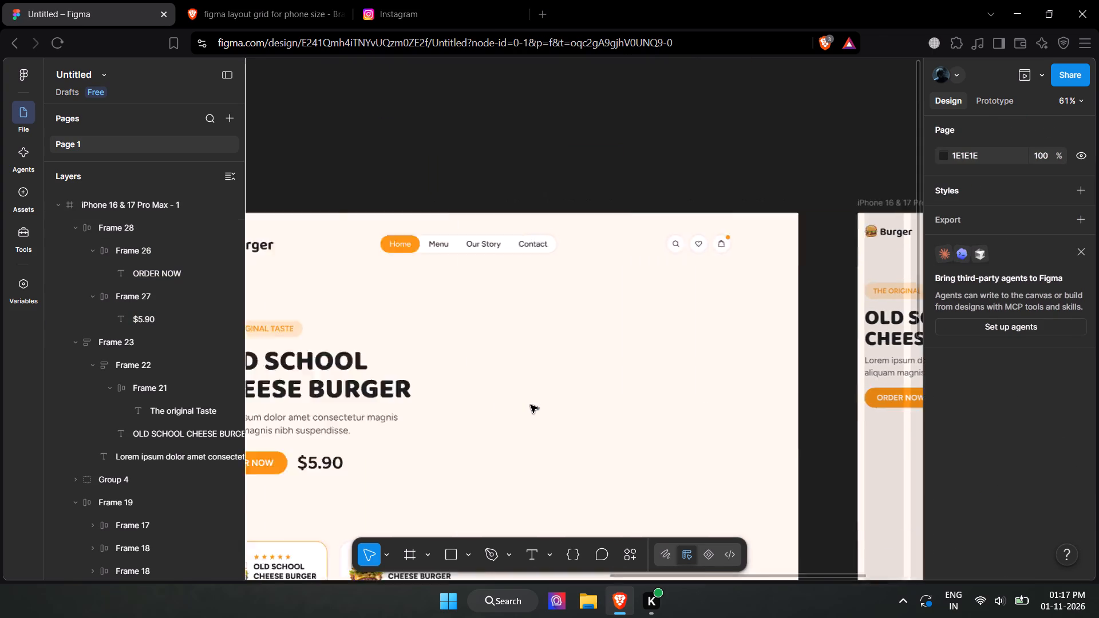
shift+scroll(531, 405, up, 4)
shift+scroll(530, 405, down, 4)
click(815, 406)
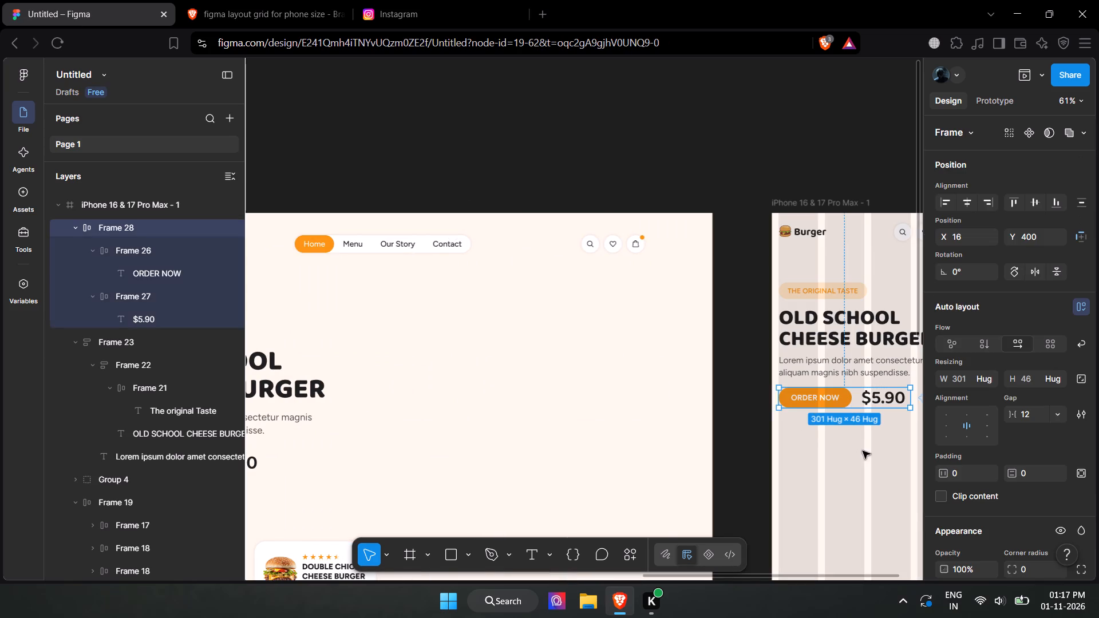
shift+scroll(458, 444, up, 3)
ctrl+scroll(463, 449, up, 2)
click(442, 445)
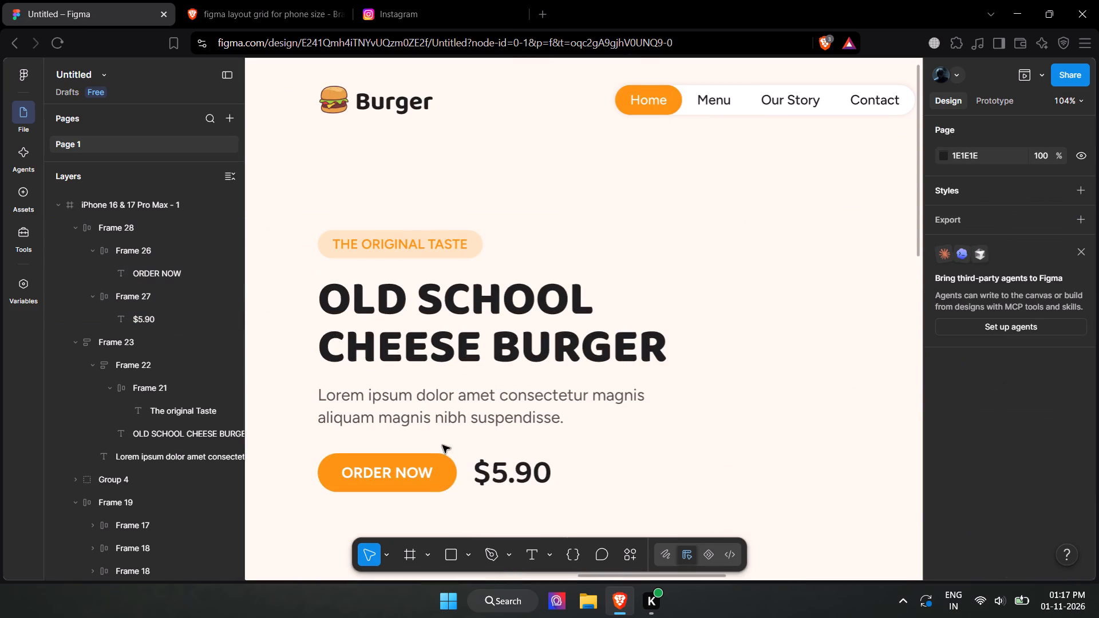
triple_click(447, 443)
click(419, 480)
scroll(148, 423, down, 2)
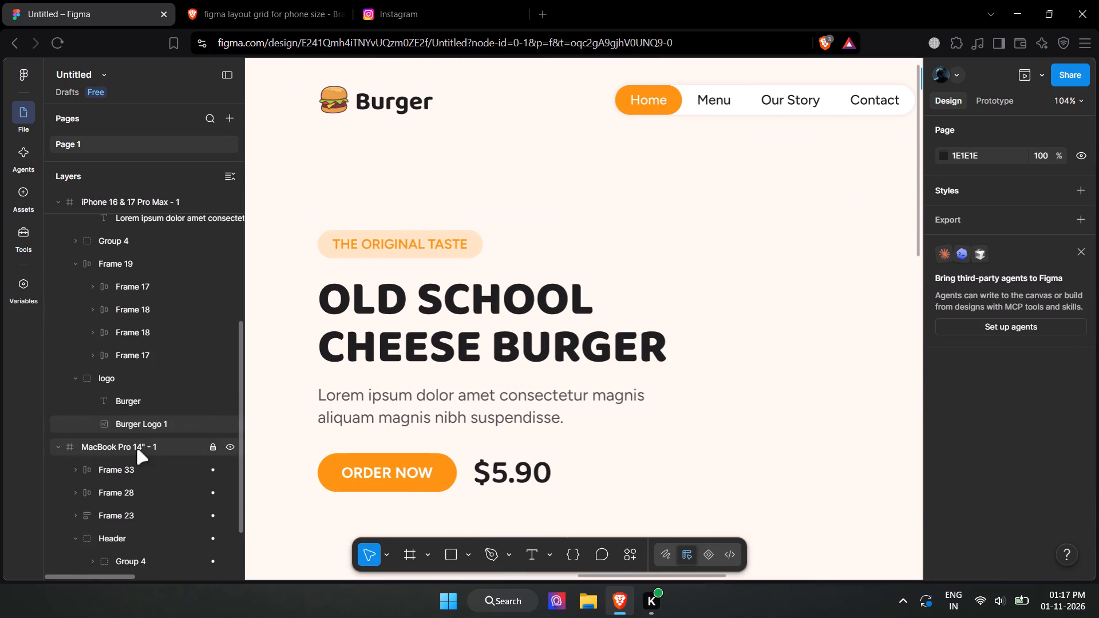
click(141, 348)
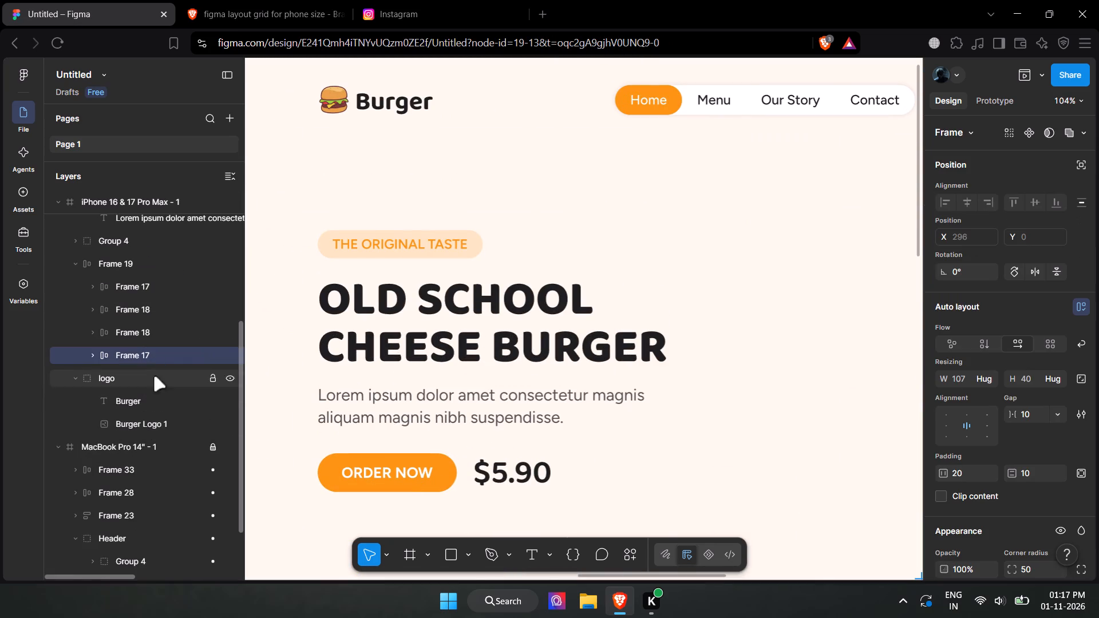
scroll(140, 421, down, 2)
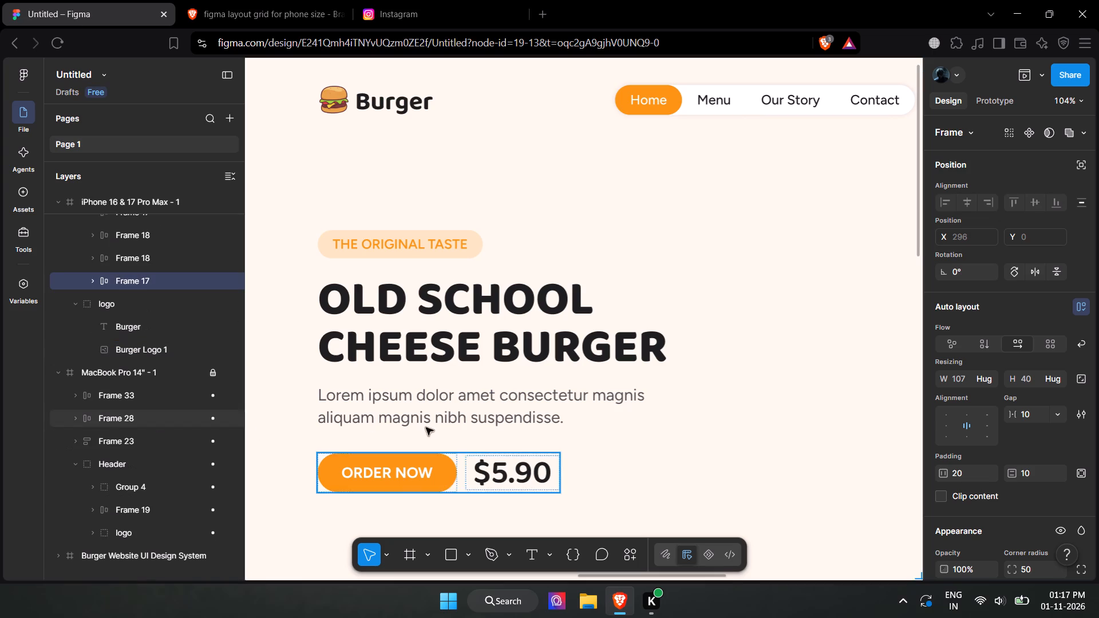
Move the ORDER NOW and price row slightly down in the iPhone frame to widen the gap below the hero paragraph.
shift+scroll(740, 463, down, 5)
click(674, 306)
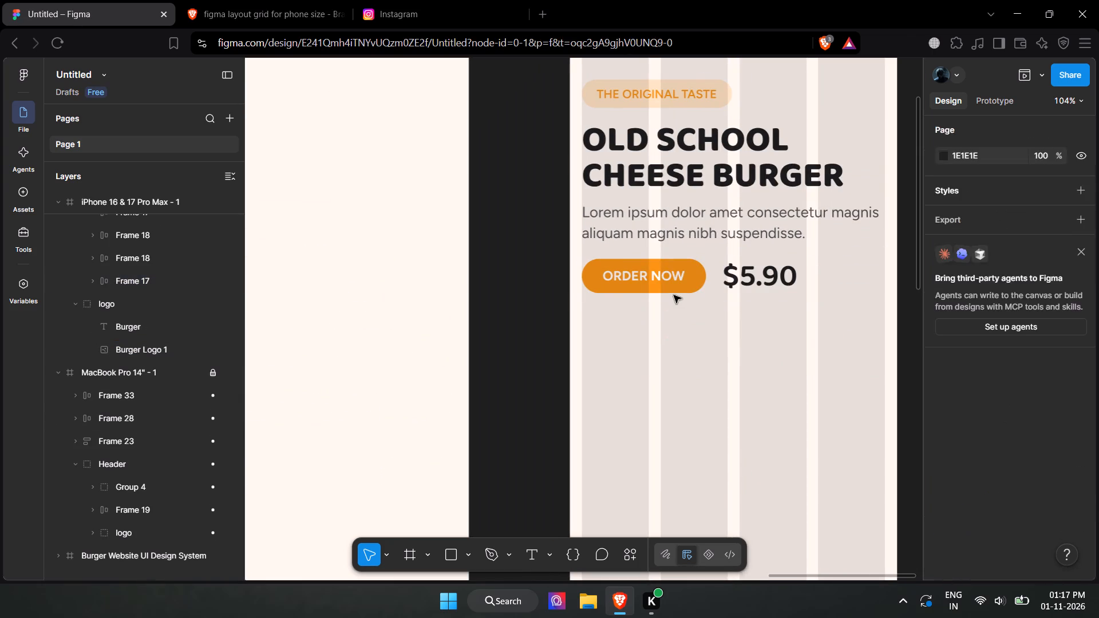
click(671, 282)
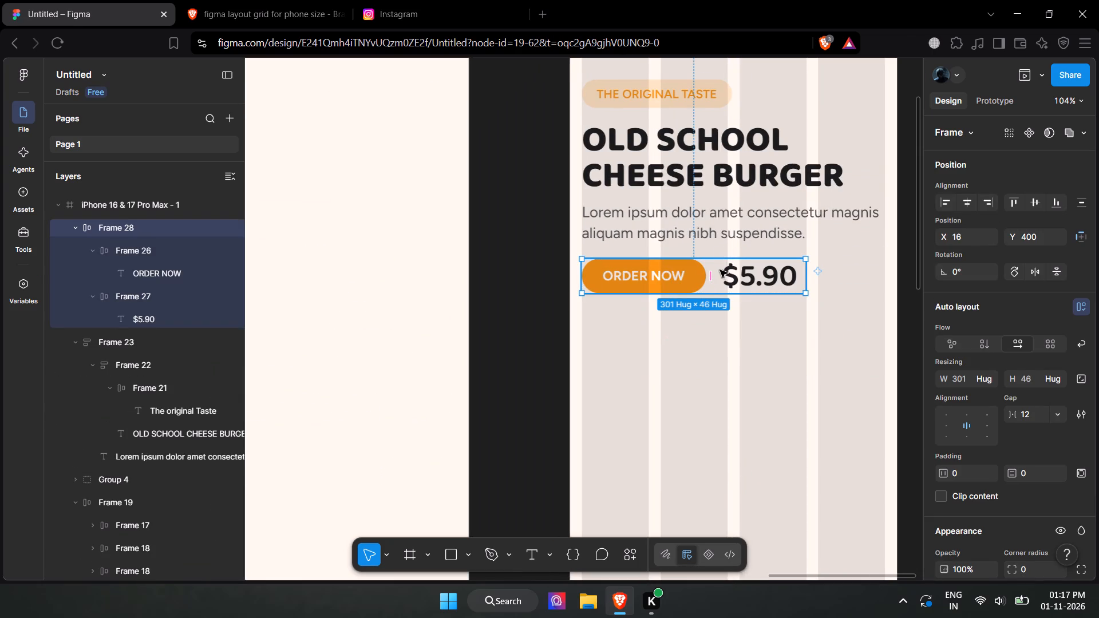
drag(718, 270, 718, 277)
click(728, 419)
Compare the spacing and proportions of the iPhone hero content with the MacBook Pro 14" hero.
ctrl+scroll(724, 400, down, 4)
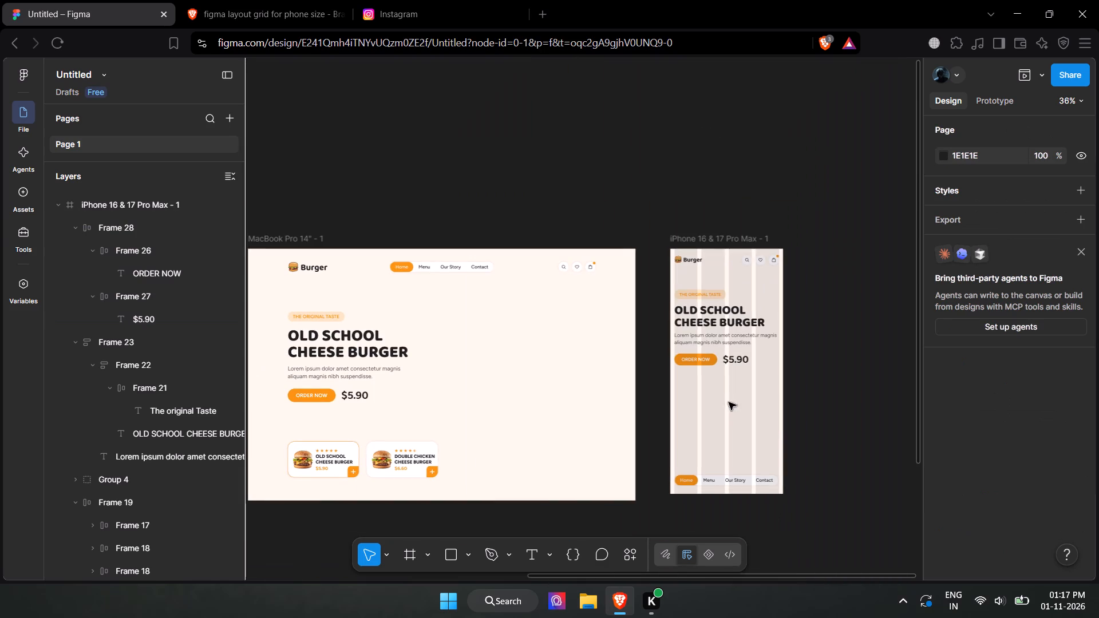
shift+scroll(769, 406, up, 2)
shift+scroll(769, 406, down, 2)
ctrl+scroll(772, 406, up, 2)
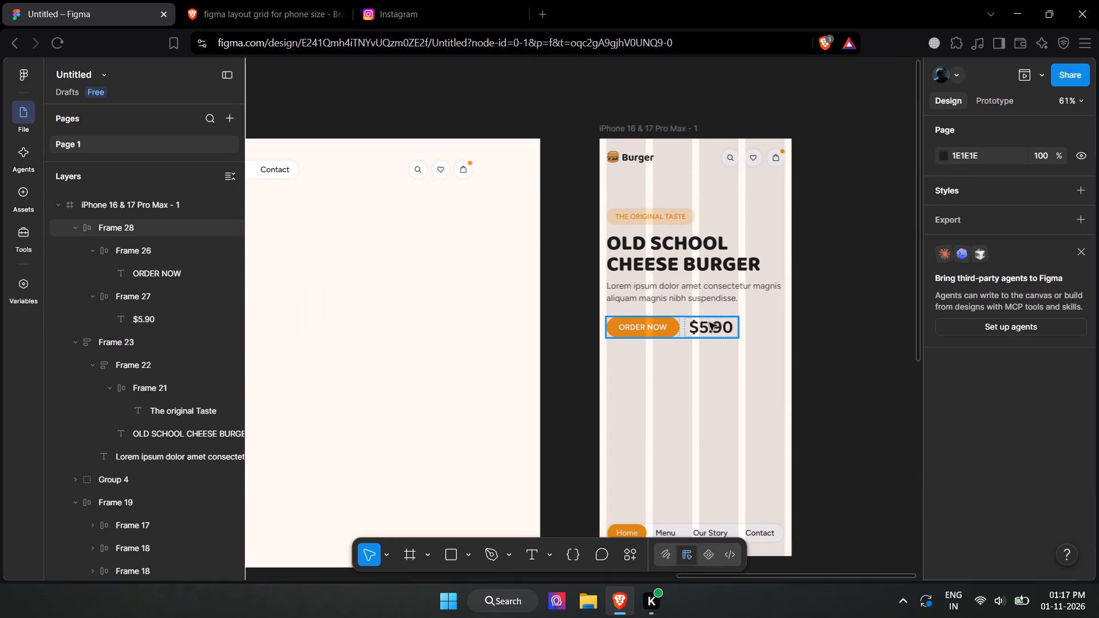
ctrl+scroll(688, 336, up, 8)
ctrl+scroll(688, 336, down, 6)
shift+scroll(688, 337, up, 11)
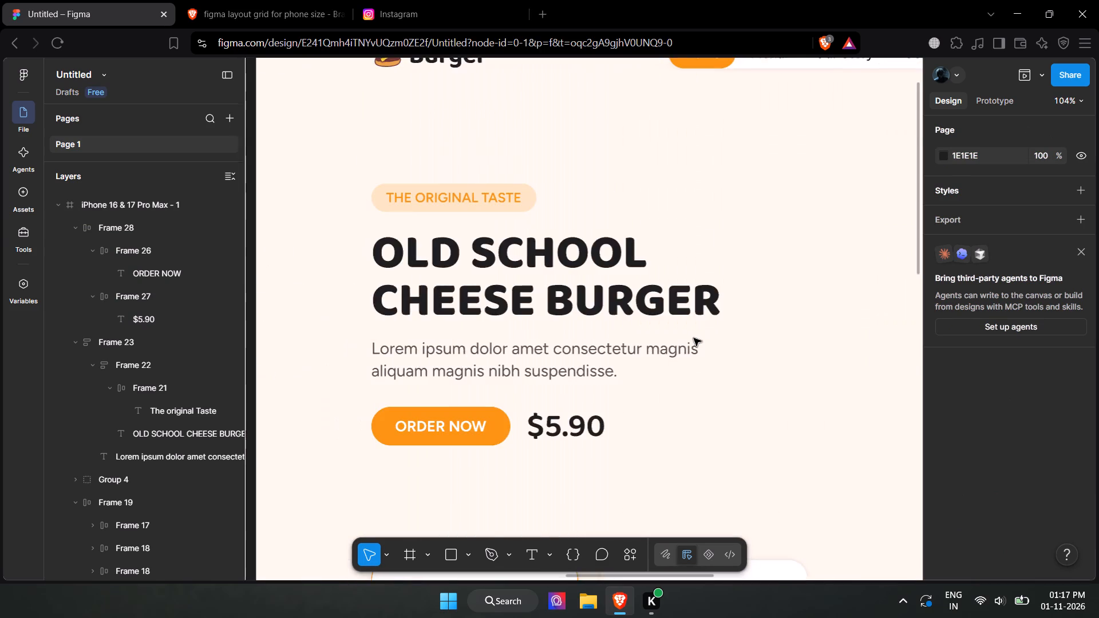
ctrl+scroll(694, 338, down, 2)
shift+scroll(694, 338, down, 6)
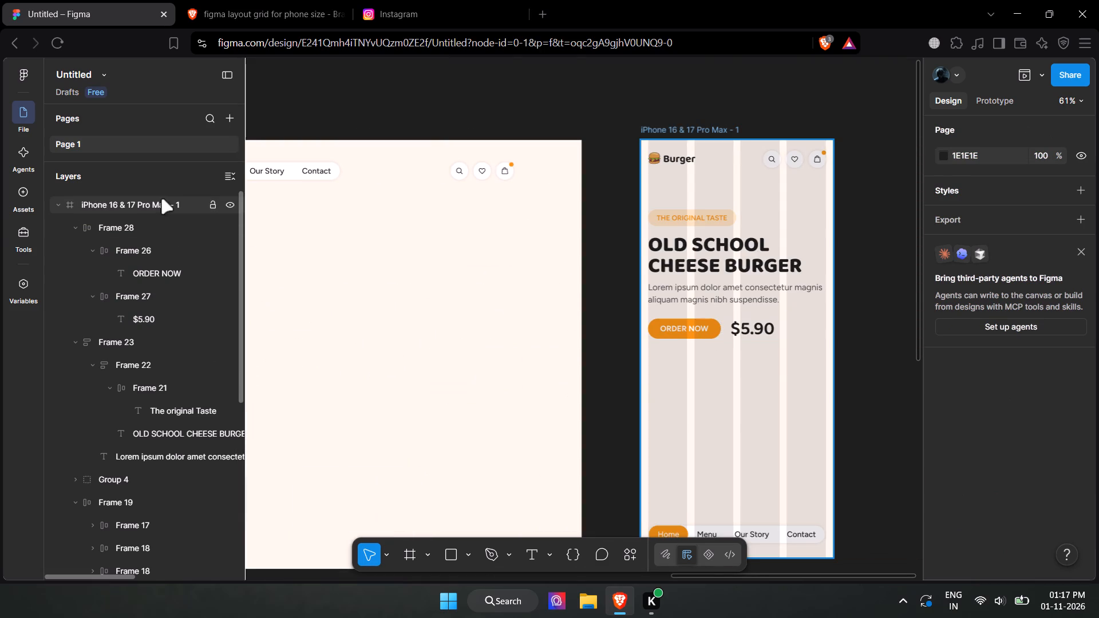
Hide the 4-column layout guide on the iPhone 16 & 17 Pro Max frame.
click(140, 201)
scroll(983, 500, down, 5)
click(1064, 496)
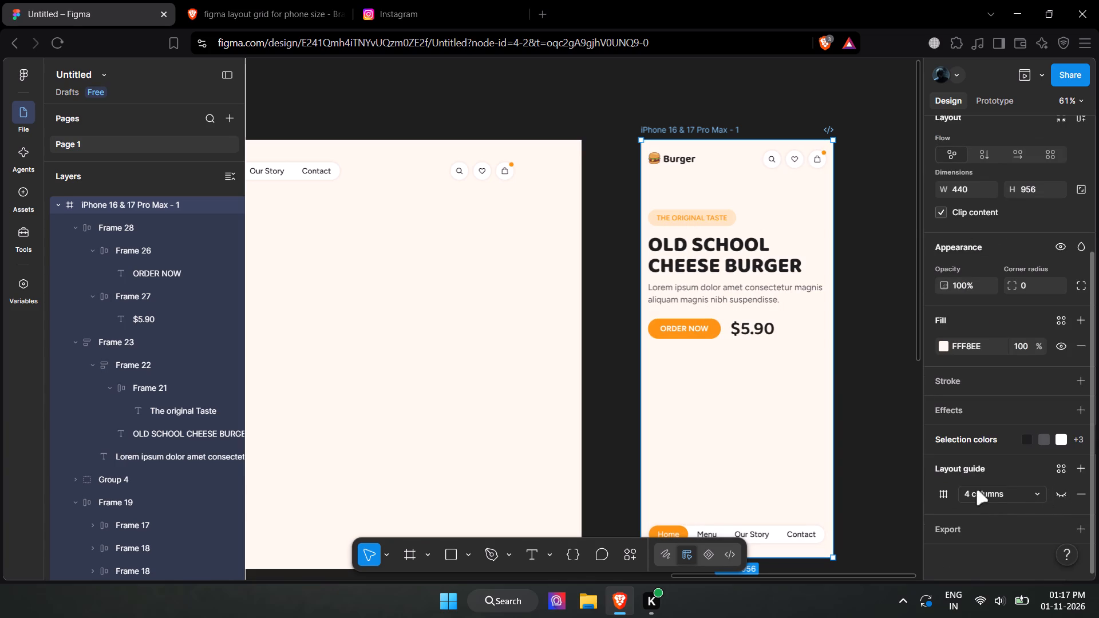
shift+scroll(813, 399, down, 1)
click(812, 345)
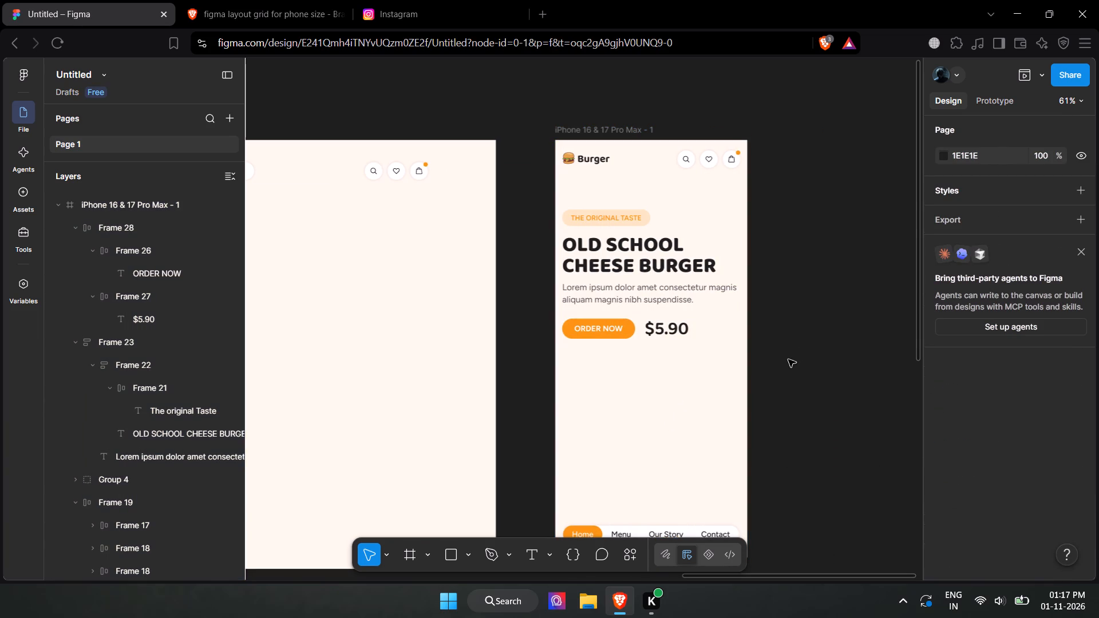
Preview the iPhone 16 & 17 Pro Max frame as a running prototype, and close the preview after reviewing it.
ctrl+scroll(807, 384, down, 1)
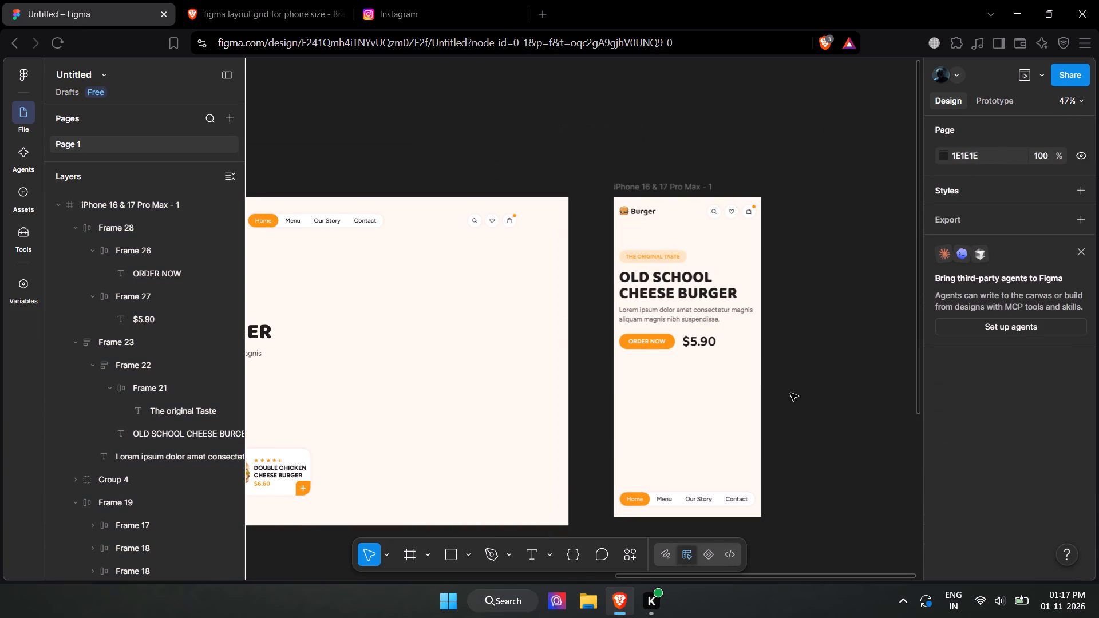
shift+scroll(766, 397, up, 1)
shift+scroll(766, 397, down, 1)
click(133, 205)
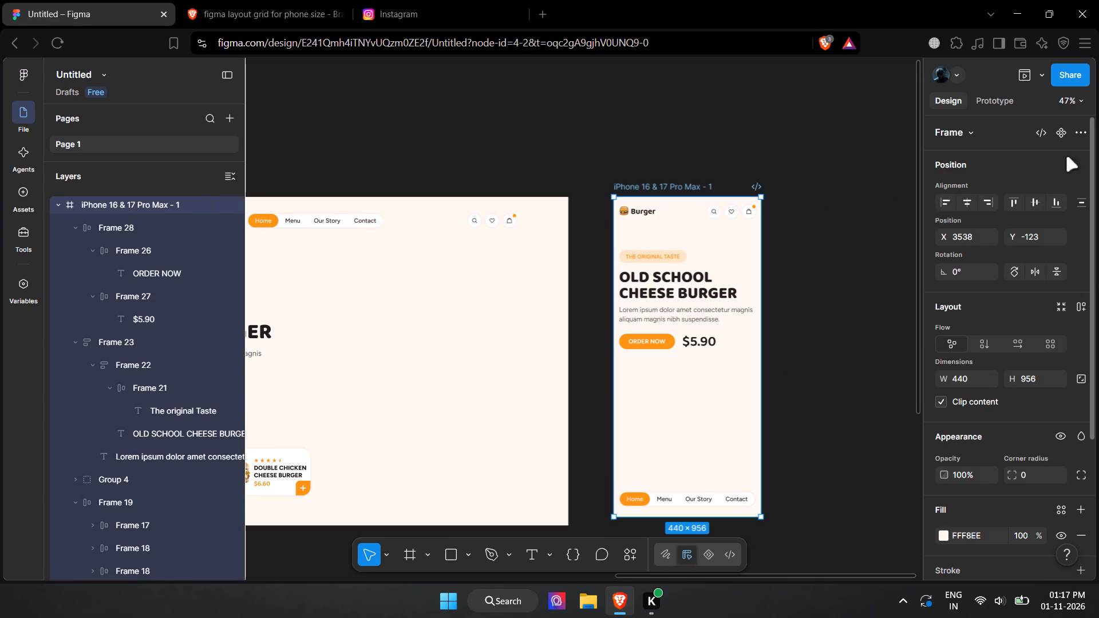
click(1019, 77)
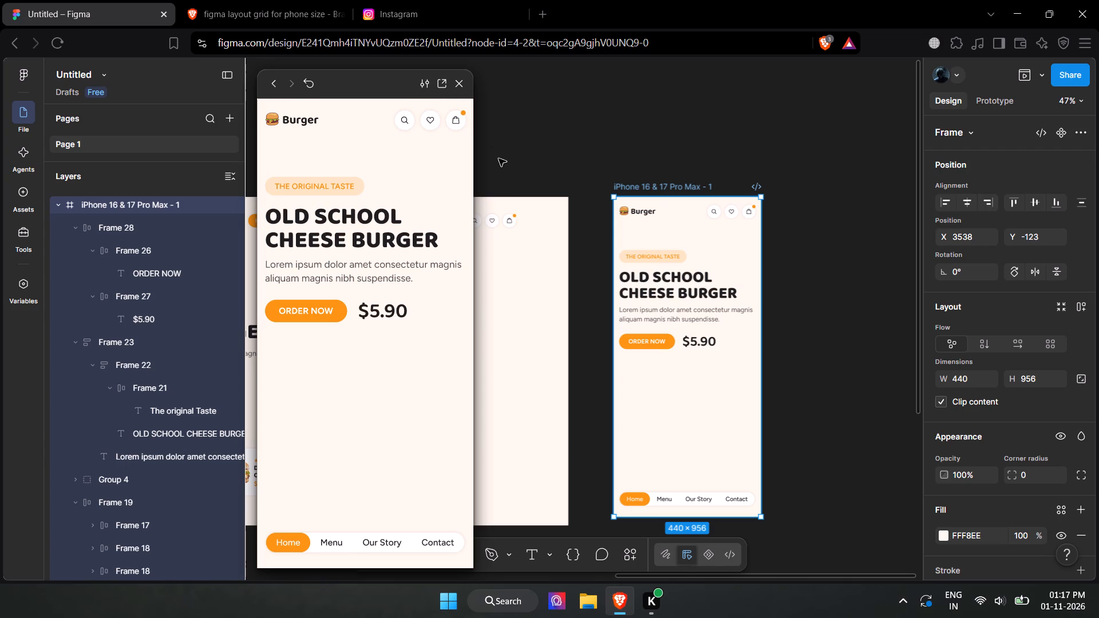
click(462, 91)
click(875, 323)
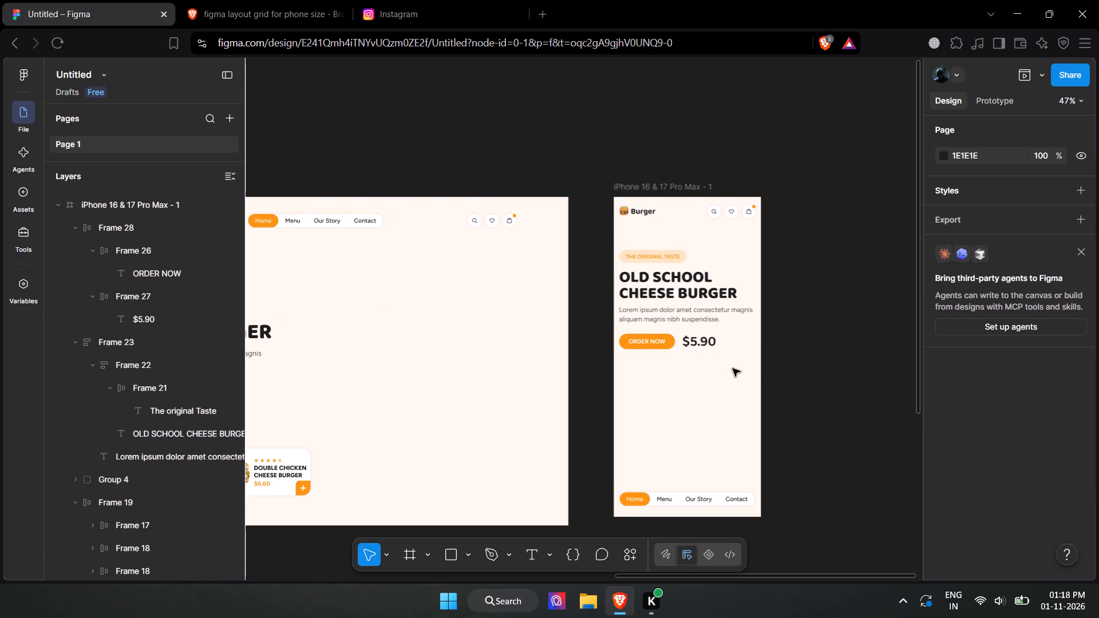
Compare the iPhone frame with the MacBook Pro 14" frame to check which hero content is still missing on mobile.
ctrl+scroll(735, 367, up, 1)
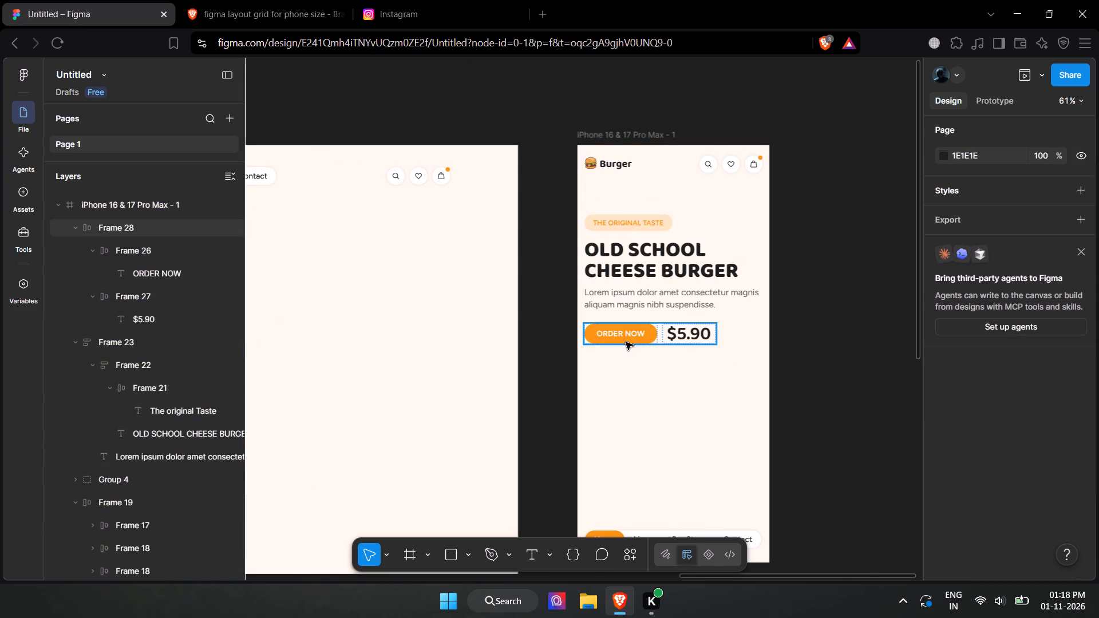
ctrl+scroll(625, 350, down, 1)
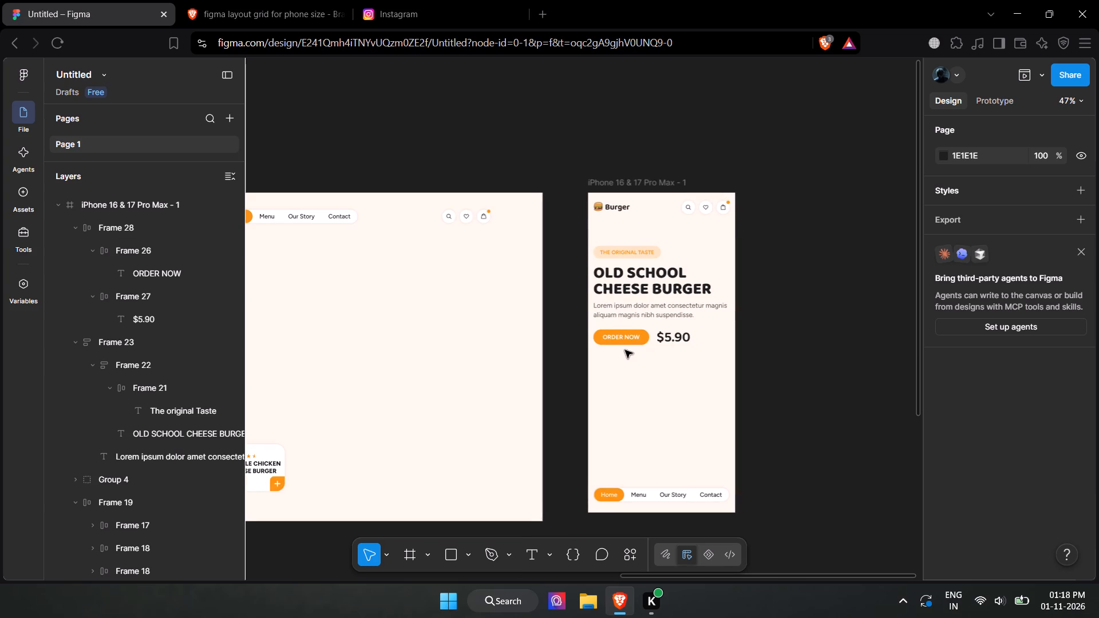
shift+scroll(625, 350, down, 1)
shift+scroll(625, 350, up, 5)
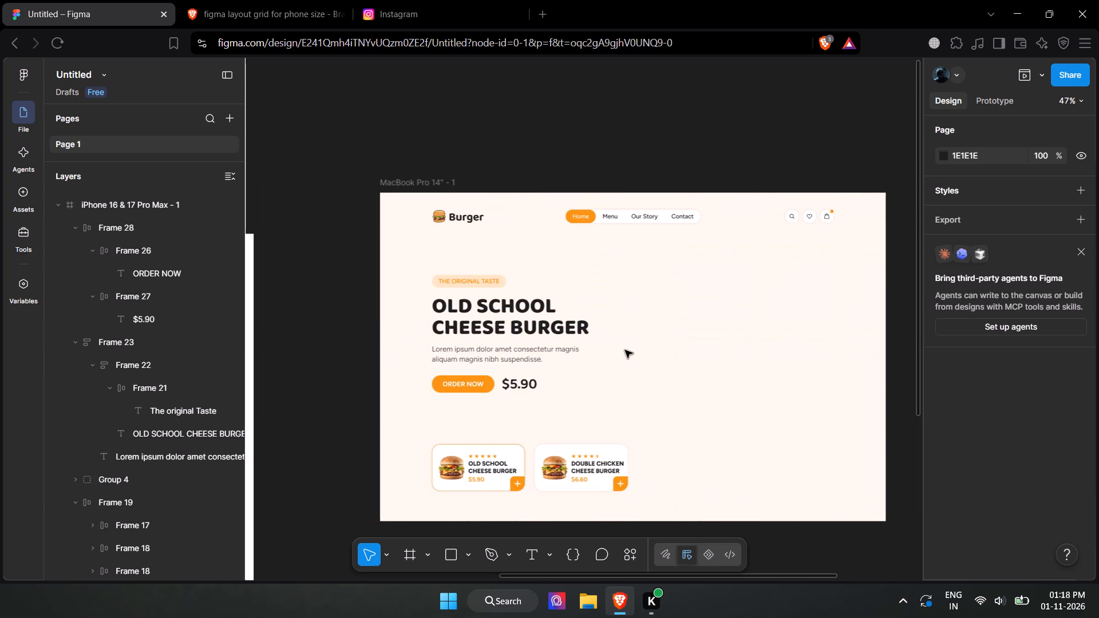
shift+scroll(625, 350, down, 2)
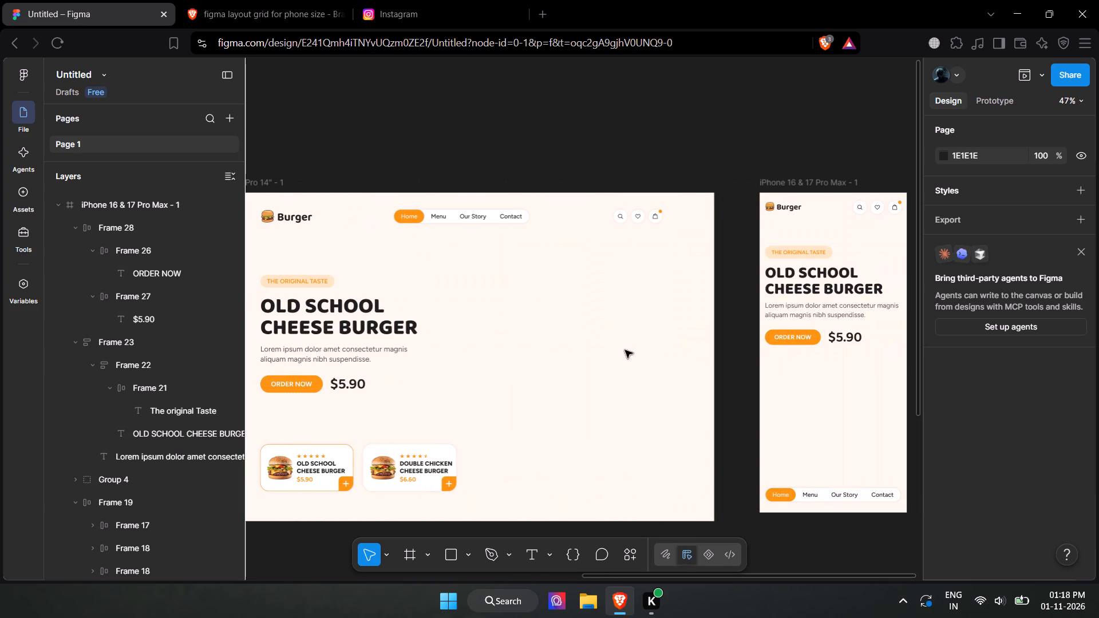
shift+scroll(625, 350, down, 1)
shift+scroll(625, 350, up, 1)
scroll(434, 365, down, 1)
shift+scroll(370, 374, up, 3)
Copy the row of two burger product cards from the MacBook Pro 14" frame and paste it over the iPhone frame.
click(131, 265)
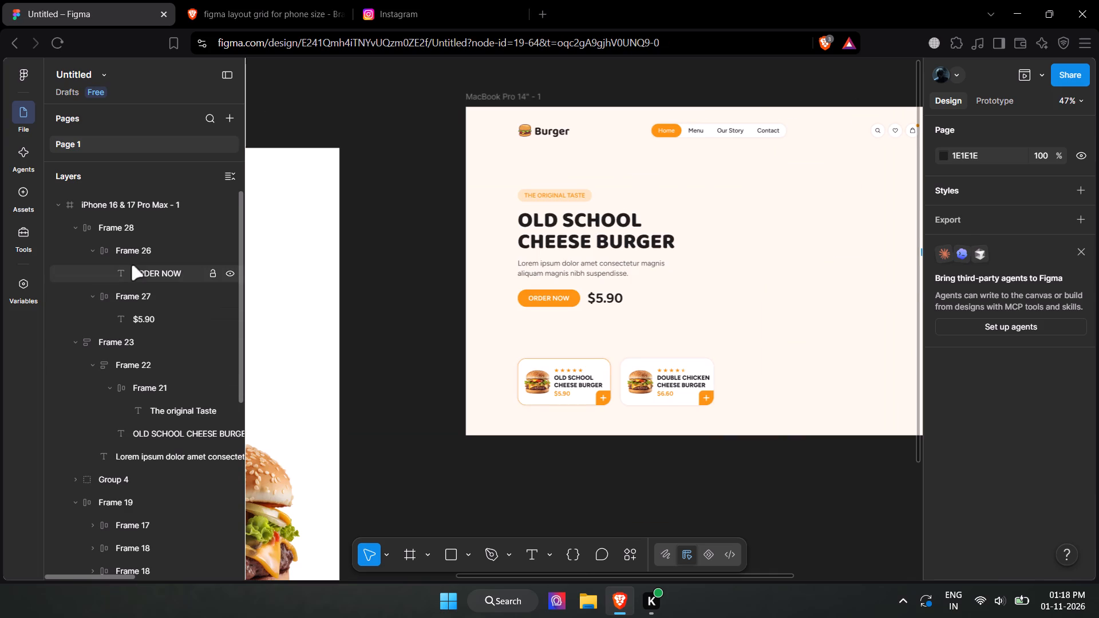
click(133, 253)
scroll(152, 374, down, 4)
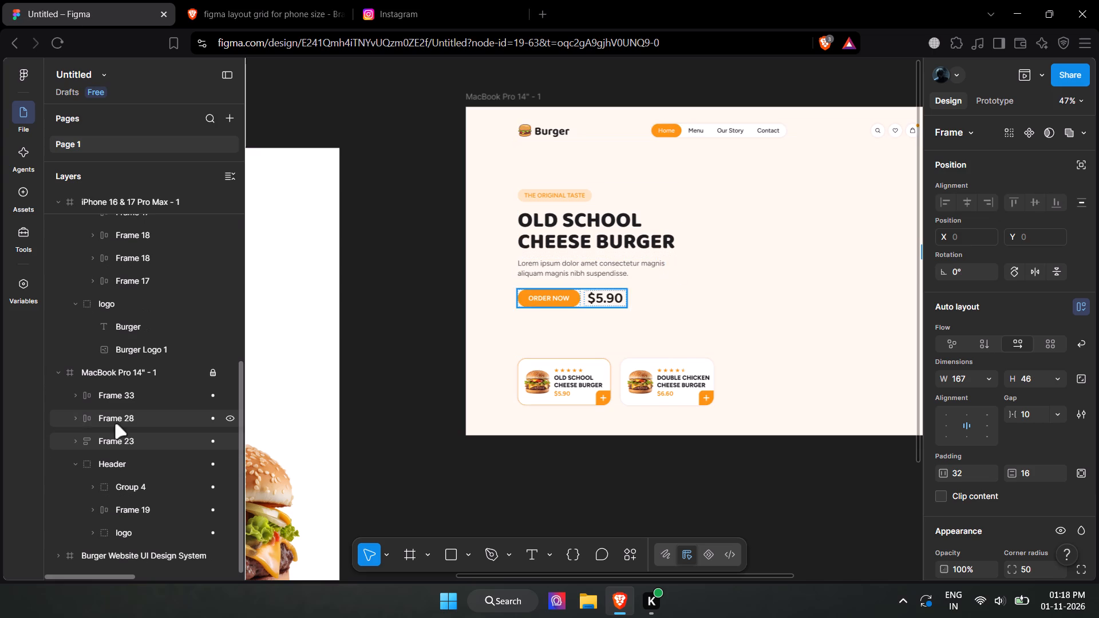
click(114, 399)
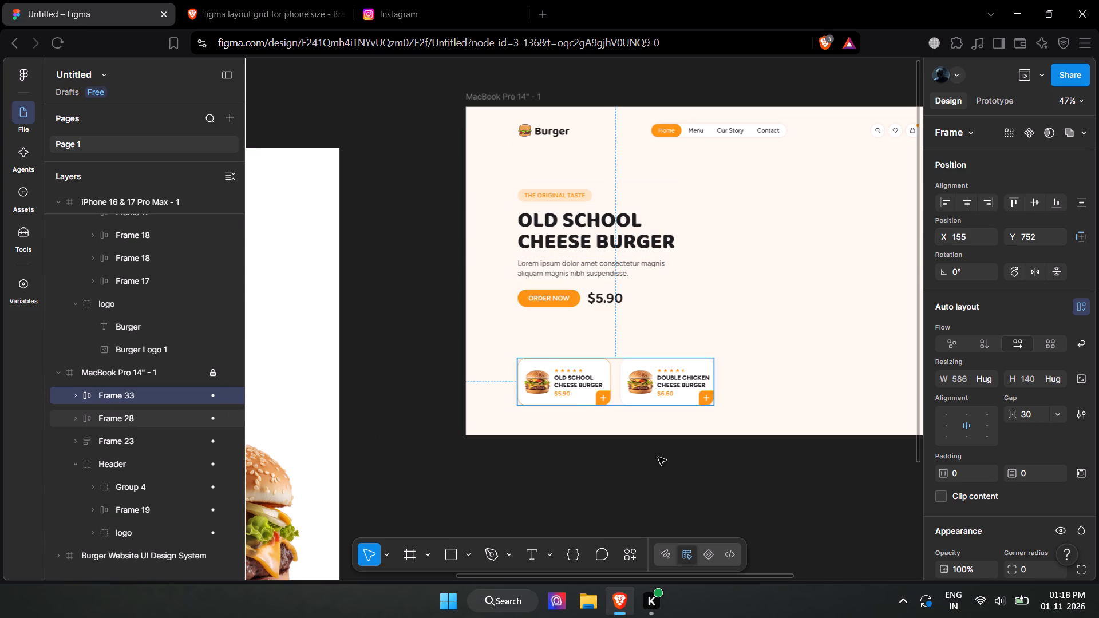
key(ctrl+c)
shift+scroll(652, 368, down, 4)
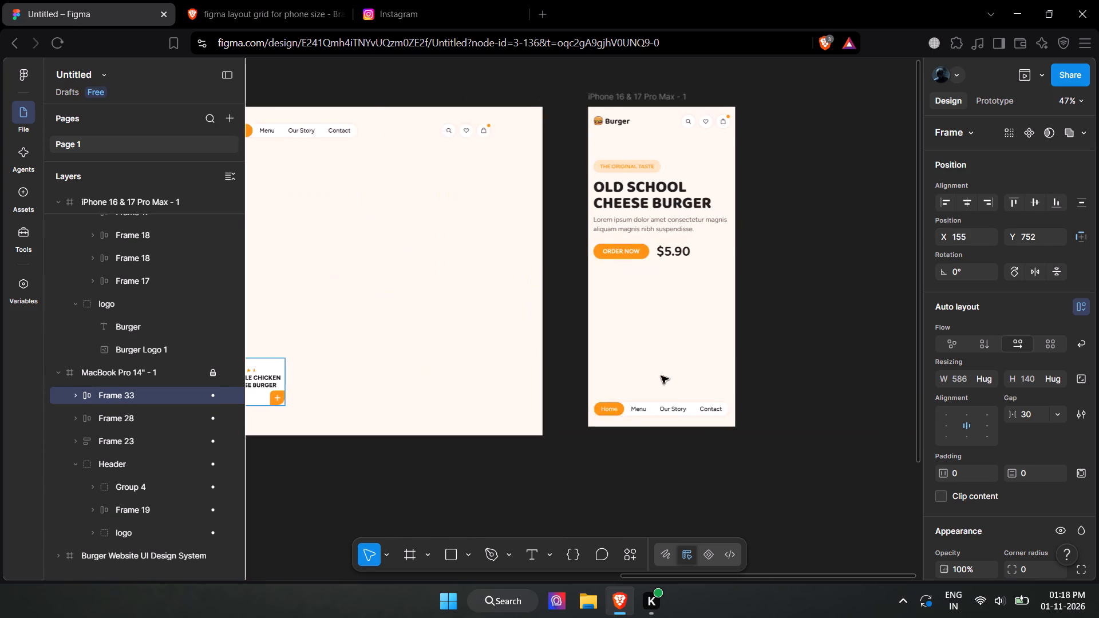
shift+scroll(661, 376, down, 2)
click(575, 346)
key(ctrl+v)
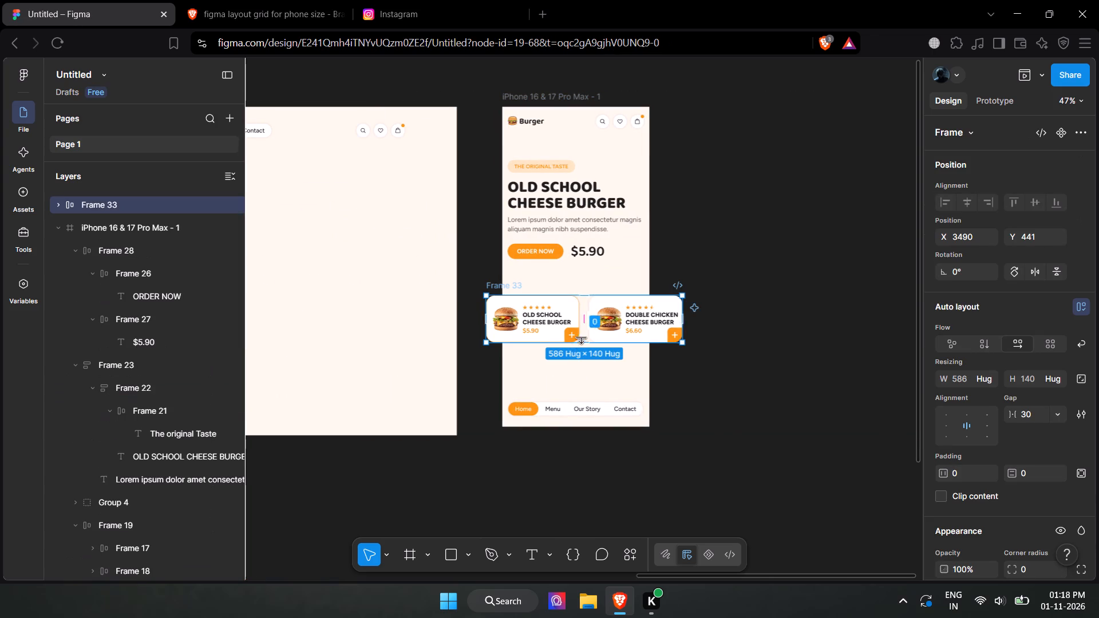
Place the pasted card row below the ORDER NOW and price row, at about X 3578, Y 400, extending past the iPhone frame's edge.
ctrl+scroll(588, 362, up, 2)
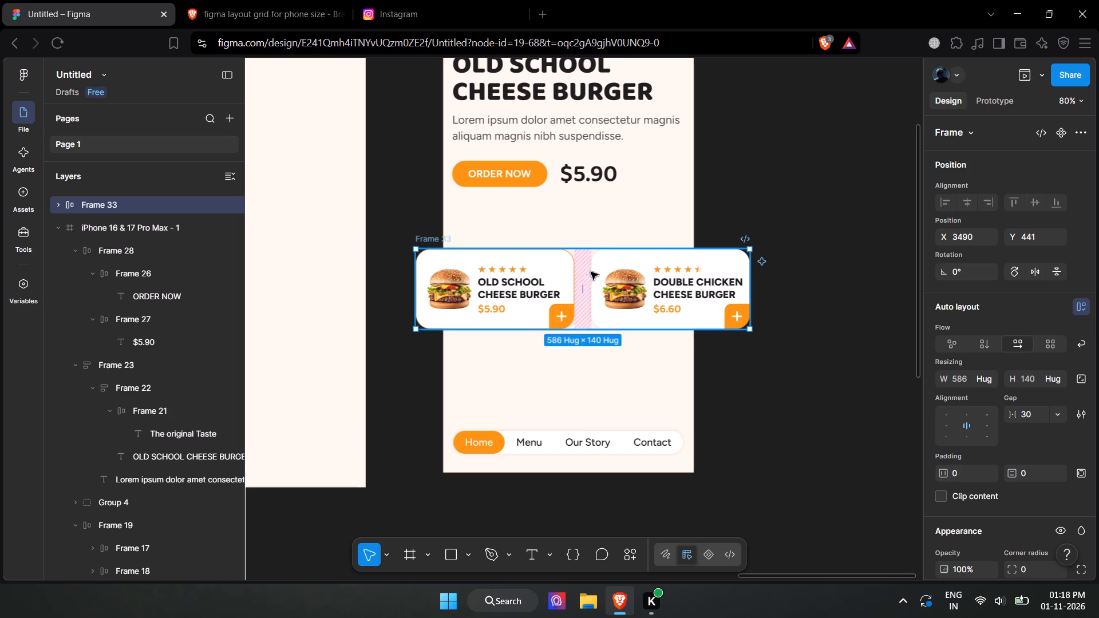
drag(607, 263, 674, 229)
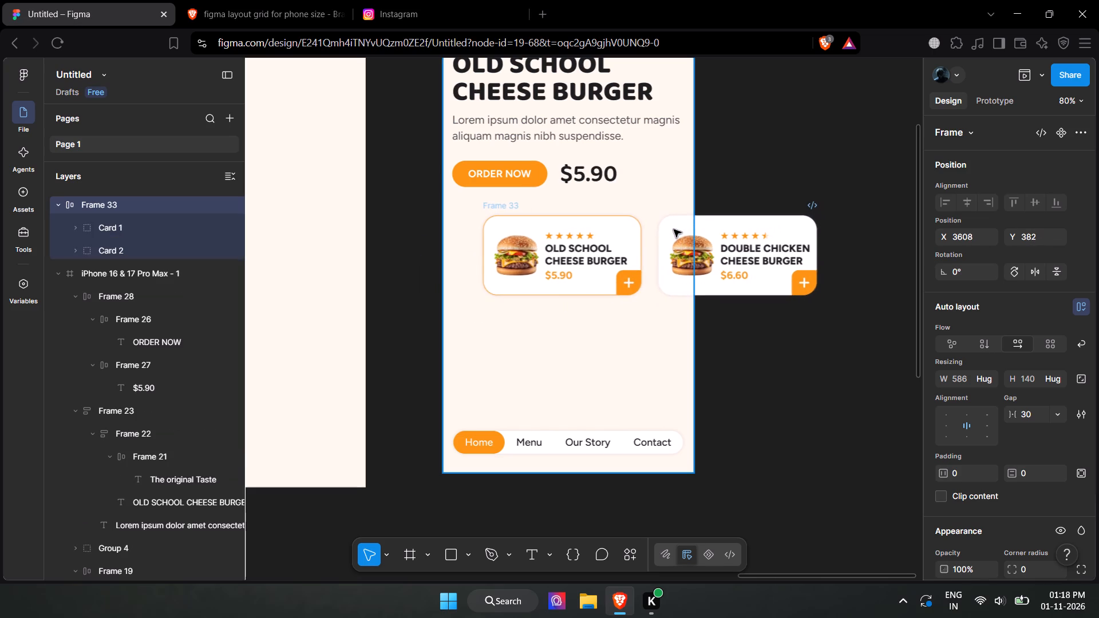
drag(674, 229, 688, 236)
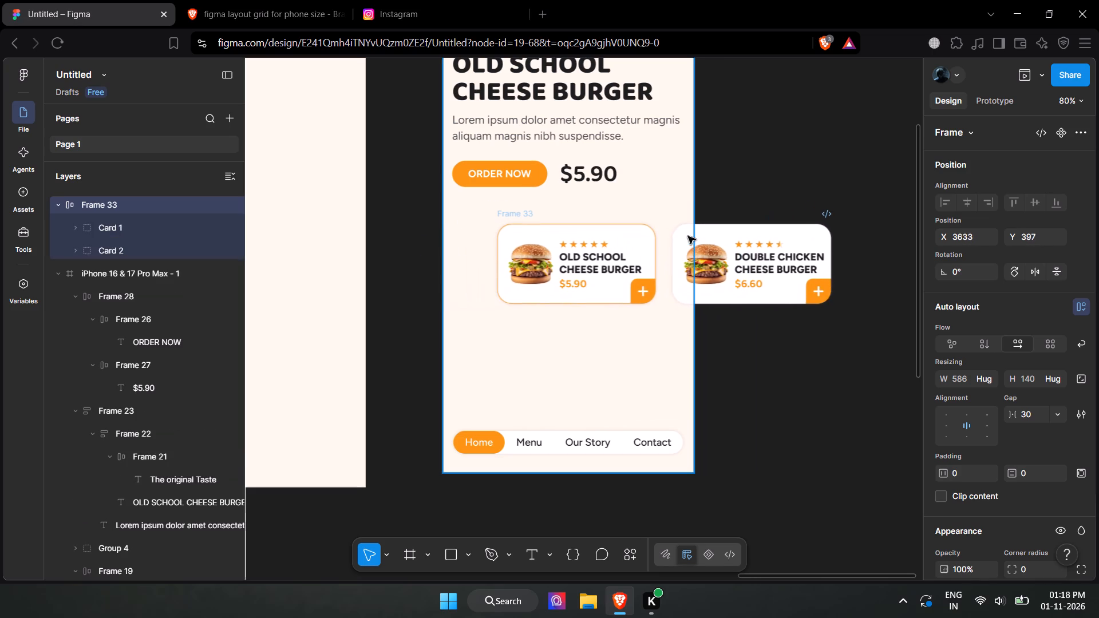
drag(688, 236, 655, 242)
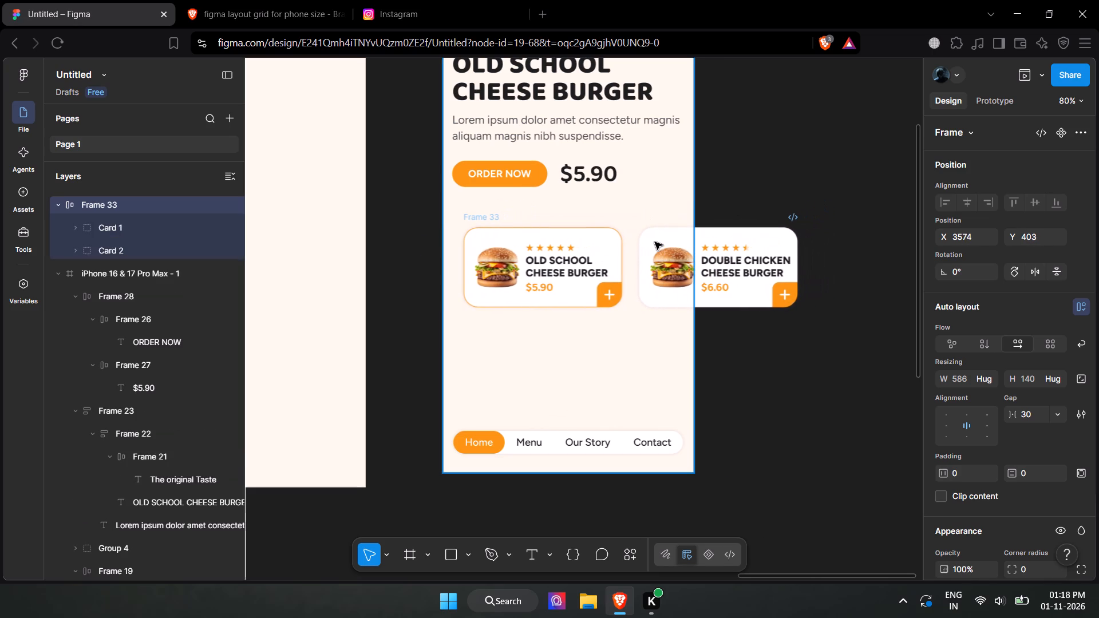
drag(655, 242, 651, 239)
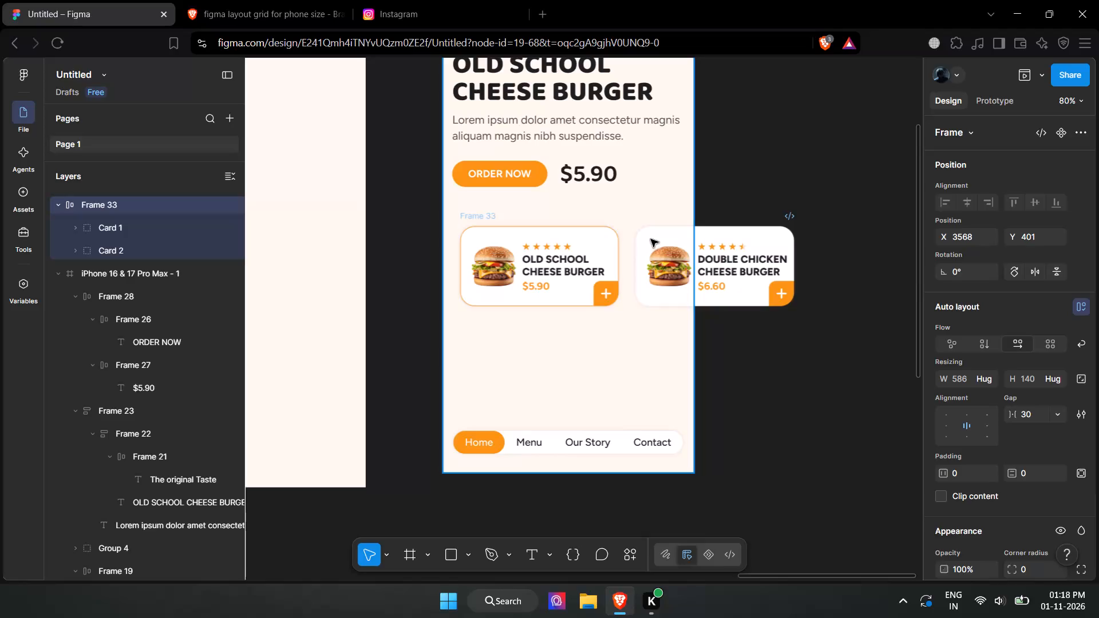
drag(651, 239, 651, 238)
shift+scroll(495, 357, up, 10)
shift+scroll(496, 354, down, 14)
shift+scroll(505, 354, up, 5)
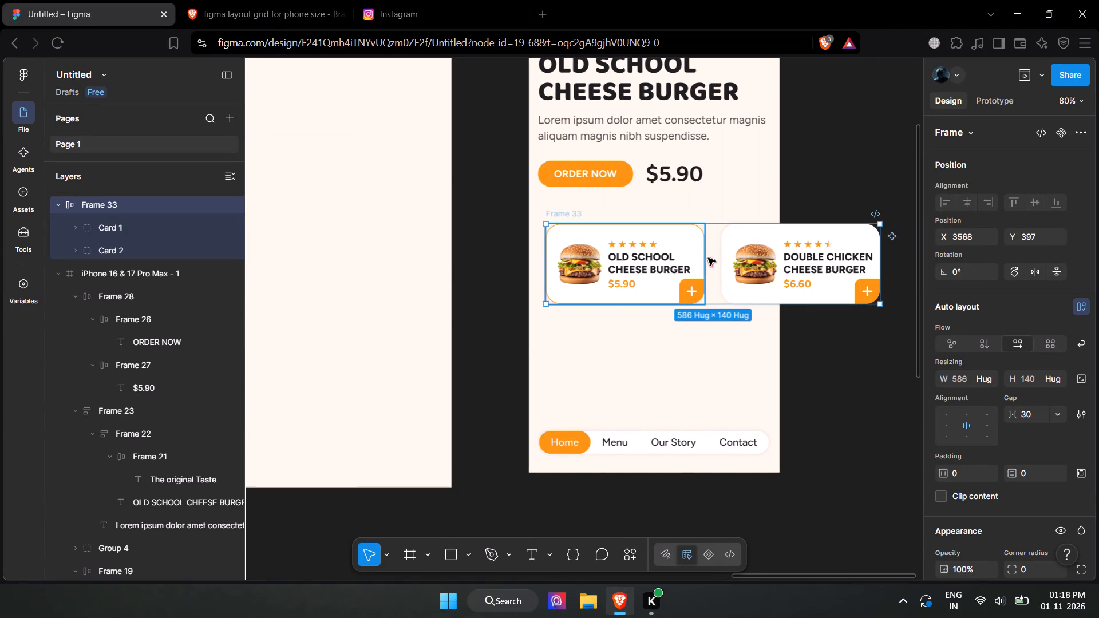
drag(745, 246, 745, 290)
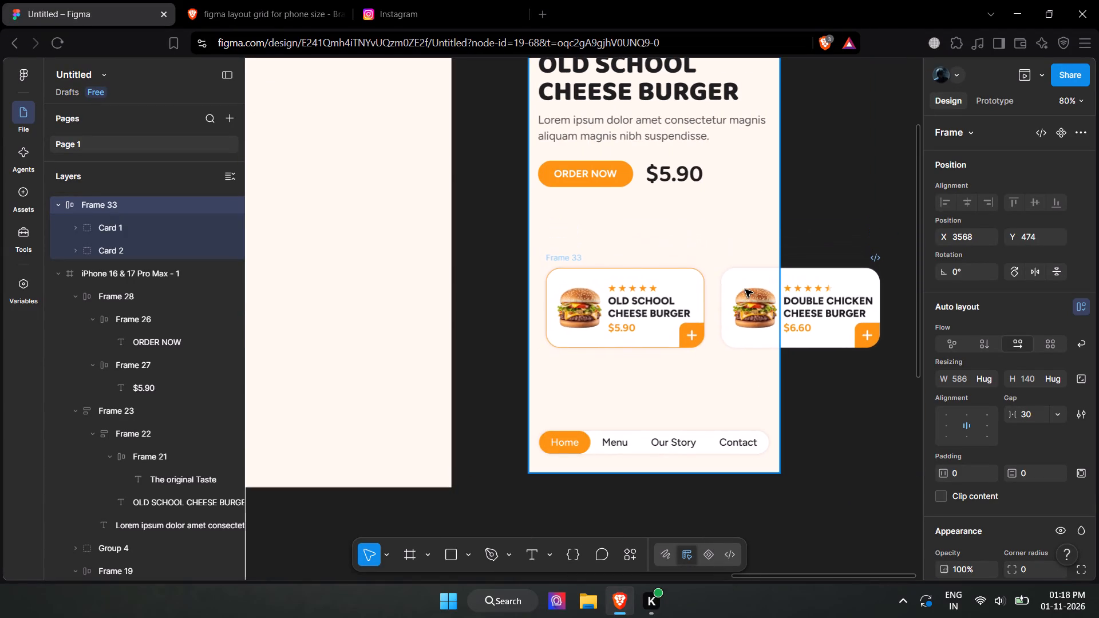
drag(745, 290, 751, 248)
Examine the card row's size and placement on the iPhone layout against the cards in the MacBook Pro 14" frame.
shift+scroll(362, 346, up, 7)
ctrl+scroll(433, 354, down, 3)
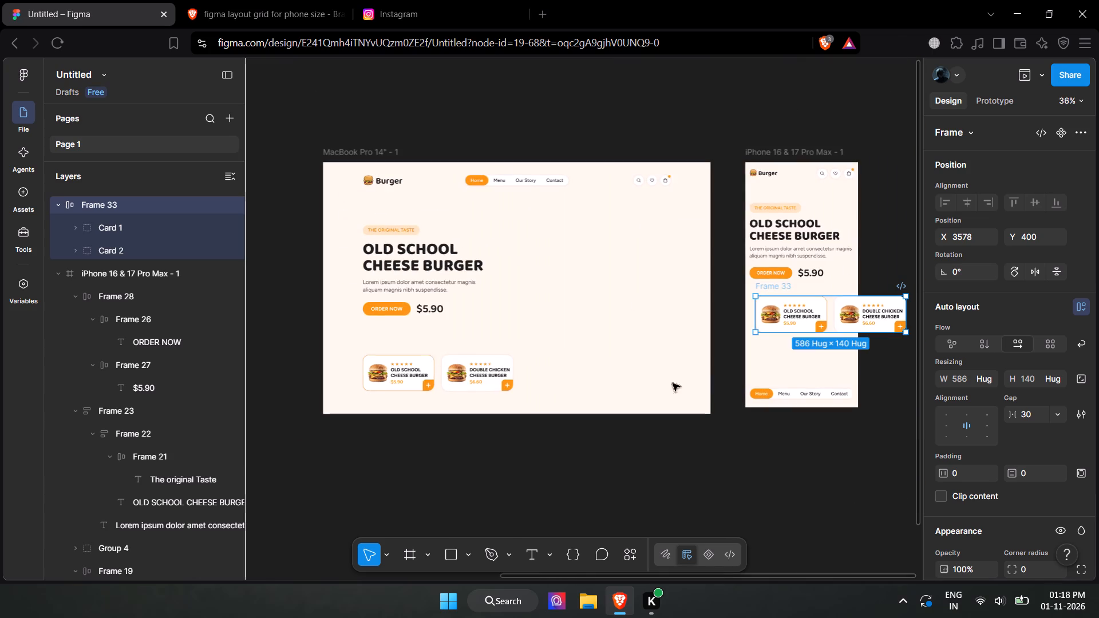
shift+scroll(713, 386, up, 4)
shift+scroll(713, 386, down, 6)
ctrl+scroll(697, 380, up, 3)
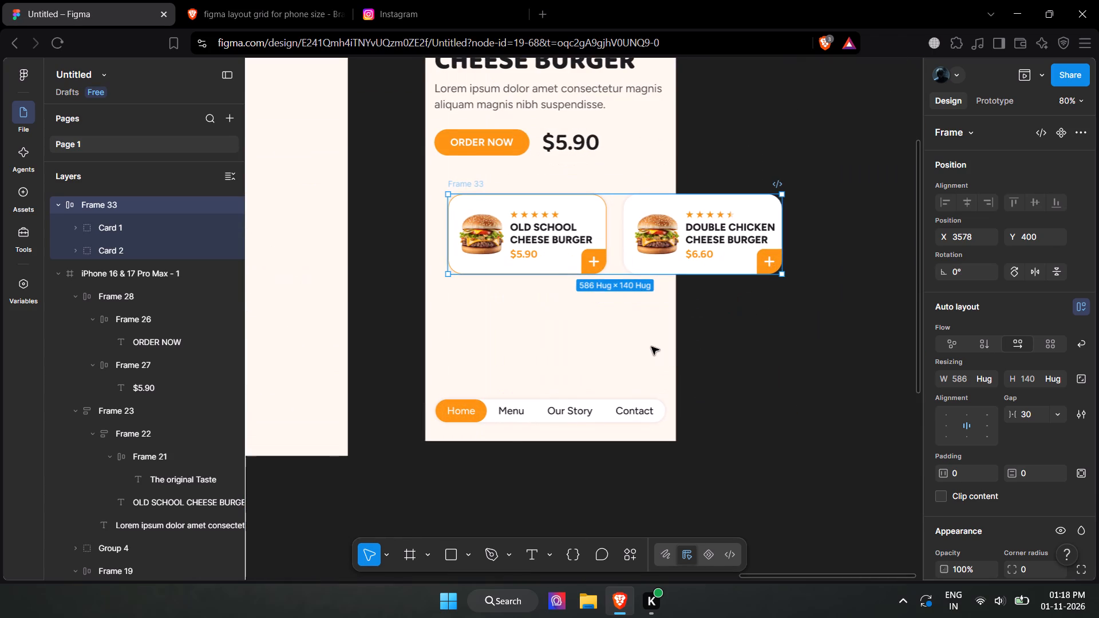
shift+scroll(651, 347, up, 1)
shift+scroll(651, 347, down, 2)
ctrl+scroll(602, 350, up, 2)
scroll(517, 347, up, 3)
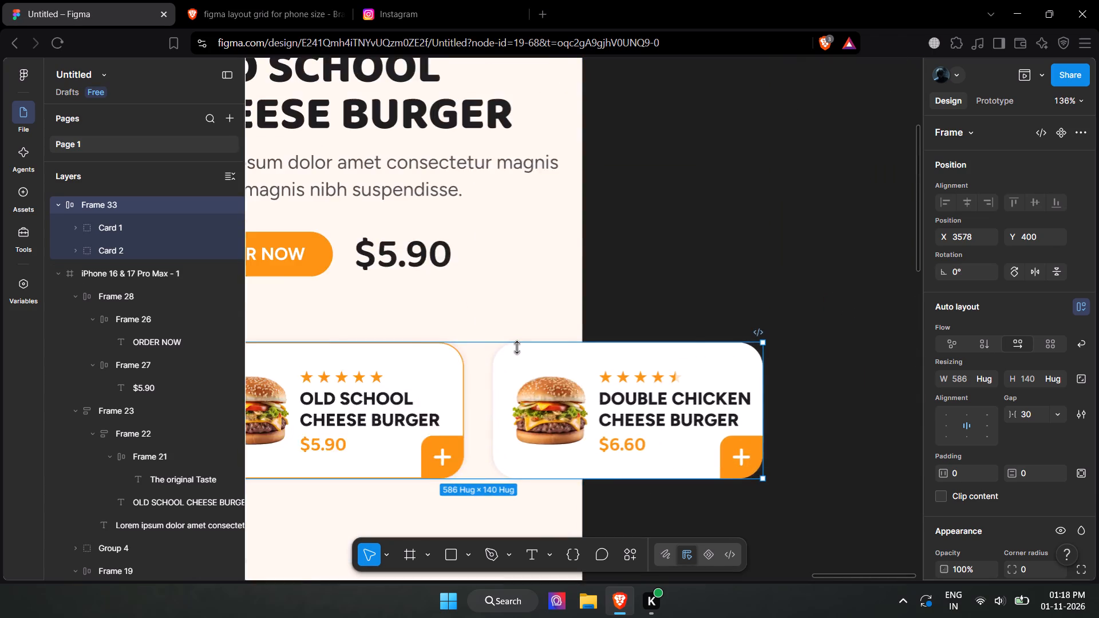
ctrl+scroll(517, 347, down, 3)
shift+scroll(519, 369, up, 2)
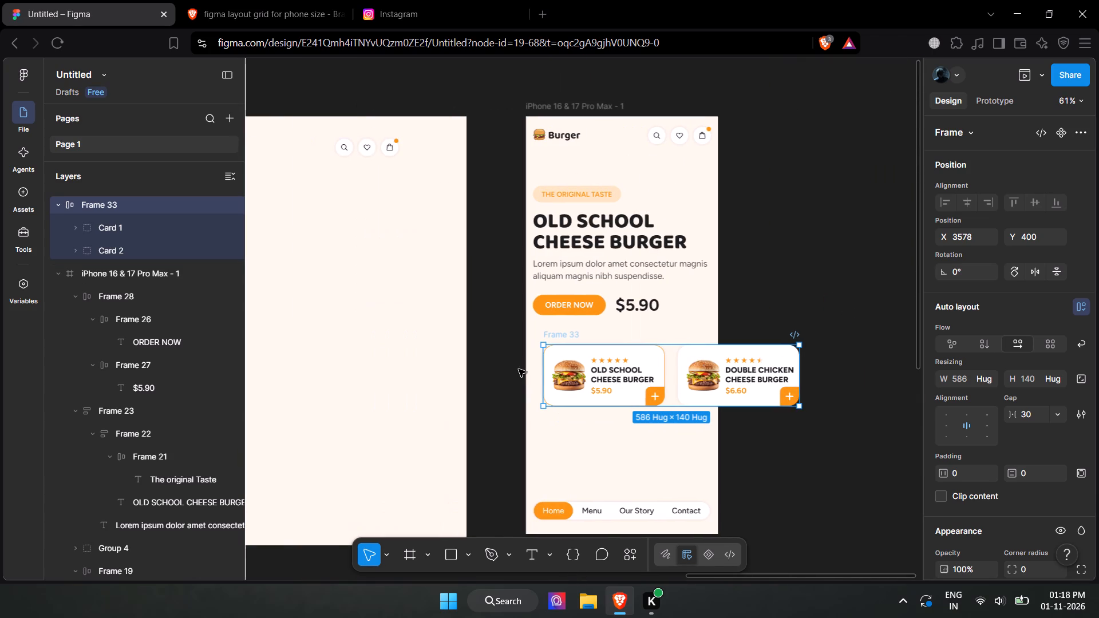
Inspect the design properties of the OLD SCHOOL CHEESE BURGER card in the pasted row, including its stroke and colors.
click(764, 433)
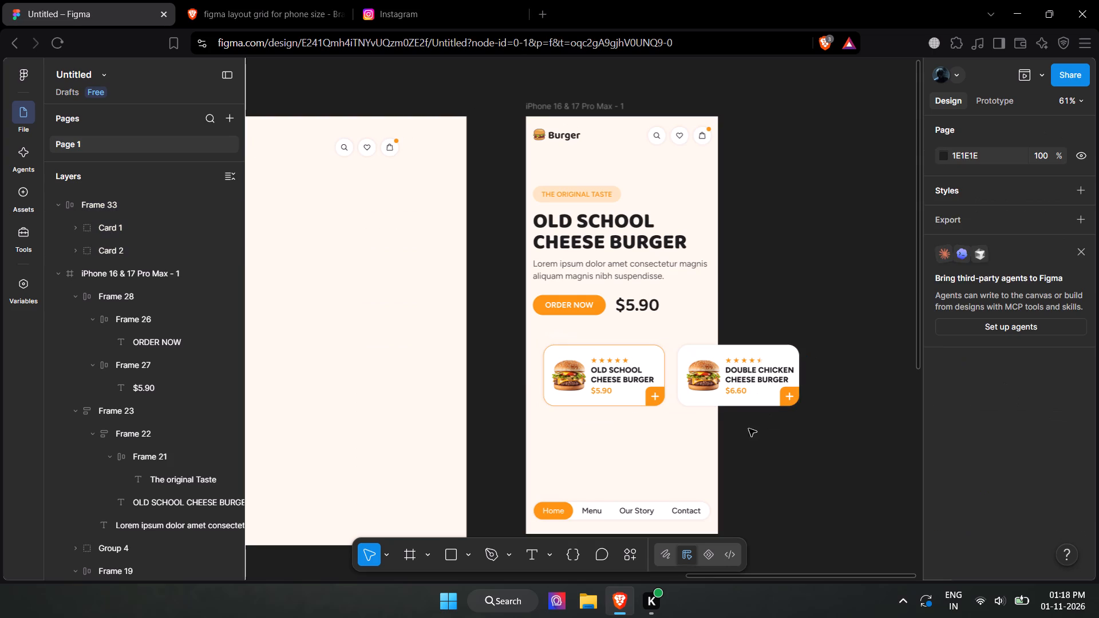
click(701, 360)
click(641, 362)
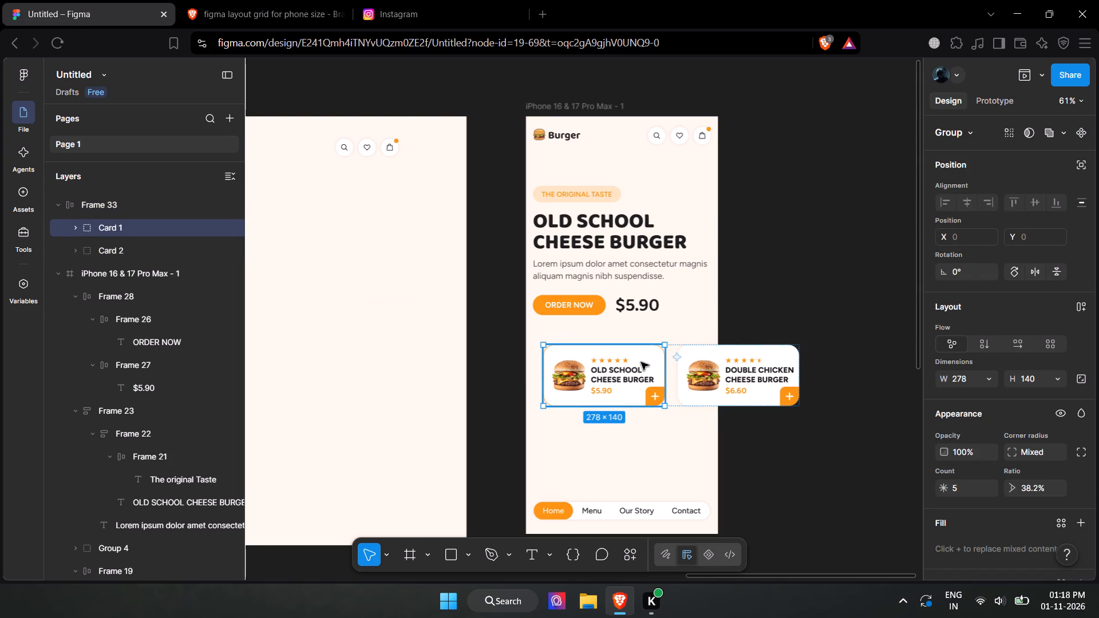
scroll(959, 322, down, 2)
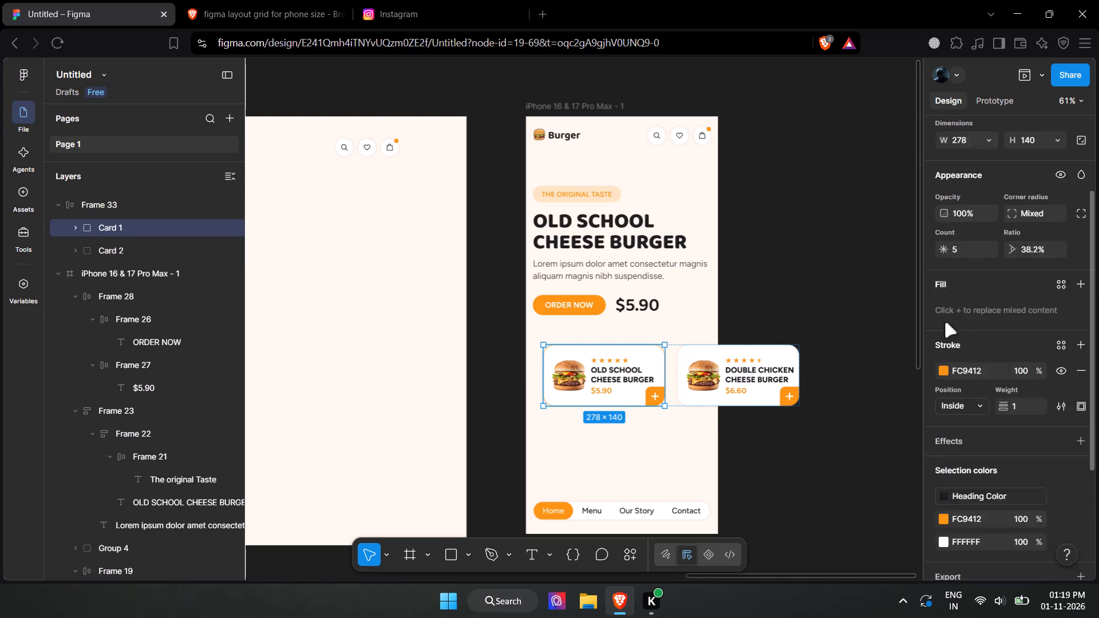
scroll(944, 322, down, 2)
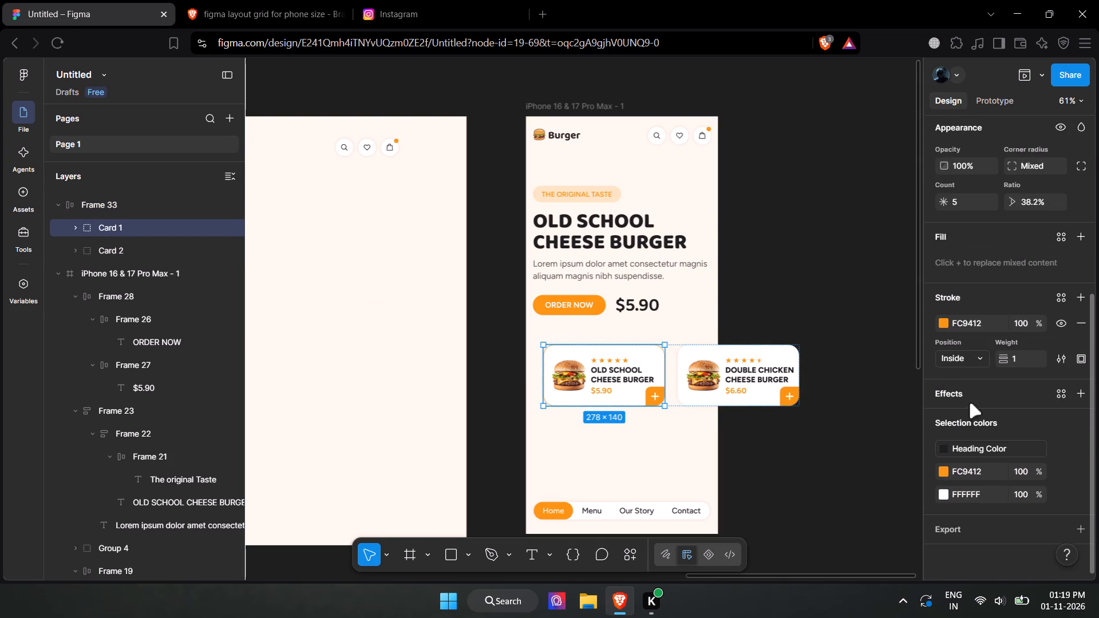
click(715, 469)
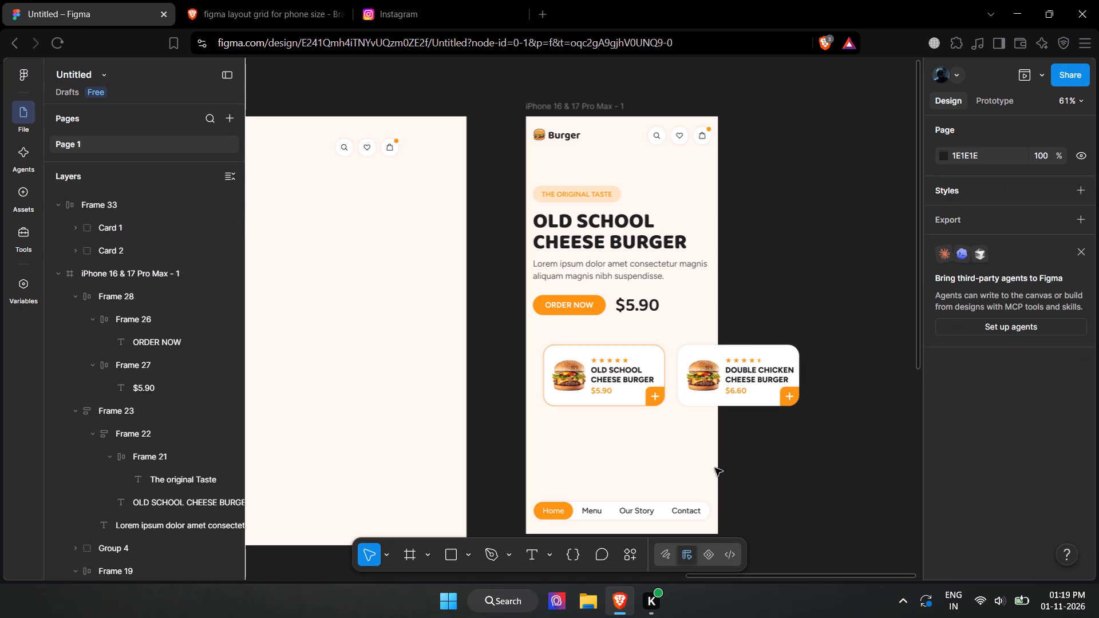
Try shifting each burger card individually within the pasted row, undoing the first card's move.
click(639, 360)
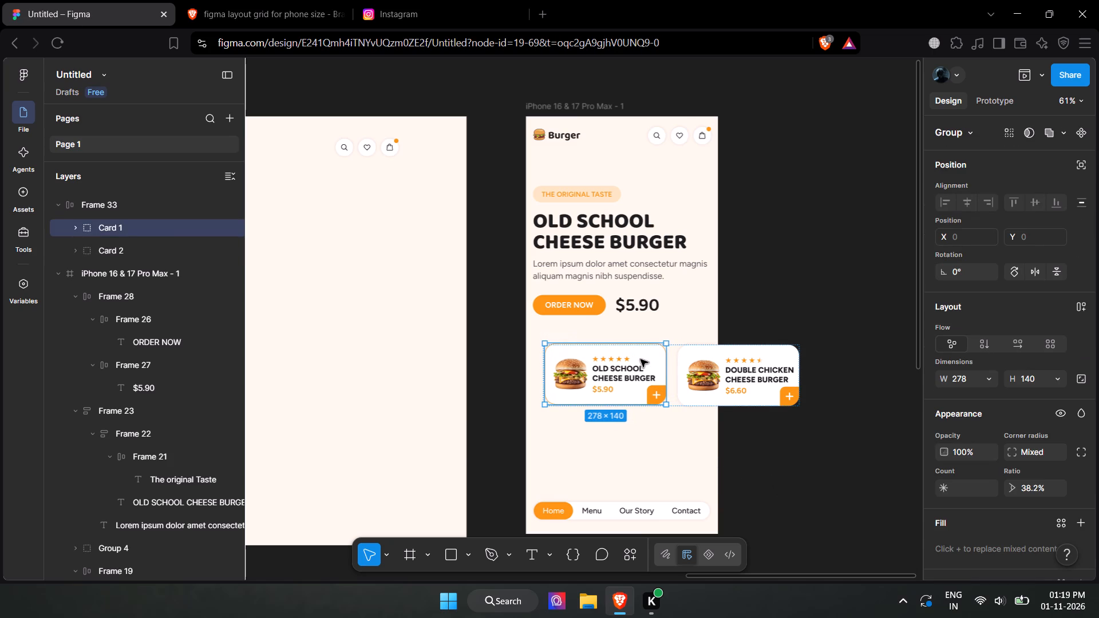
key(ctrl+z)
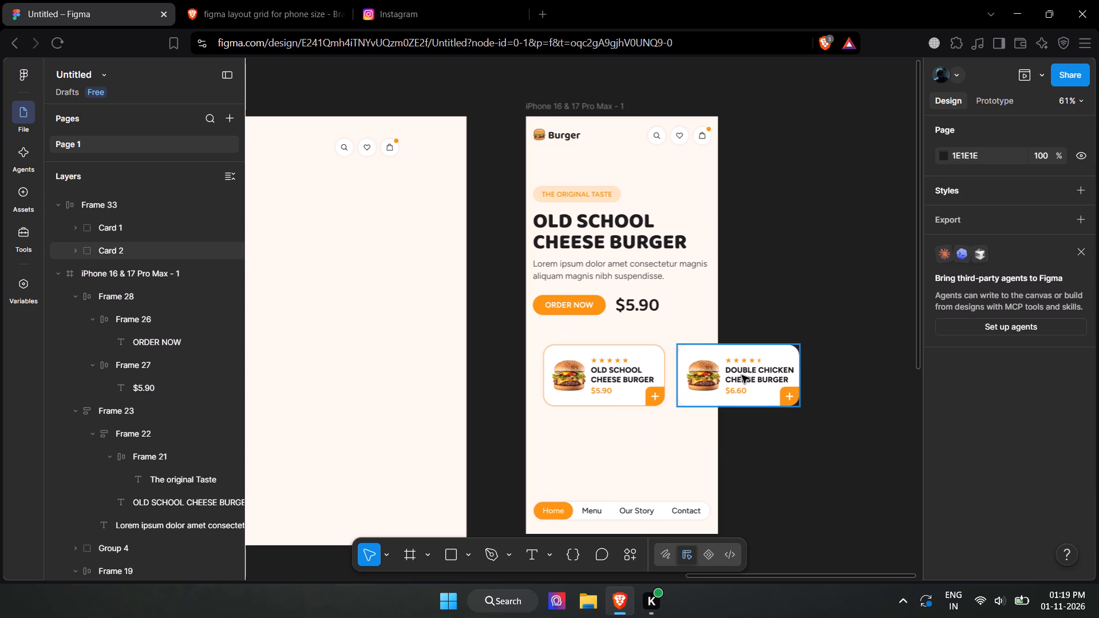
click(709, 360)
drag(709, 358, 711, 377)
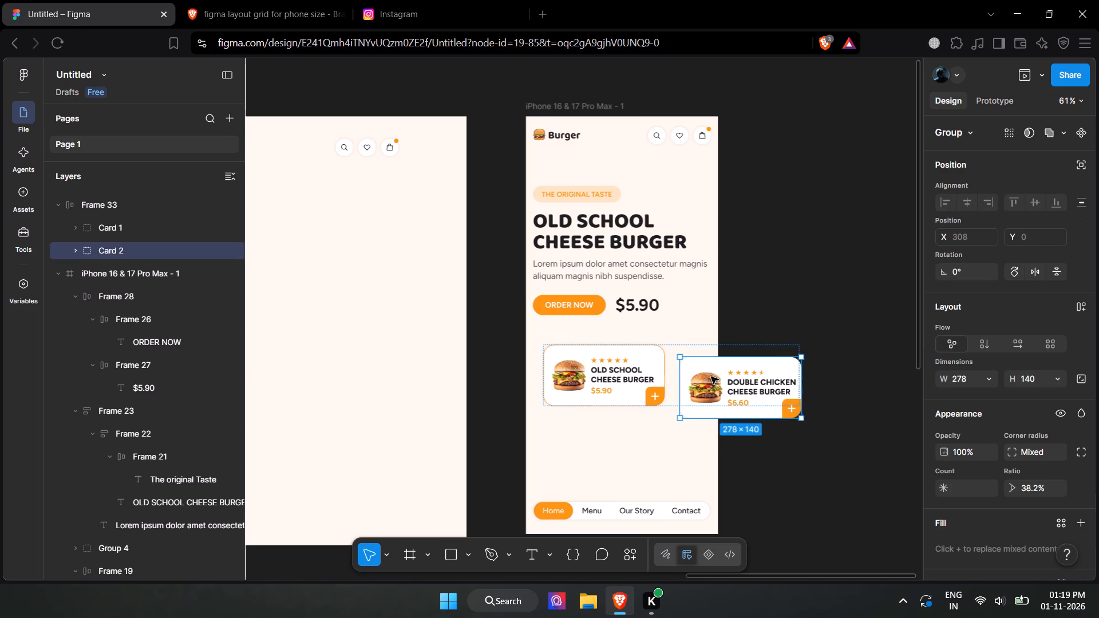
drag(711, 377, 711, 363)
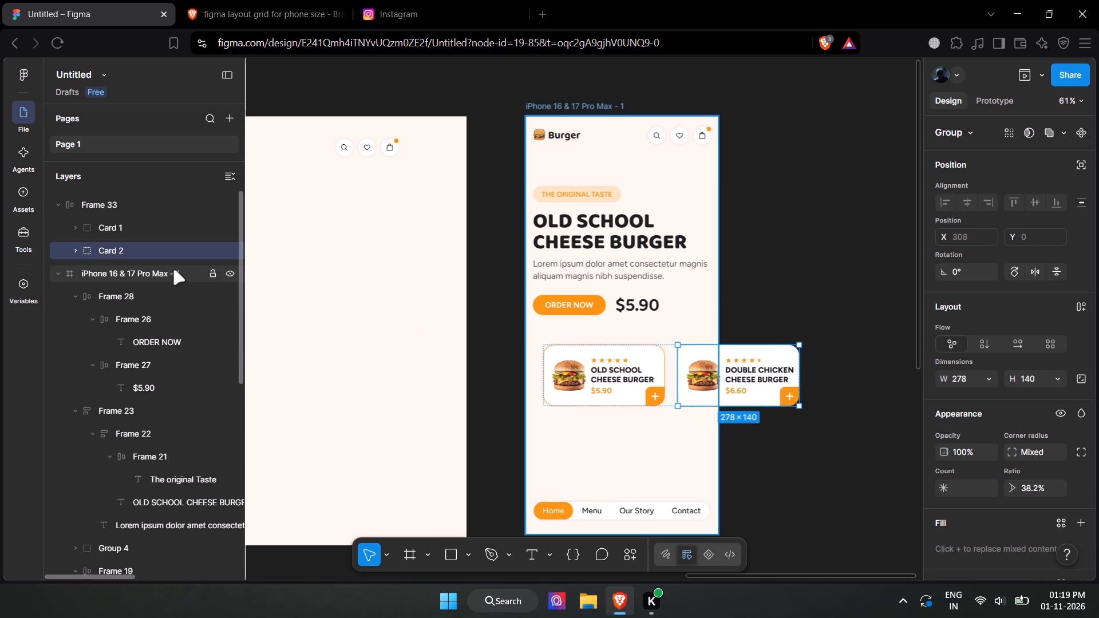
Move the whole burger card row (Frame 33) lower on the iPhone layout, to about X 3570, Y 421.
click(120, 209)
drag(690, 356, 716, 358)
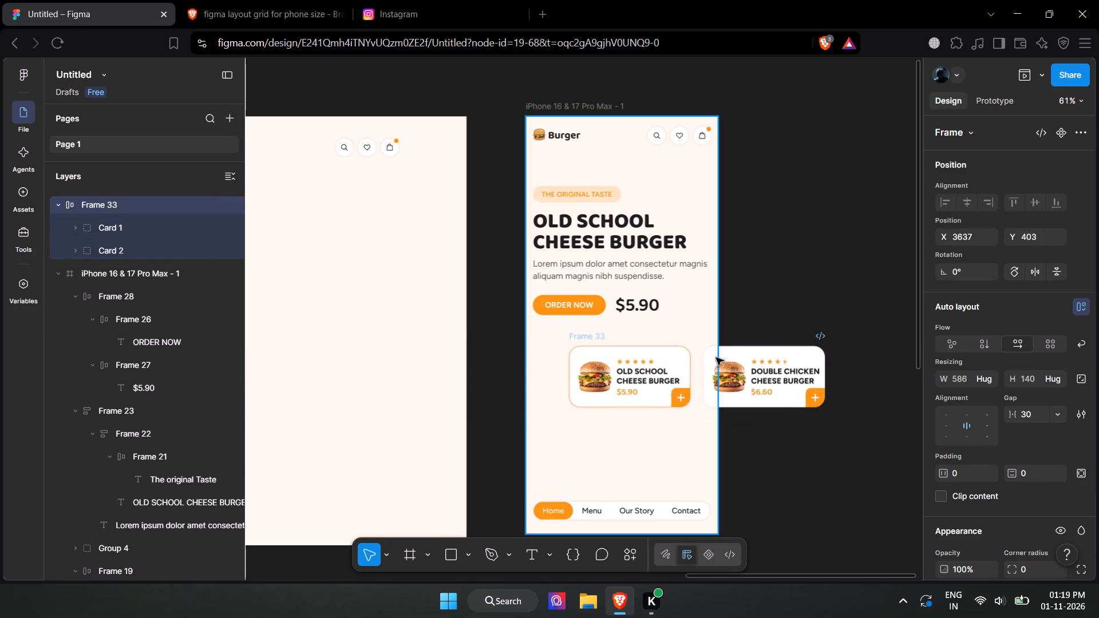
drag(716, 358, 693, 360)
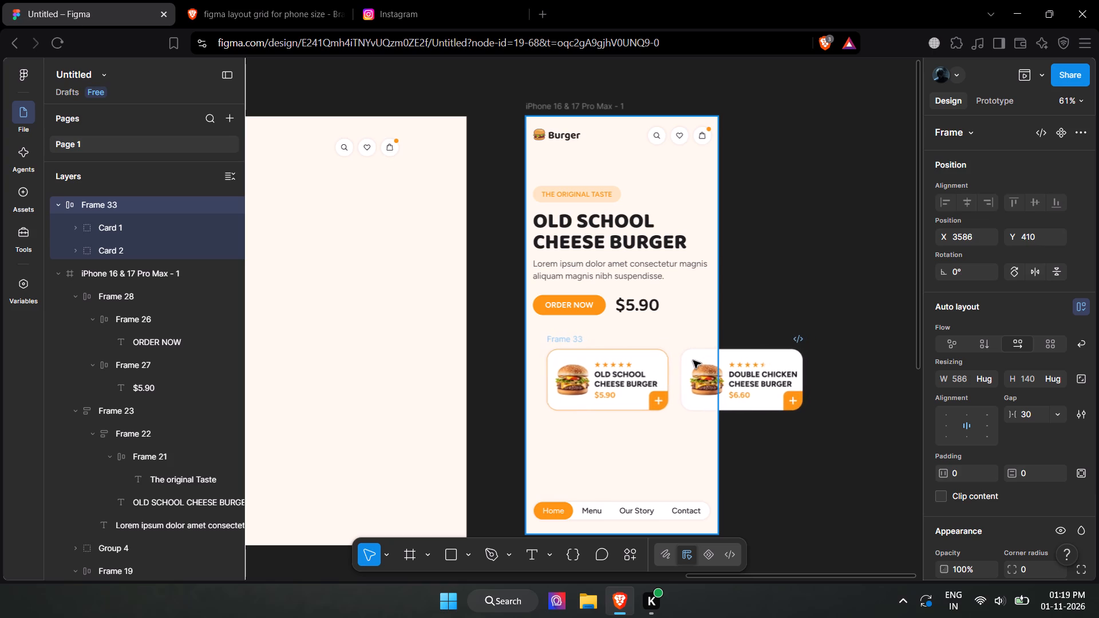
drag(693, 360, 693, 360)
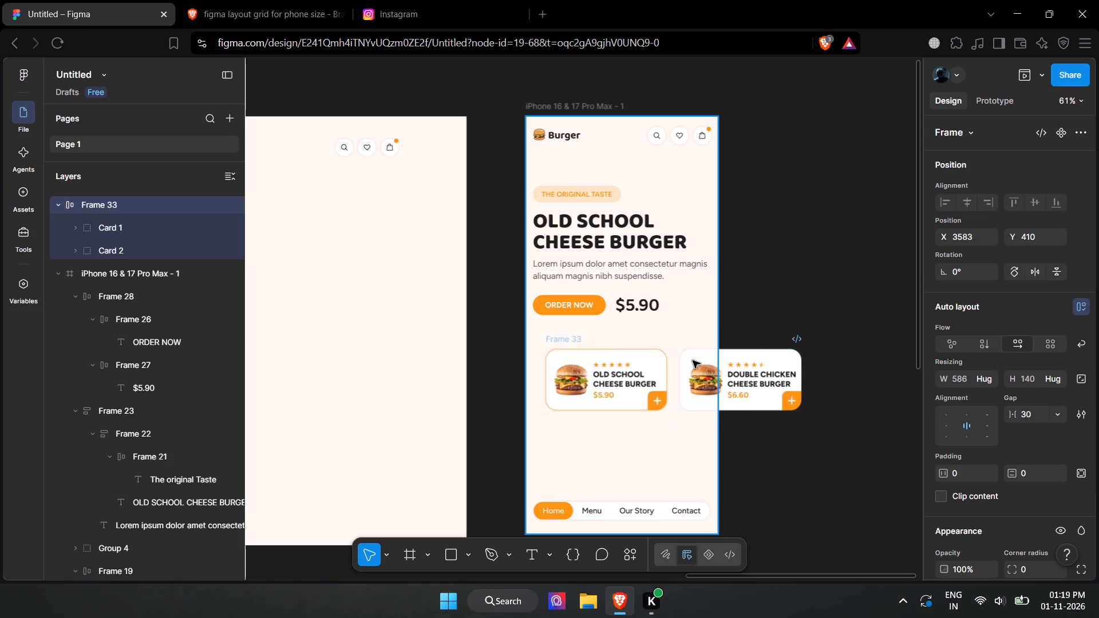
drag(693, 360, 692, 366)
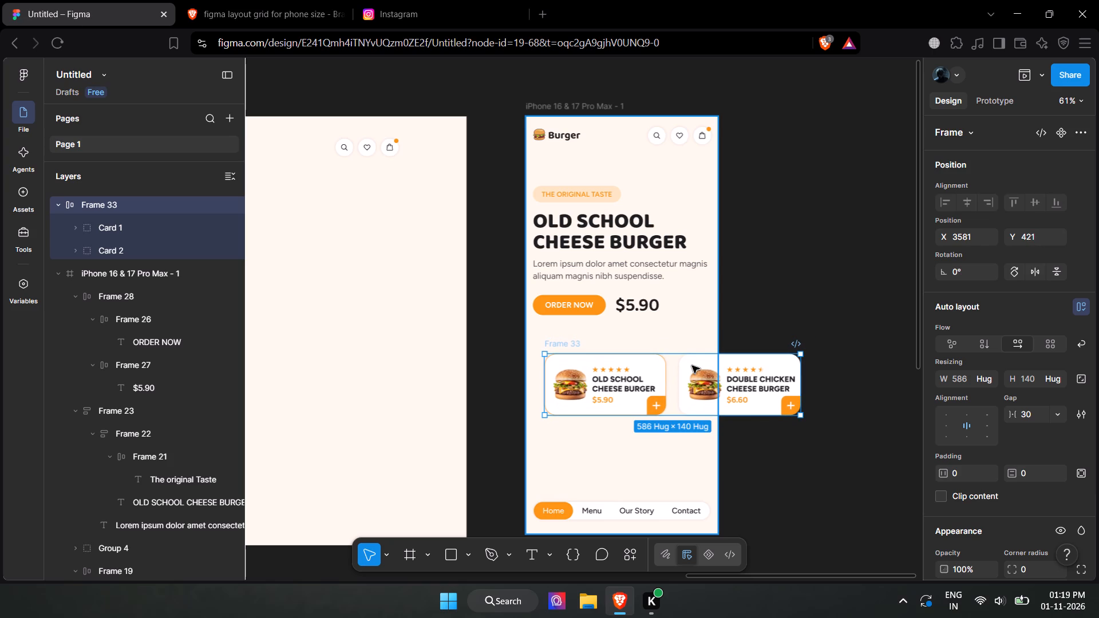
drag(692, 366, 687, 366)
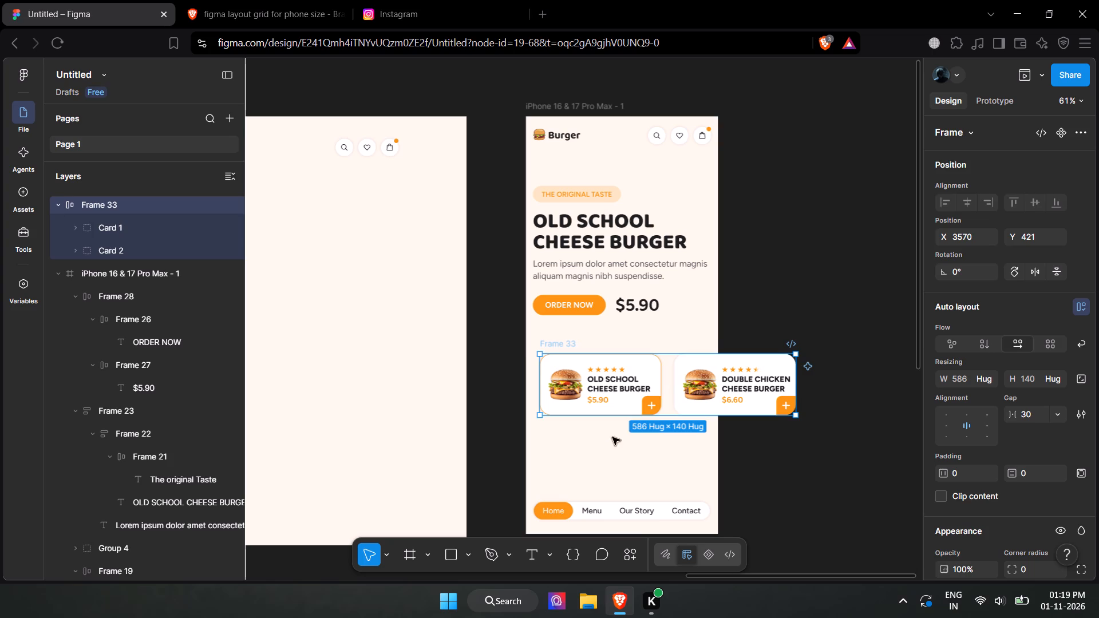
click(600, 451)
Nest the card row, Frame 33, inside the iPhone 16 & 17 Pro Max - 1 frame in the layer hierarchy.
click(574, 134)
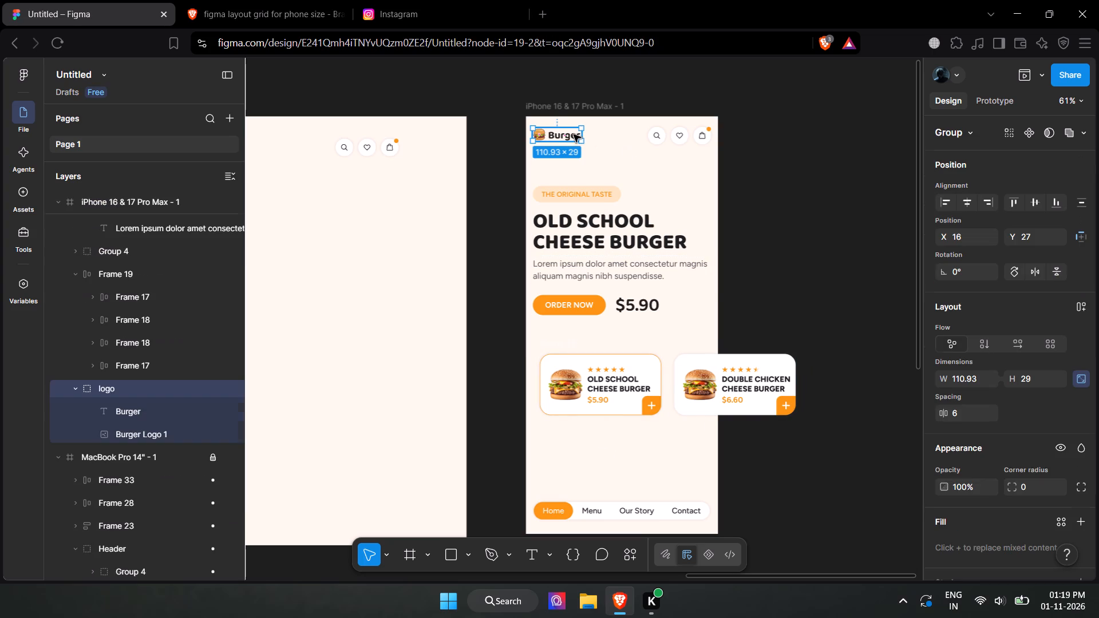
scroll(137, 239, up, 11)
scroll(129, 287, down, 1)
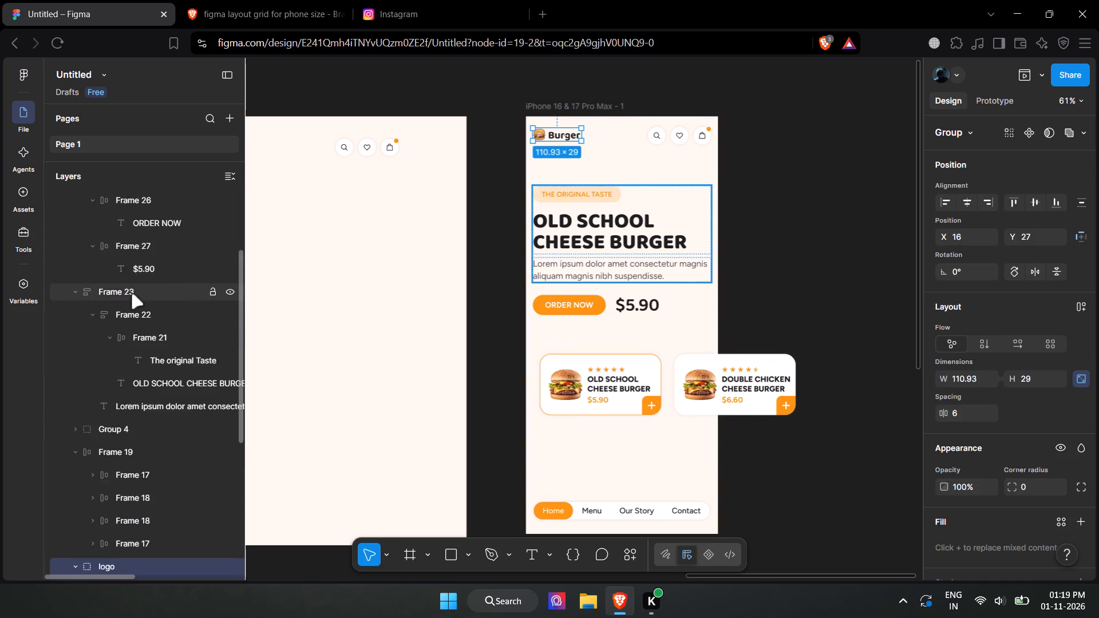
scroll(131, 294, up, 3)
click(124, 208)
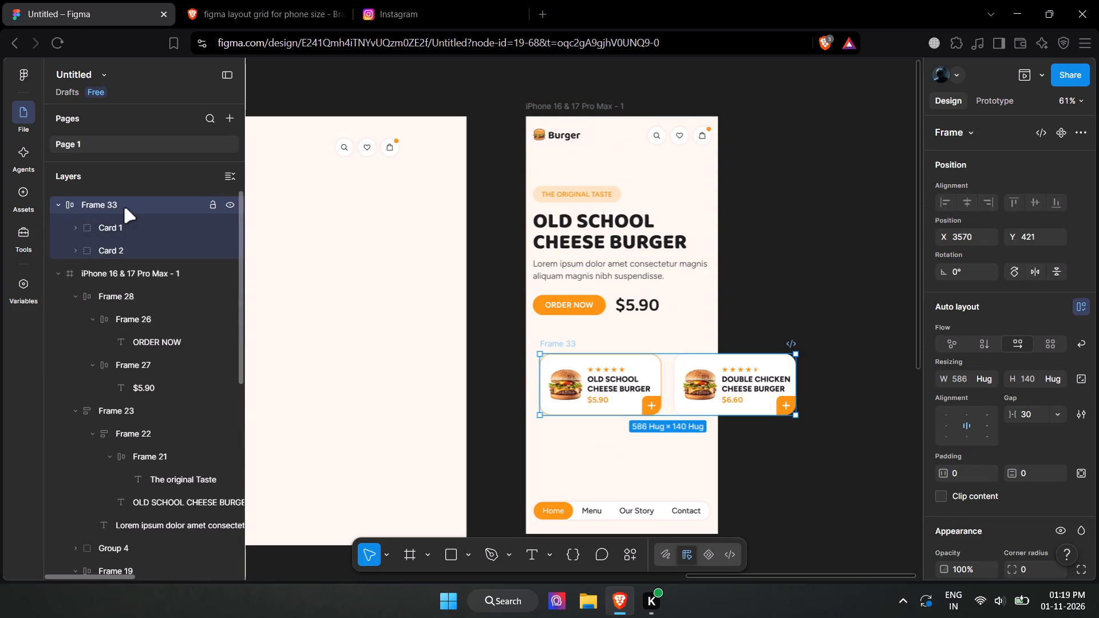
drag(124, 207, 128, 286)
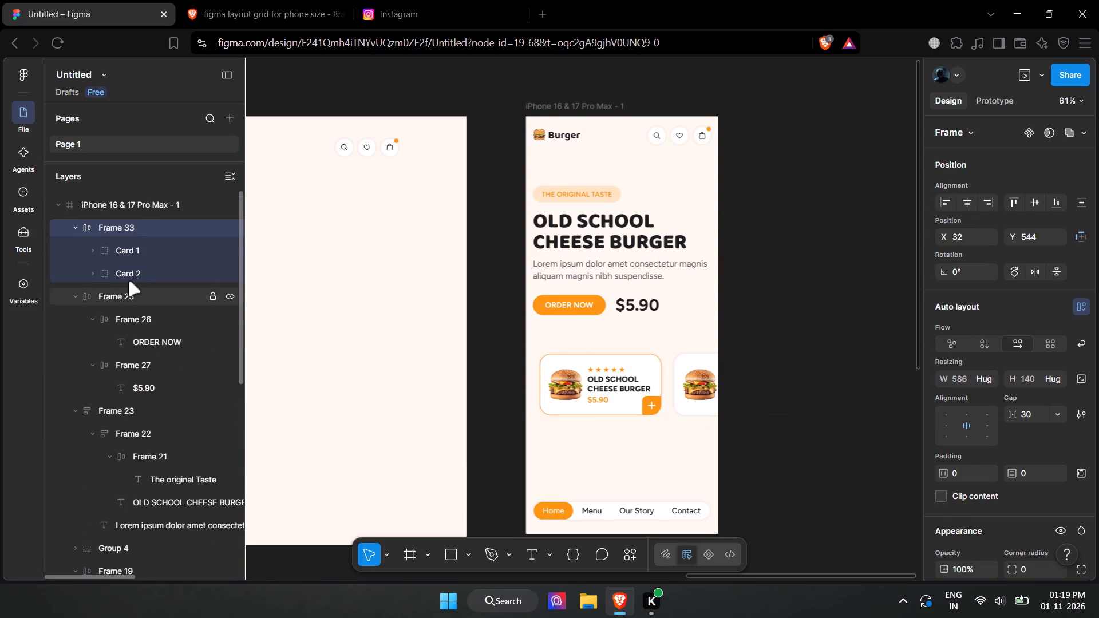
Show the 4-column layout guide on the iPhone frame.
click(134, 208)
scroll(964, 513, down, 5)
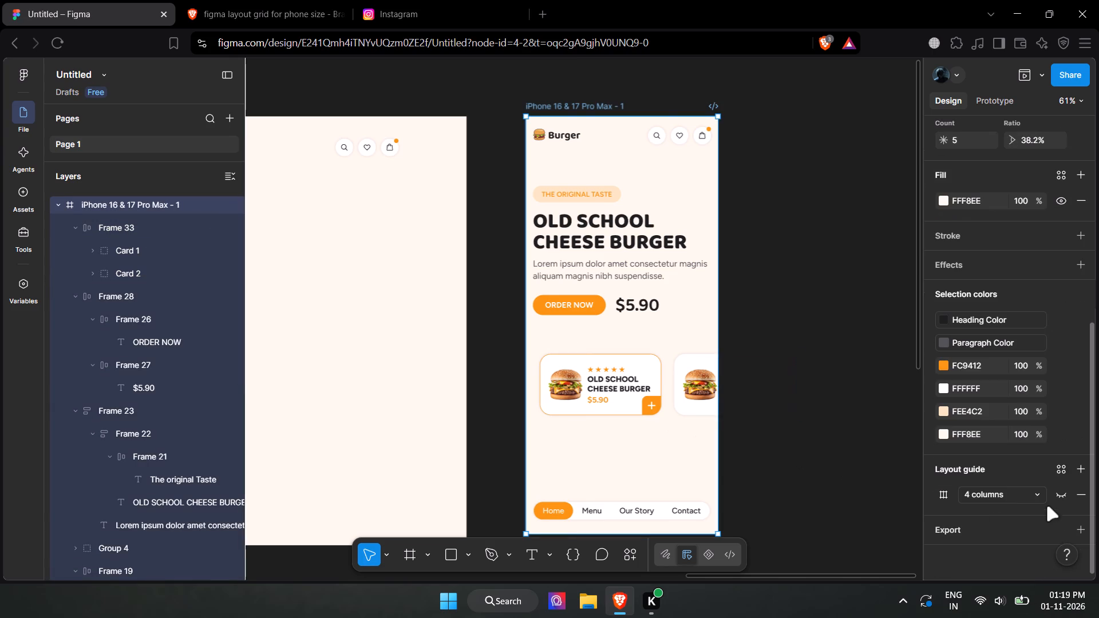
click(1060, 494)
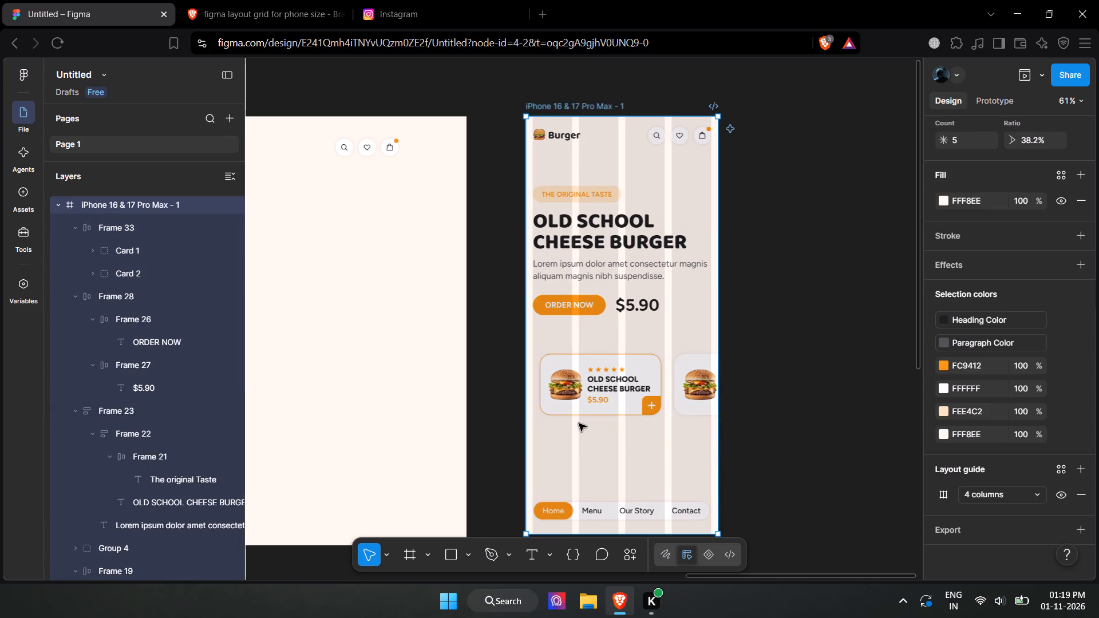
Align the card row's starting edge with the first column of the layout guide, at X 16, Y 544.
ctrl+scroll(604, 403, up, 3)
ctrl+scroll(689, 372, down, 2)
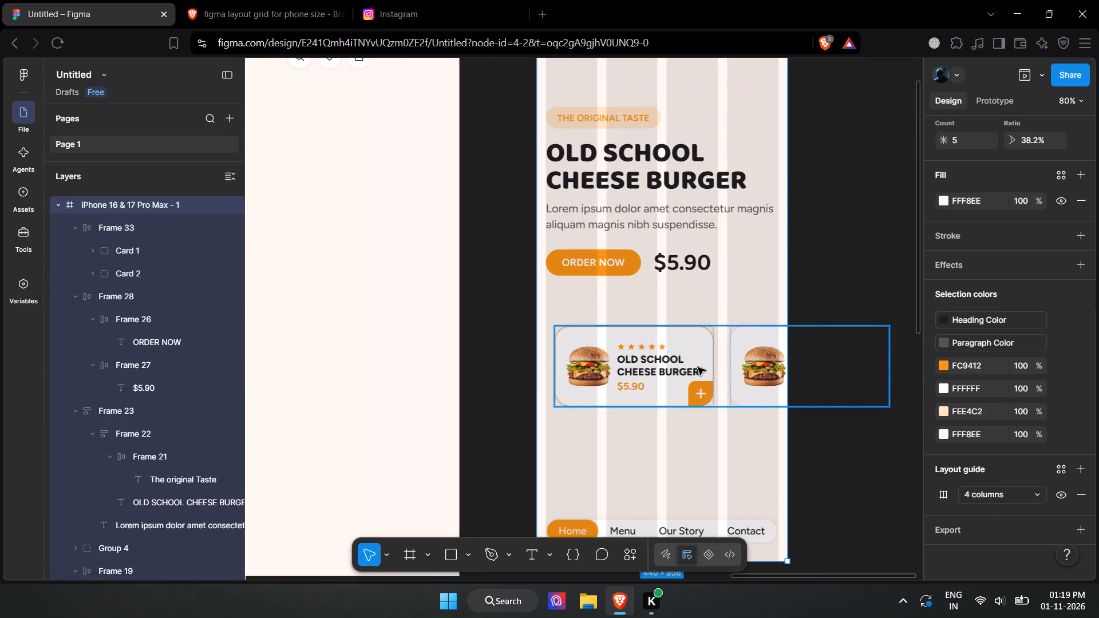
click(715, 359)
drag(758, 338, 756, 339)
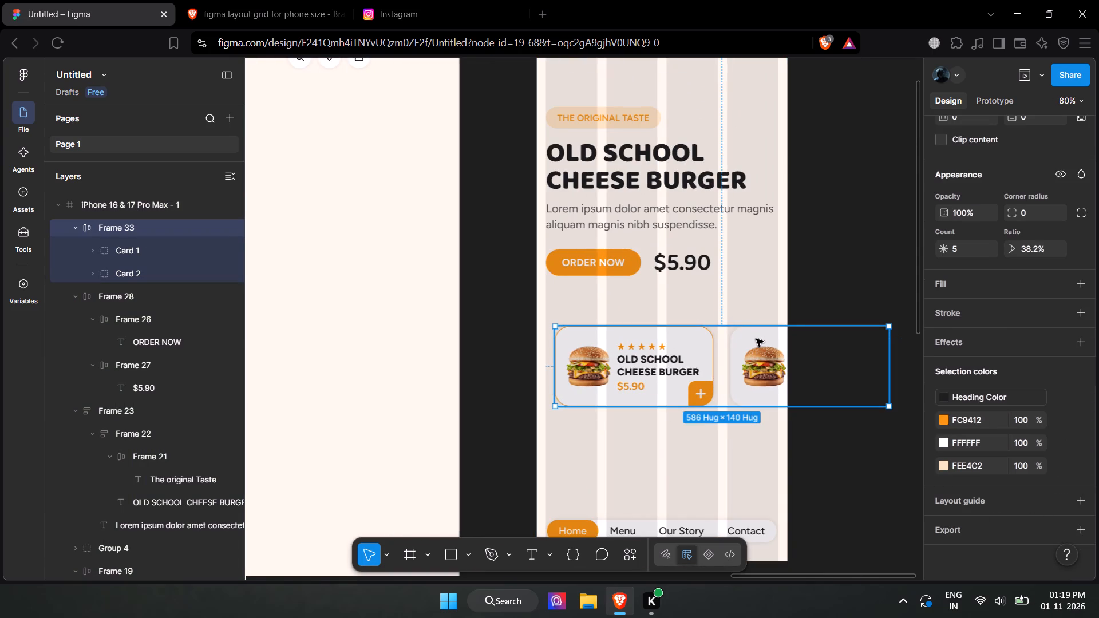
drag(756, 339, 751, 339)
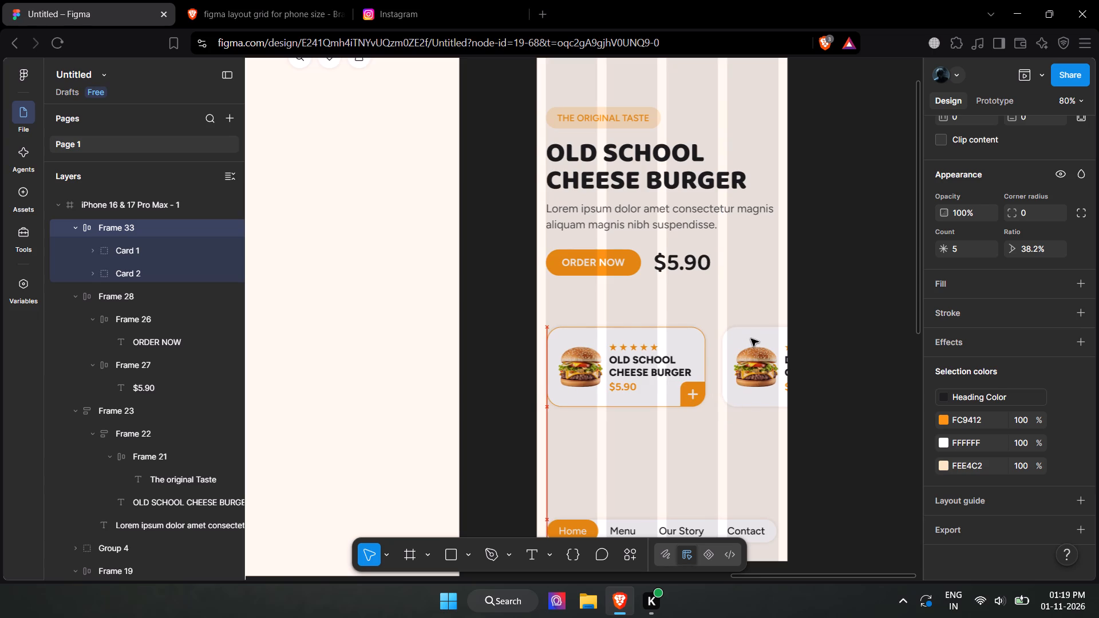
drag(751, 339, 750, 339)
ctrl+scroll(508, 370, up, 4)
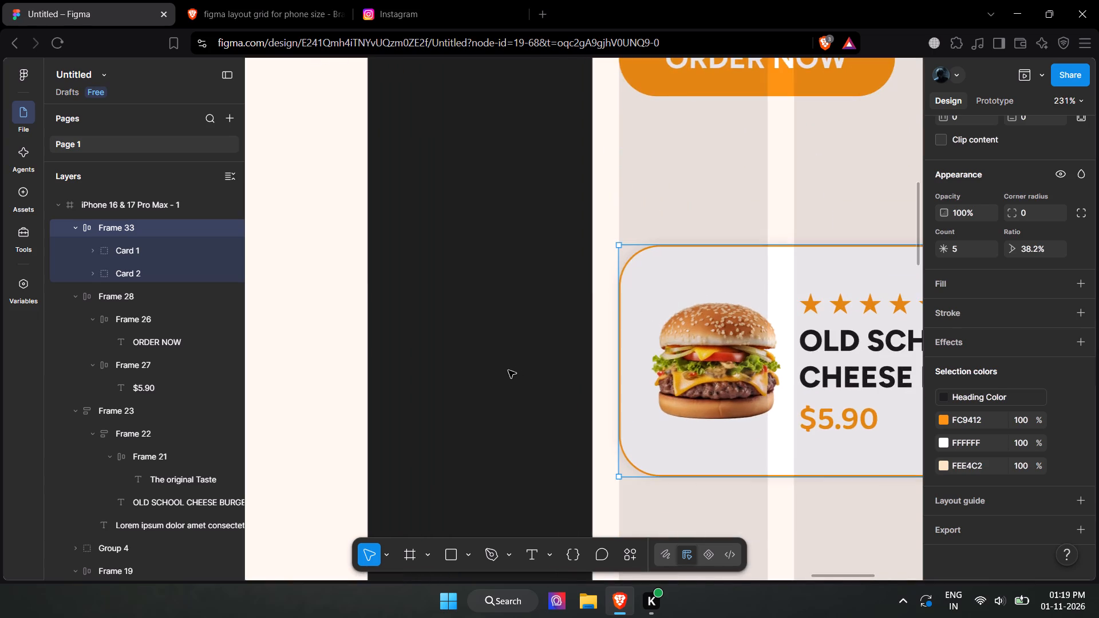
ctrl+scroll(553, 374, down, 3)
click(633, 329)
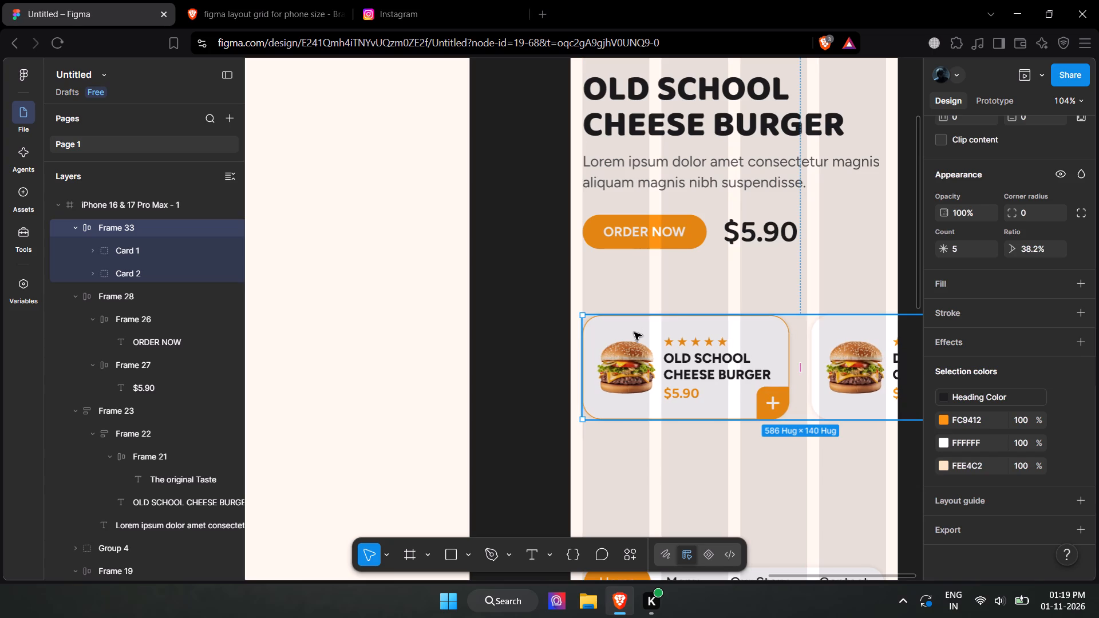
Preview the iPhone frame to check how the horizontal card row looks within the mobile screen.
ctrl+click(687, 284)
ctrl+scroll(681, 421, down, 3)
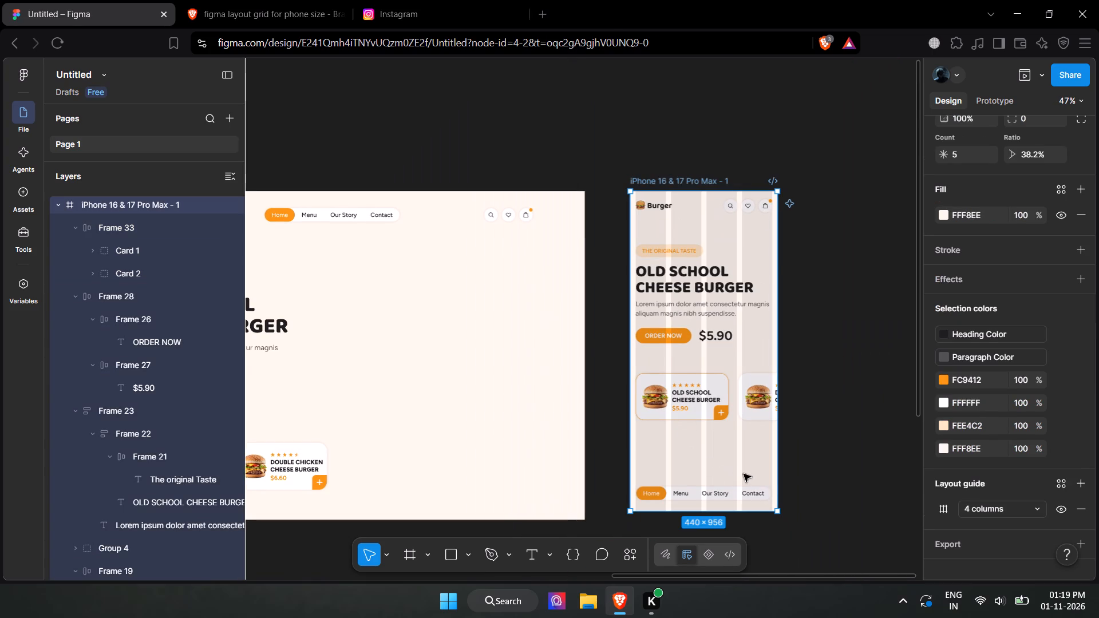
ctrl+scroll(748, 474, up, 2)
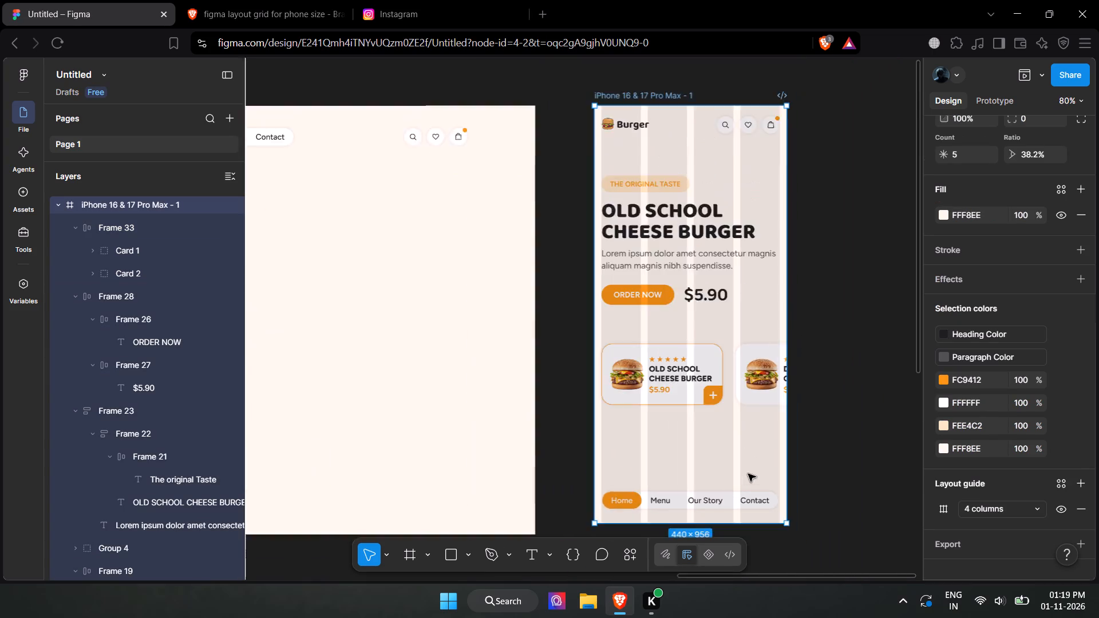
ctrl+scroll(748, 474, down, 1)
ctrl+scroll(748, 474, up, 1)
click(752, 328)
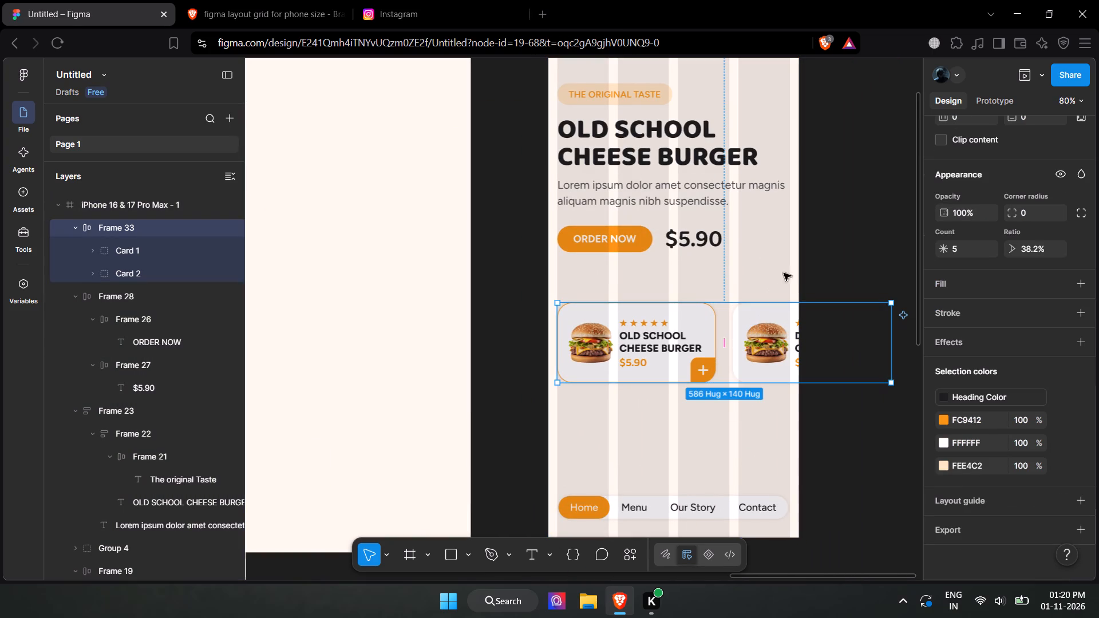
click(137, 205)
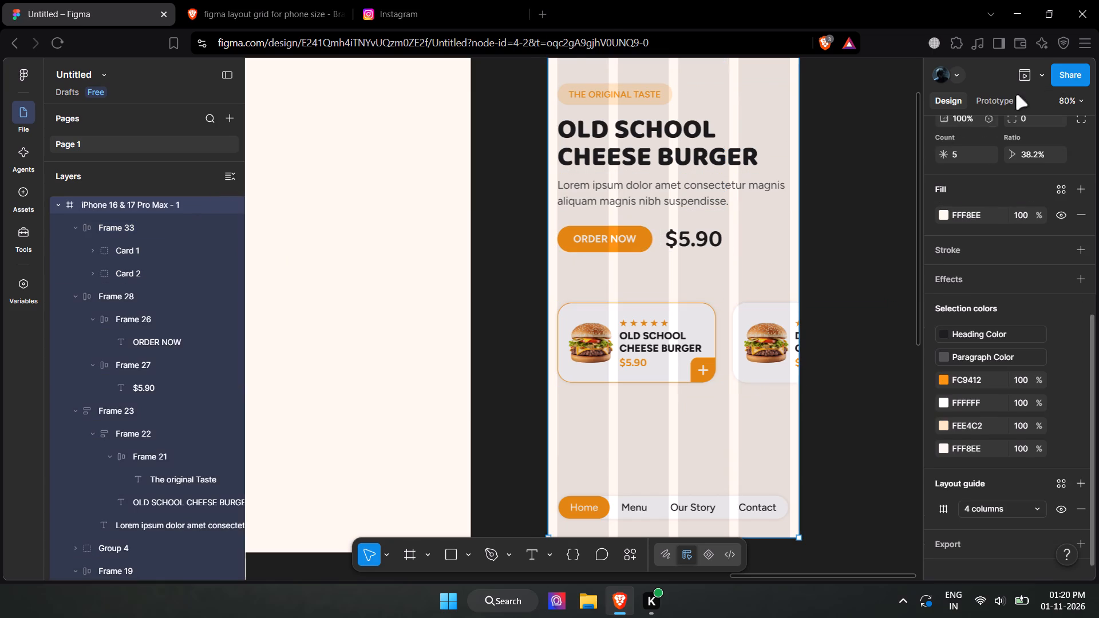
click(1019, 73)
drag(415, 398, 279, 394)
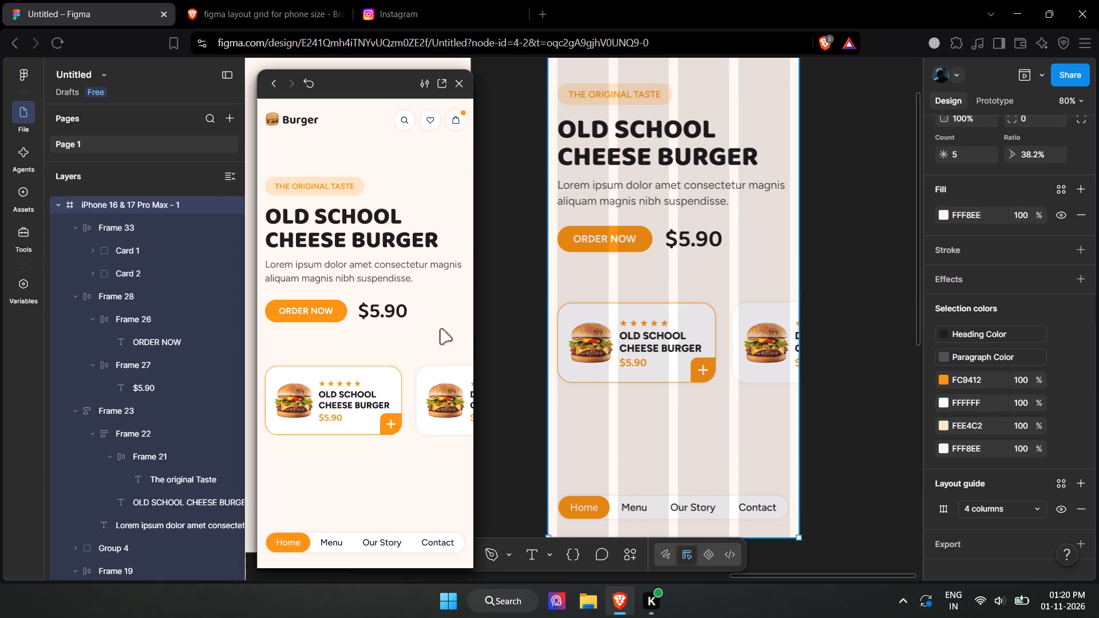
click(458, 89)
Stack the two burger cards in a vertical flow and centre them above the navigation bar, at X 81, Y 528.
click(751, 354)
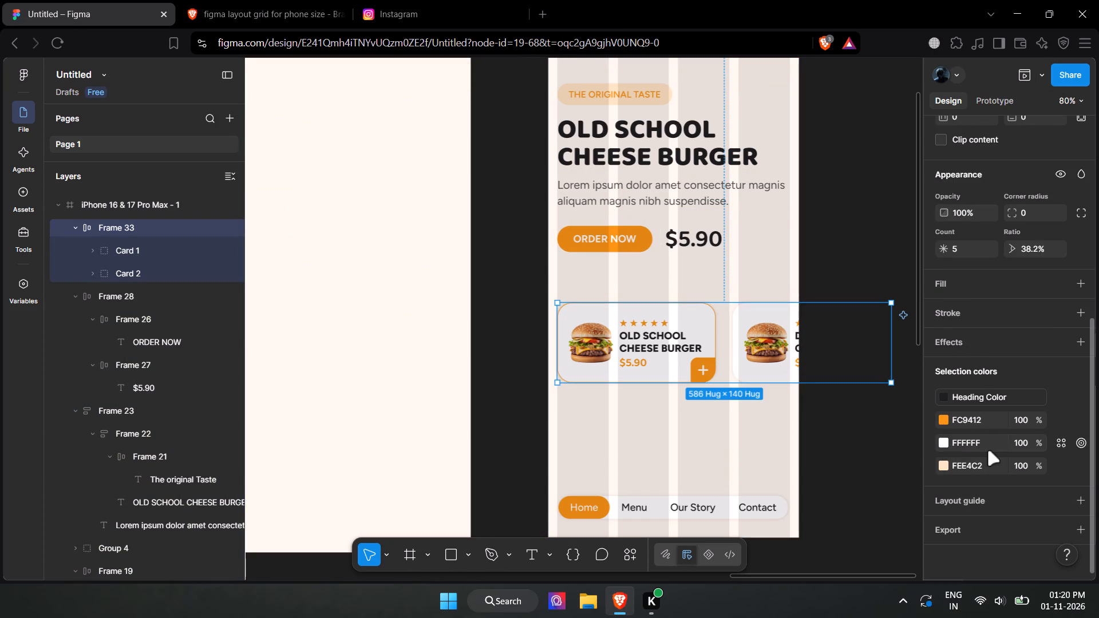
scroll(1000, 480, up, 3)
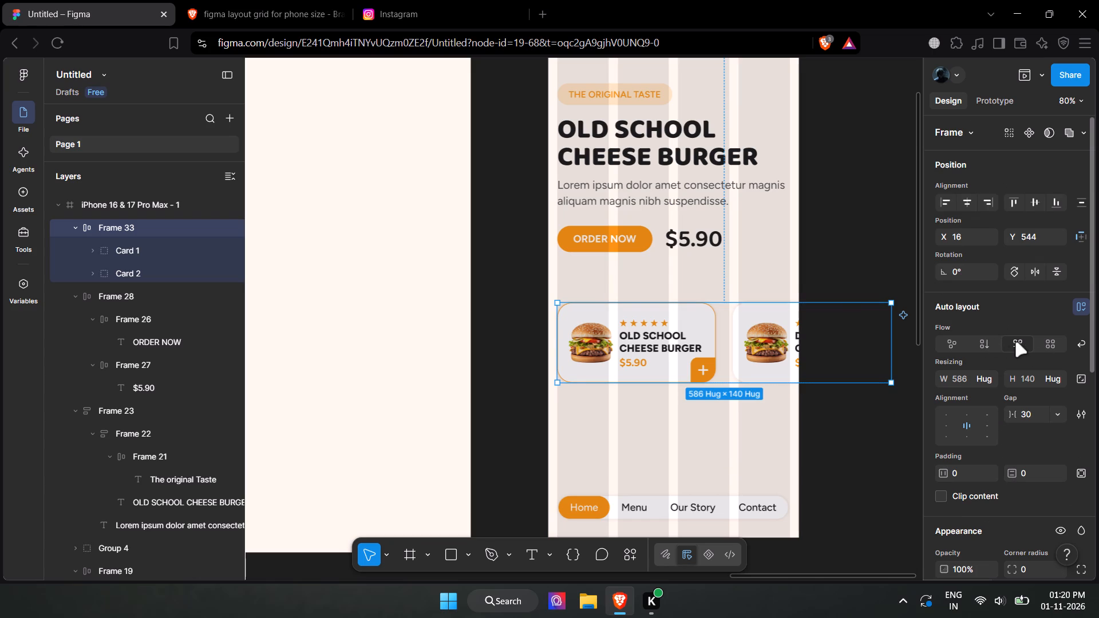
click(982, 345)
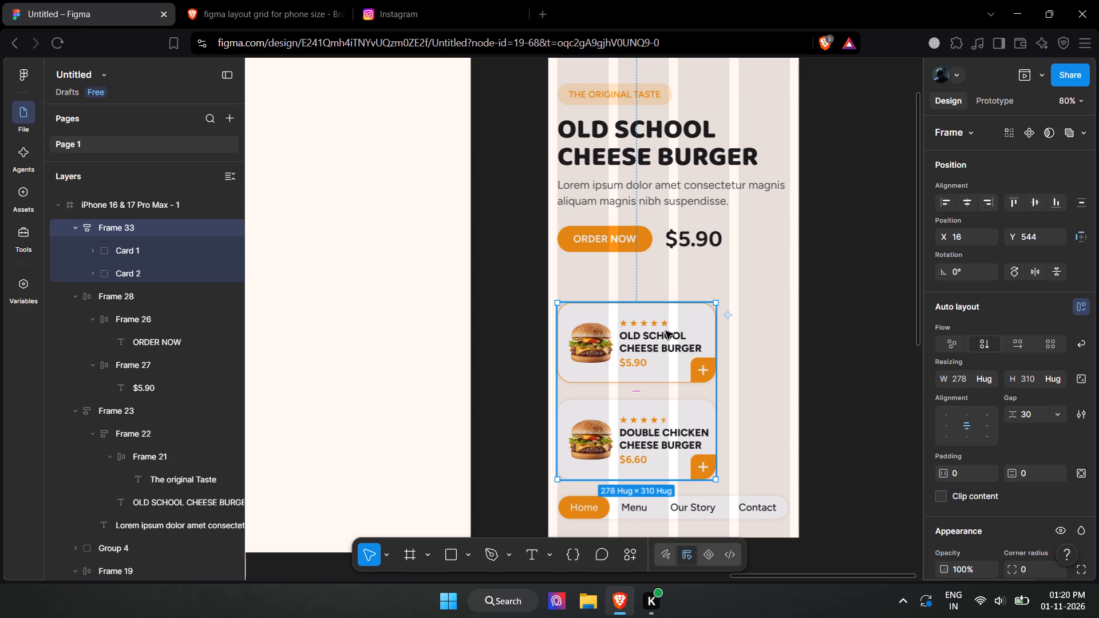
drag(677, 320, 711, 311)
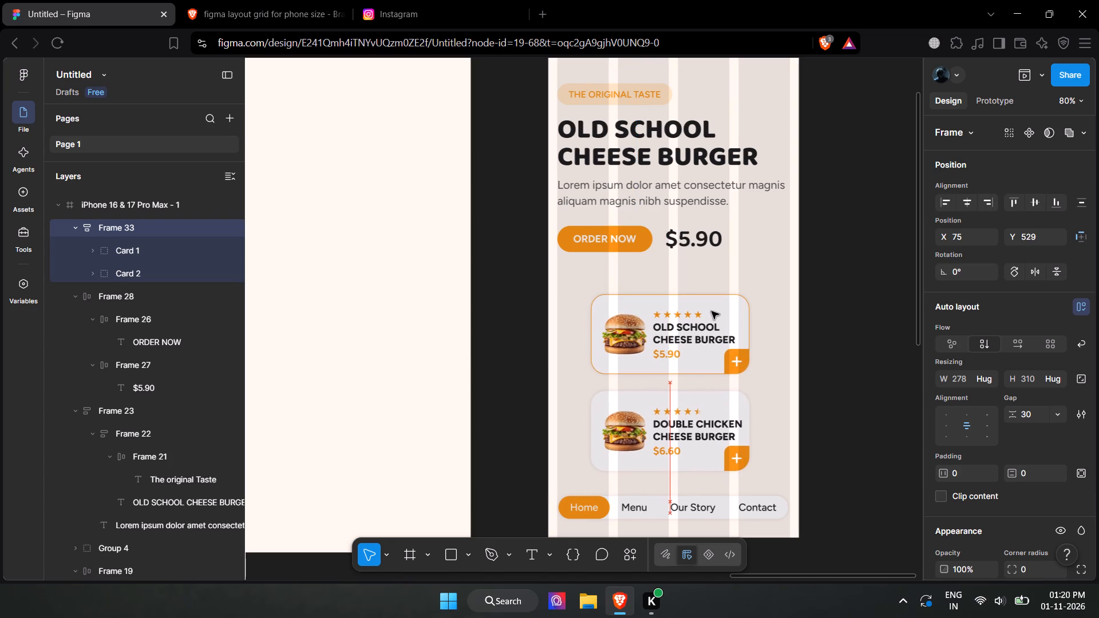
drag(711, 311, 715, 311)
click(878, 307)
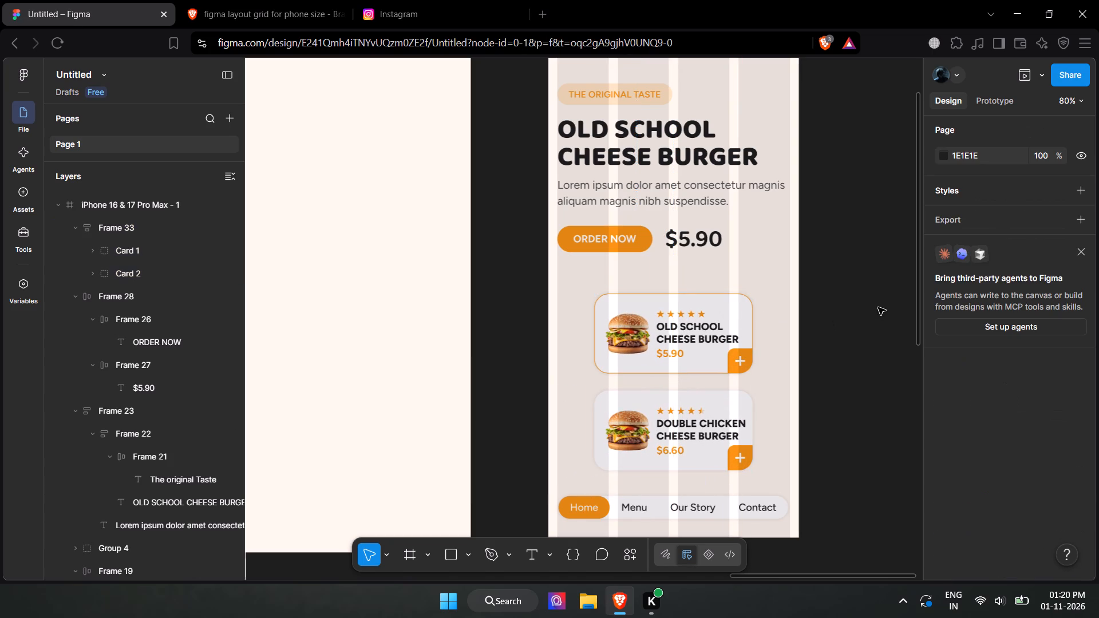
Preview the iPhone frame to check the vertically stacked burger cards.
click(1020, 73)
click(584, 76)
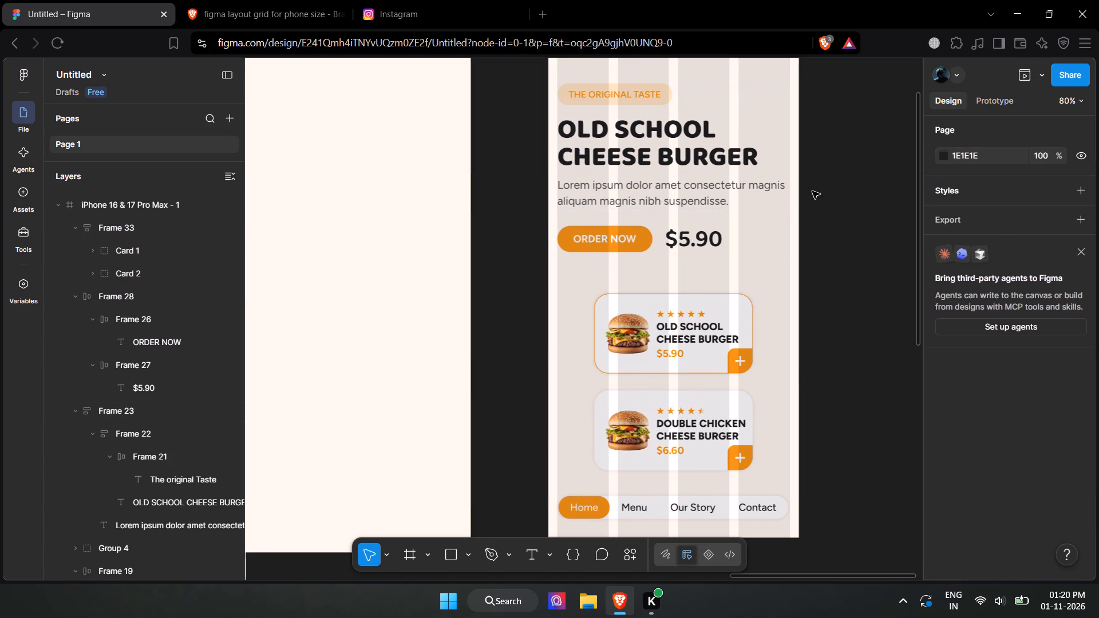
click(788, 245)
click(126, 197)
click(1023, 79)
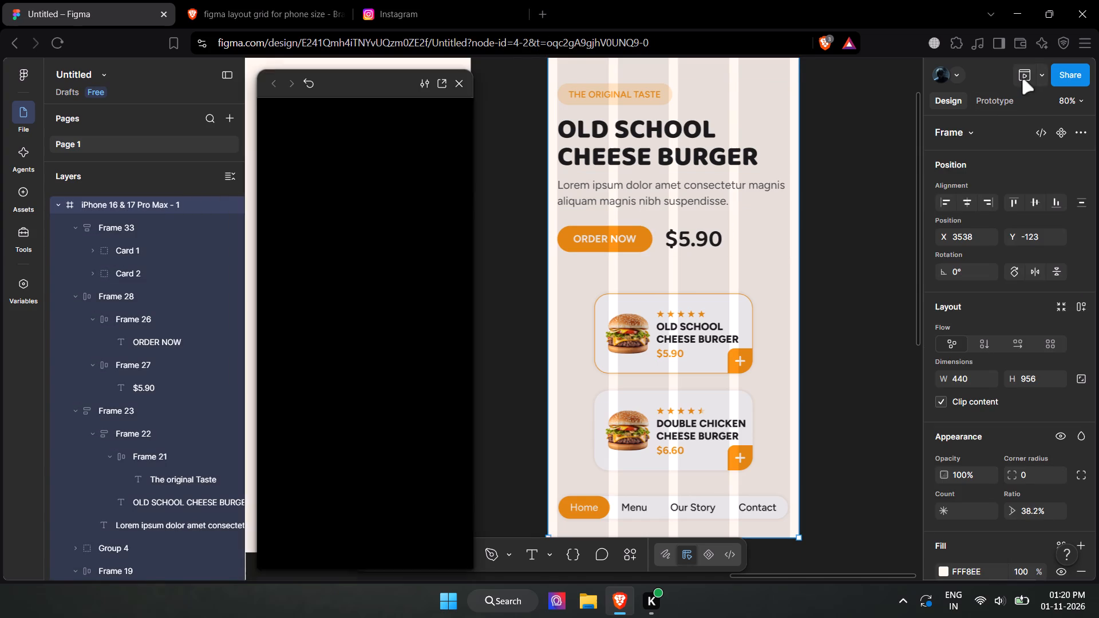
scroll(413, 434, down, 1)
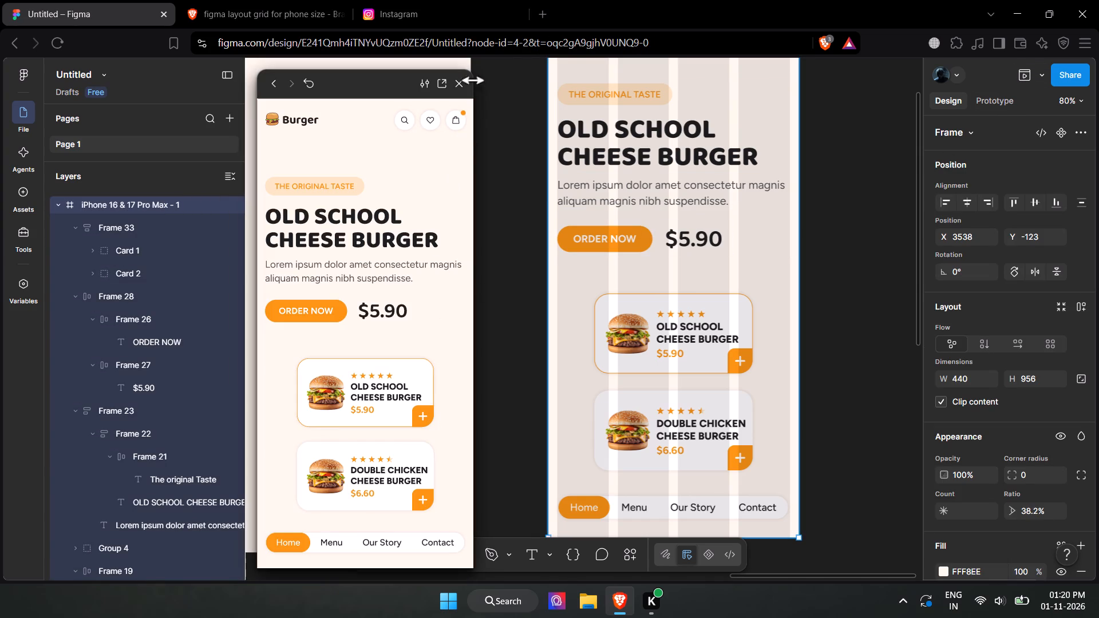
click(462, 82)
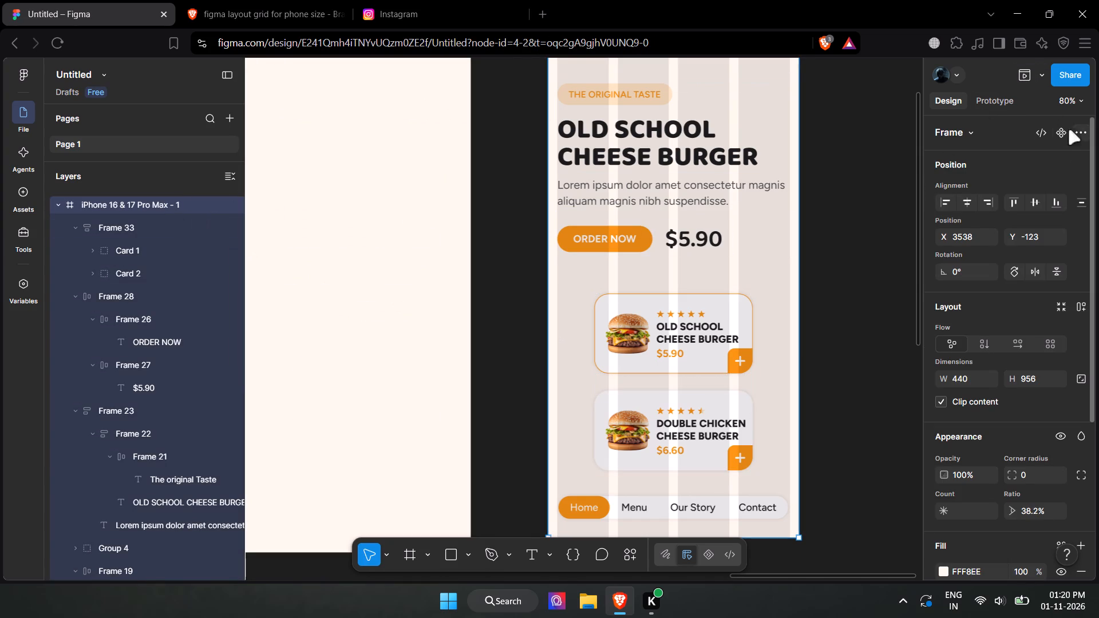
Try freeform and vertical flow on the burger card frame, ending with a horizontal flow.
click(692, 347)
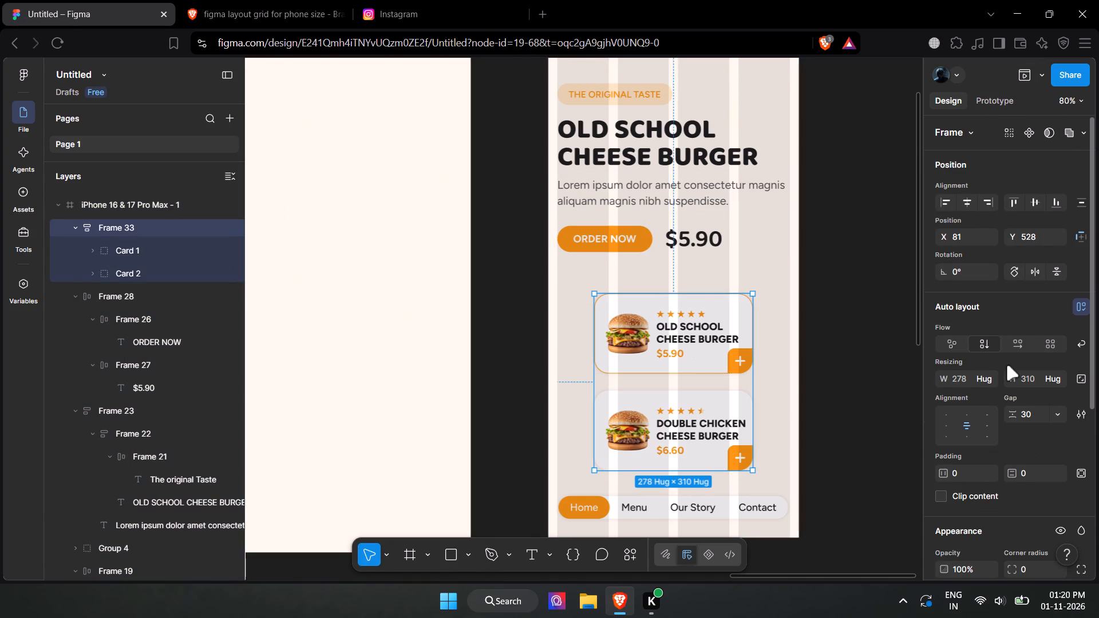
click(952, 345)
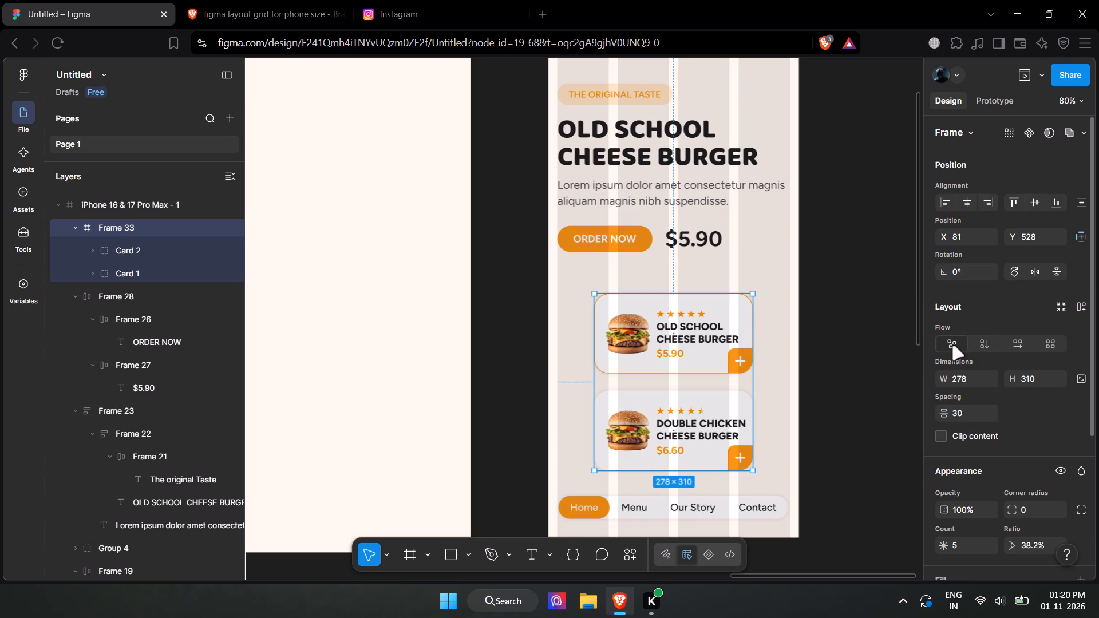
click(989, 347)
click(1015, 346)
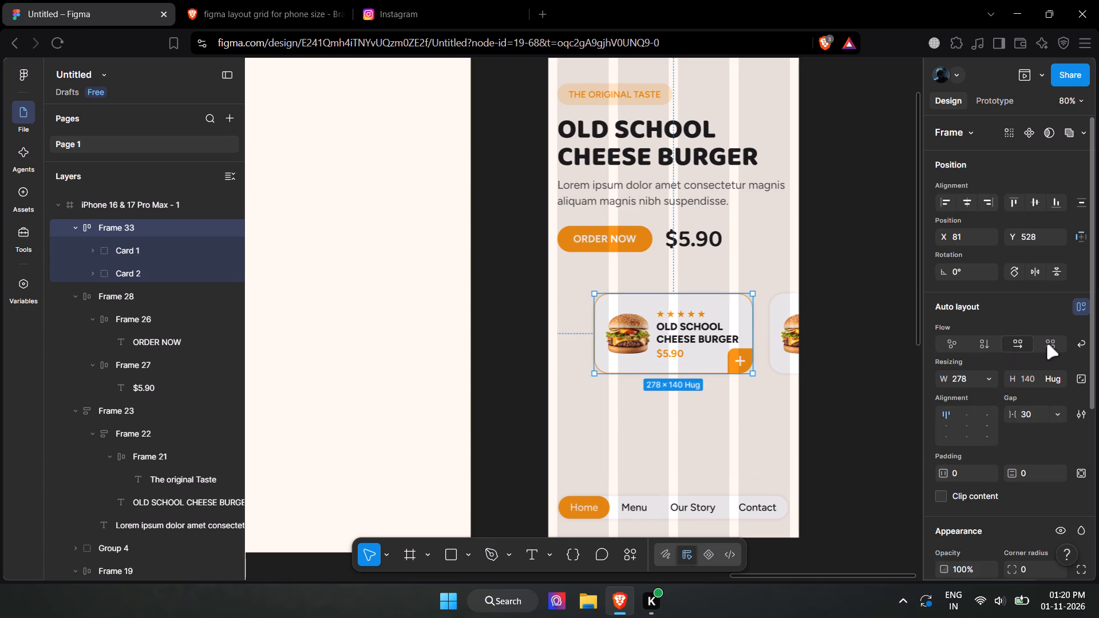
click(950, 342)
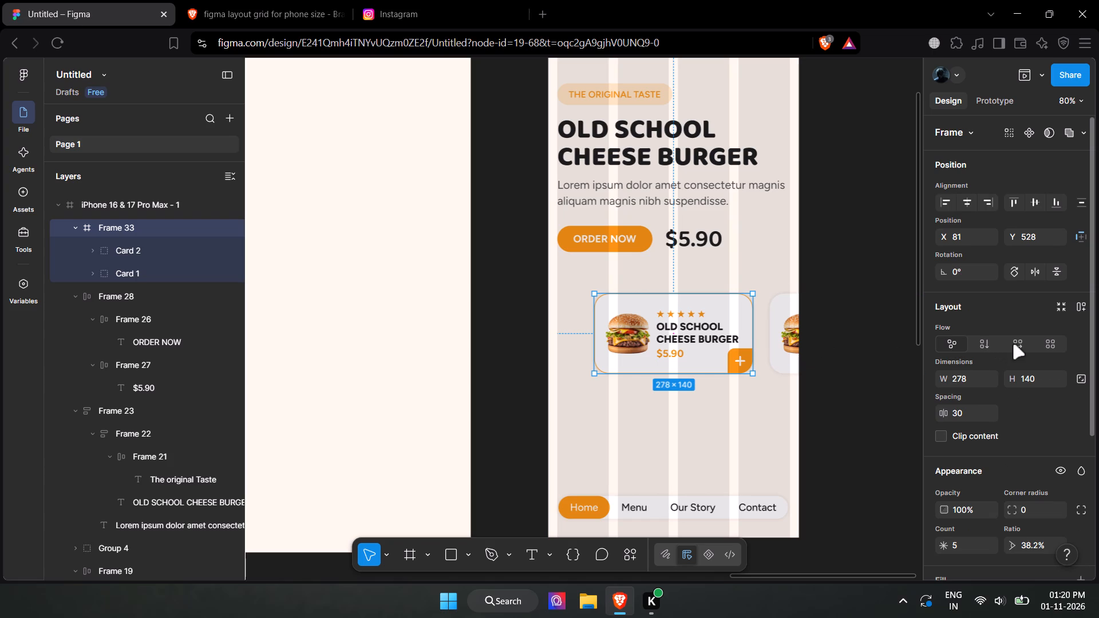
click(1019, 344)
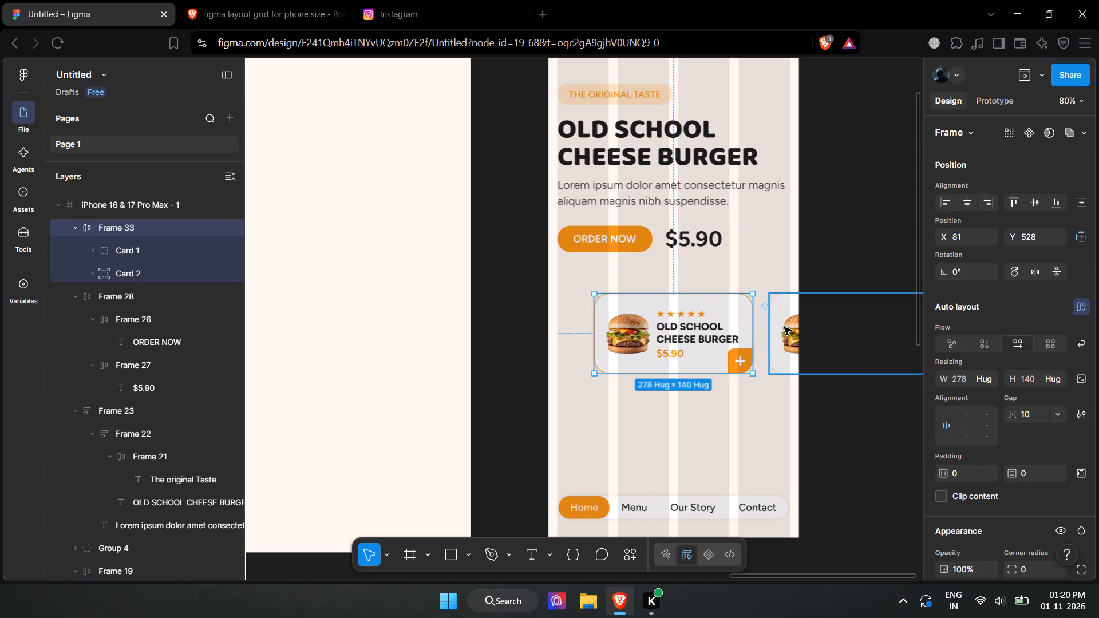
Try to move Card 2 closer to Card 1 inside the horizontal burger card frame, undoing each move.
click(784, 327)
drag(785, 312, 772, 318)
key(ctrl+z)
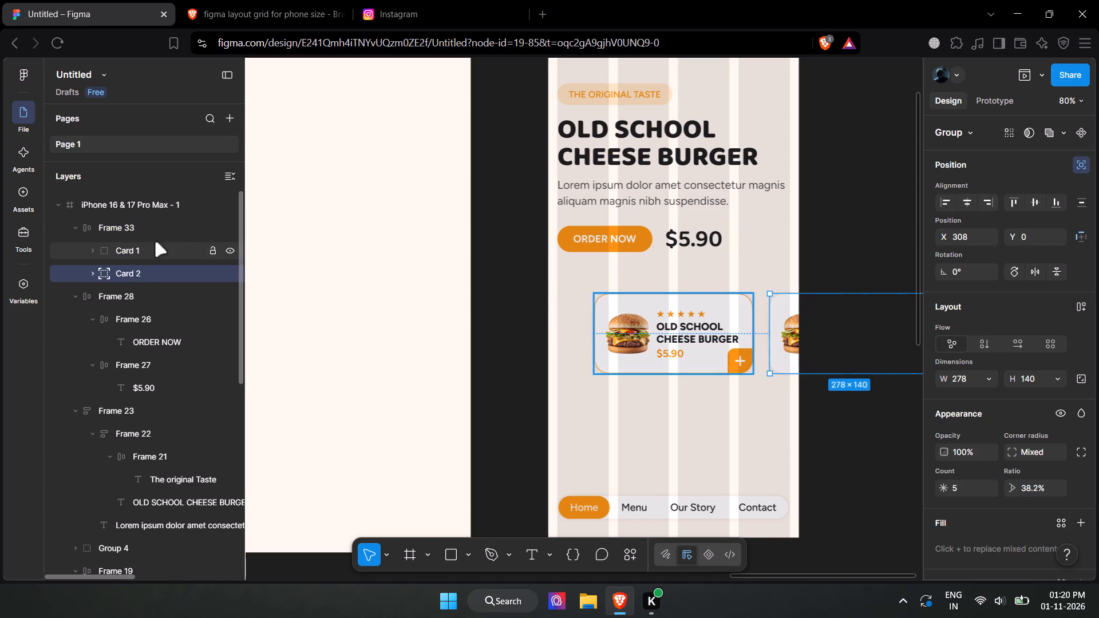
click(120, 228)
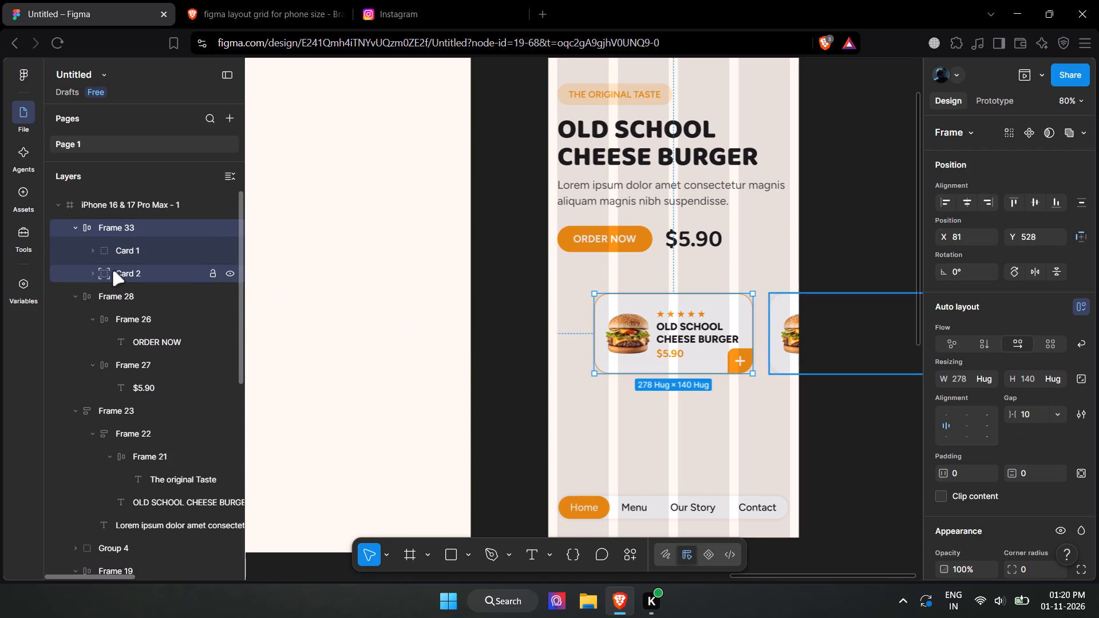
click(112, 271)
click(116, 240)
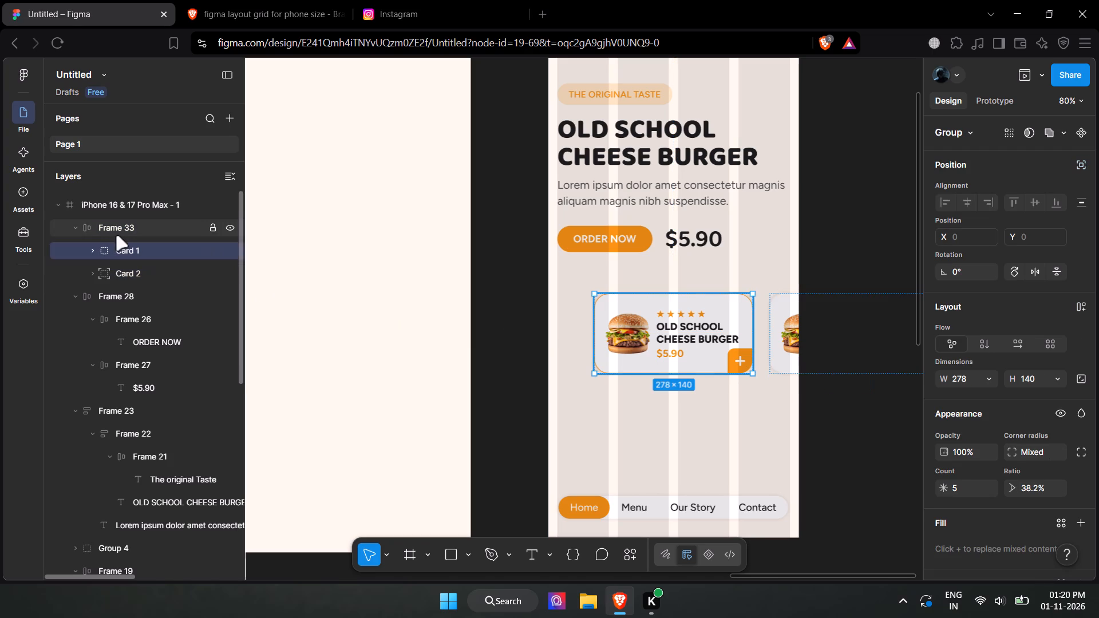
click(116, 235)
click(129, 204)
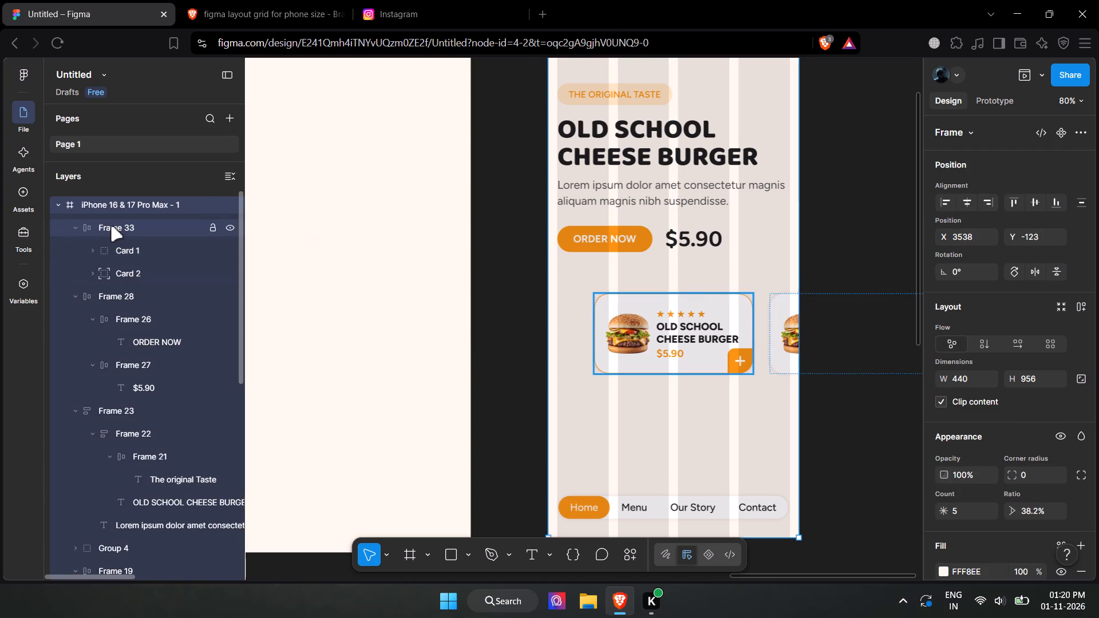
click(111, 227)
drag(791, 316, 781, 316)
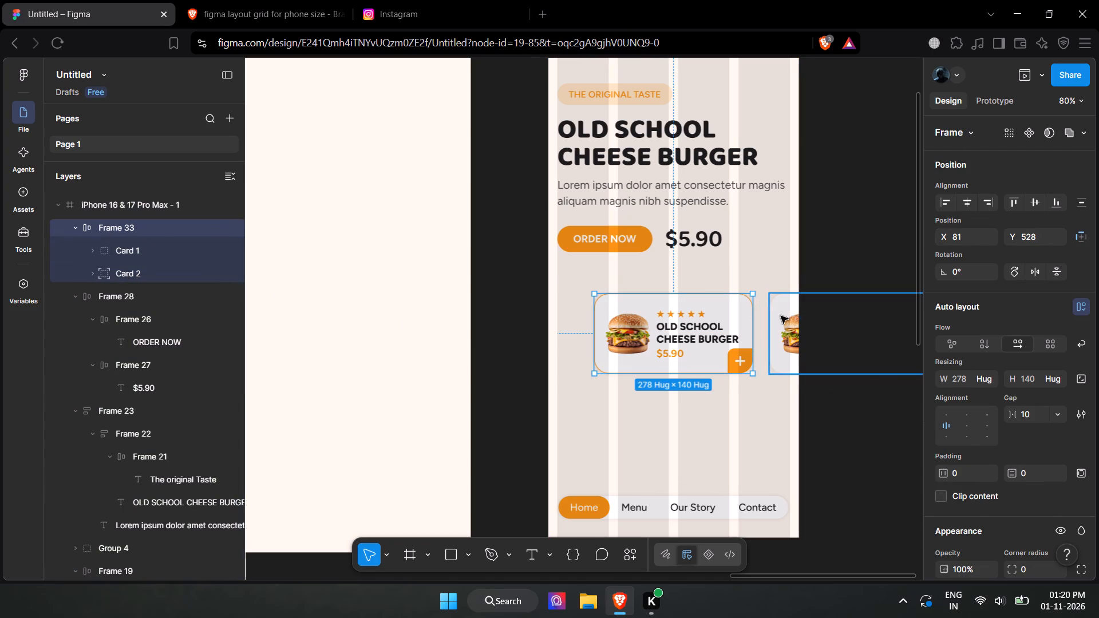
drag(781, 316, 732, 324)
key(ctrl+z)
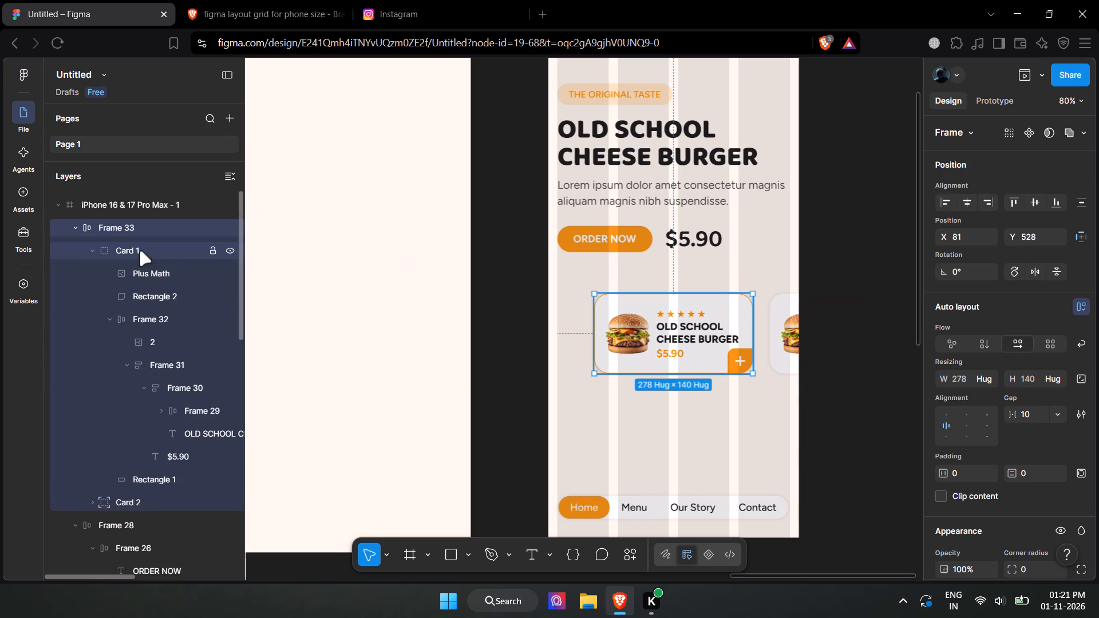
Undo the recent flow and position changes back to the horizontal burger card row at X 16, Y 544 with gap 30.
key(ctrl+z)
key(ctrl+z)
key(ctrl+z)
key(ctrl+z)
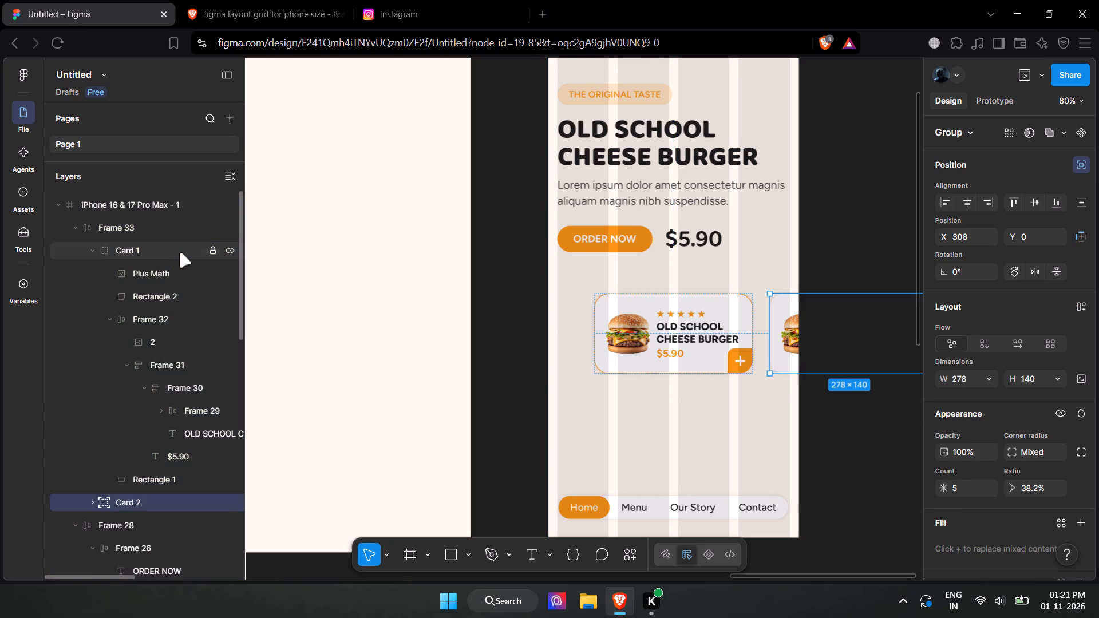
key(ctrl+z)
key(ctrl+z)
key(ctrl+z)
key(ctrl+z)
key(ctrl+z)
key(ctrl+z)
key(ctrl+z)
key(ctrl+z)
key(ctrl+z)
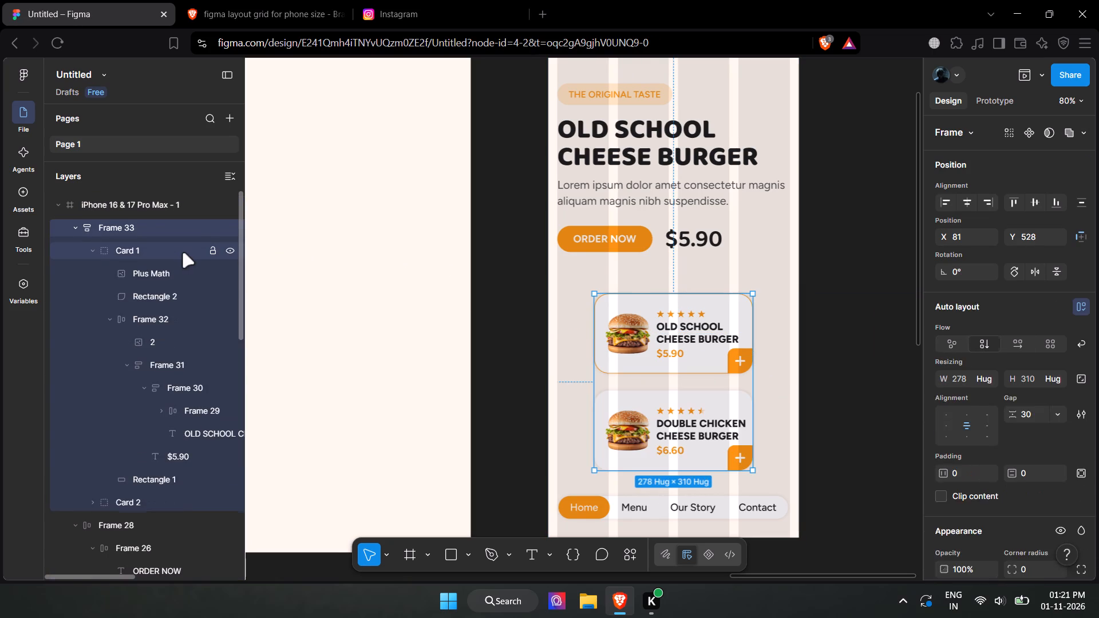
key(ctrl+z)
key(ctrl+z)
key(ctrl+z)
key(ctrl+z)
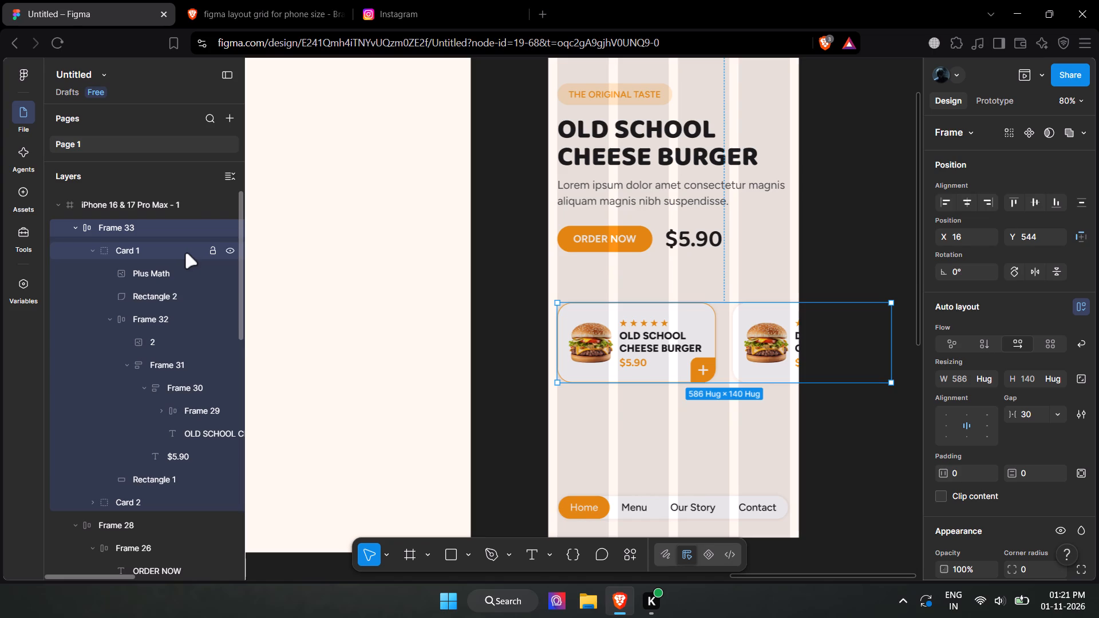
Move the horizontal burger card row up below the Order Now button, aligned with the text's left margin at X 16, Y 523.
click(145, 229)
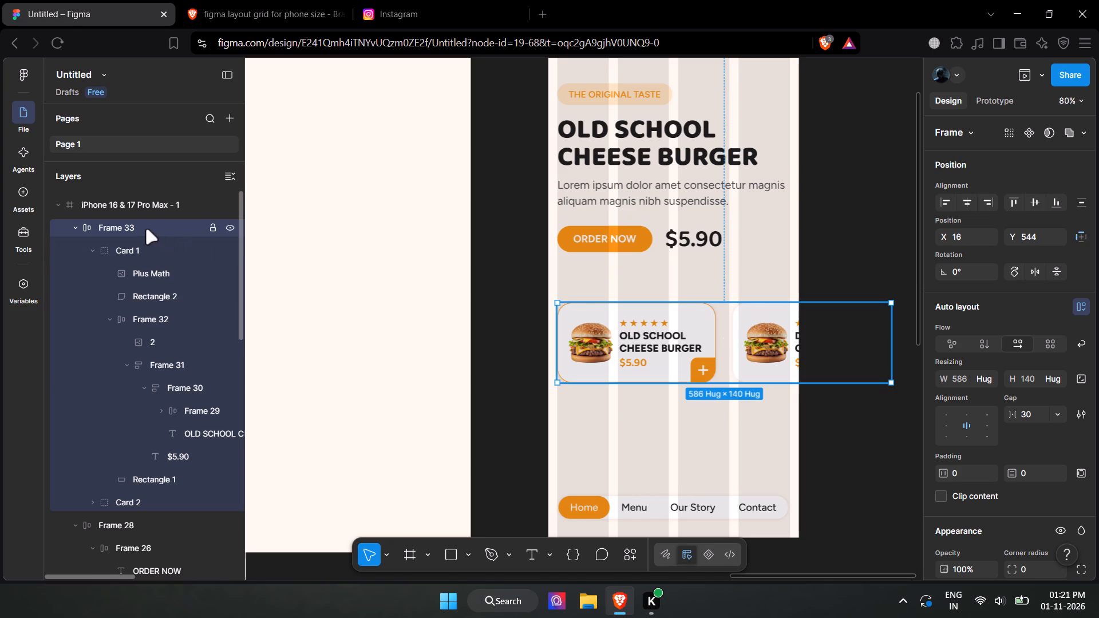
triple_click(145, 229)
click(168, 234)
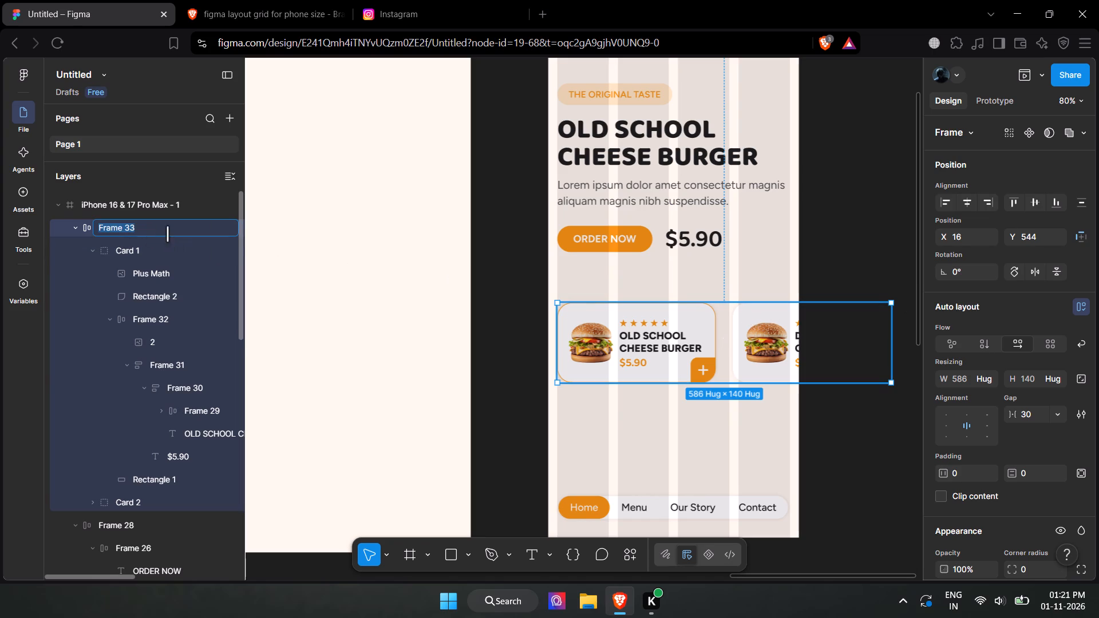
click(775, 316)
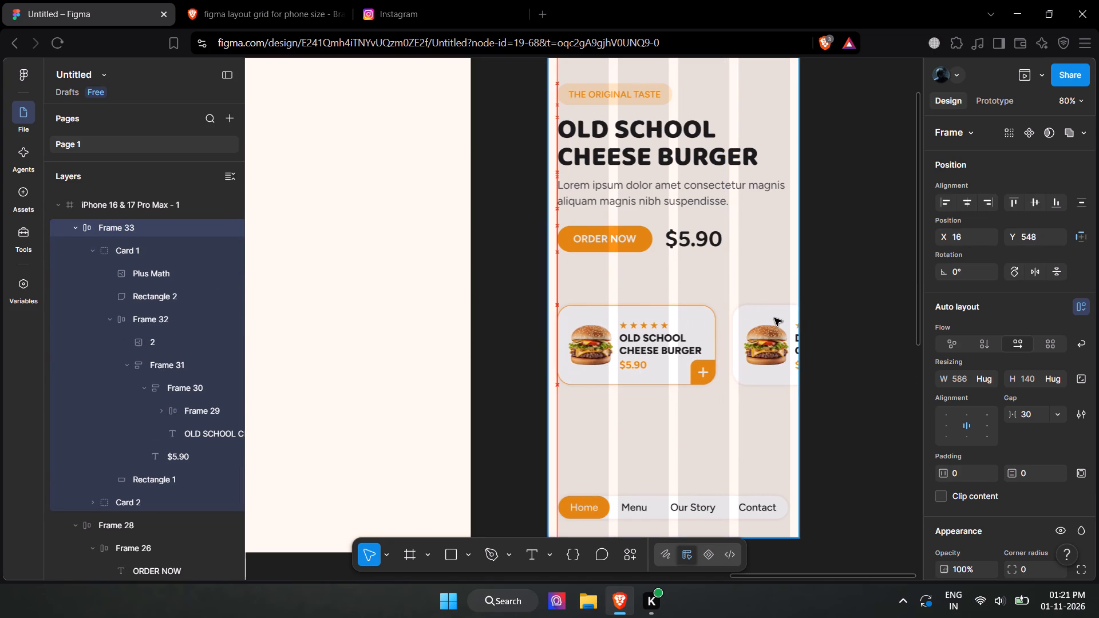
click(773, 274)
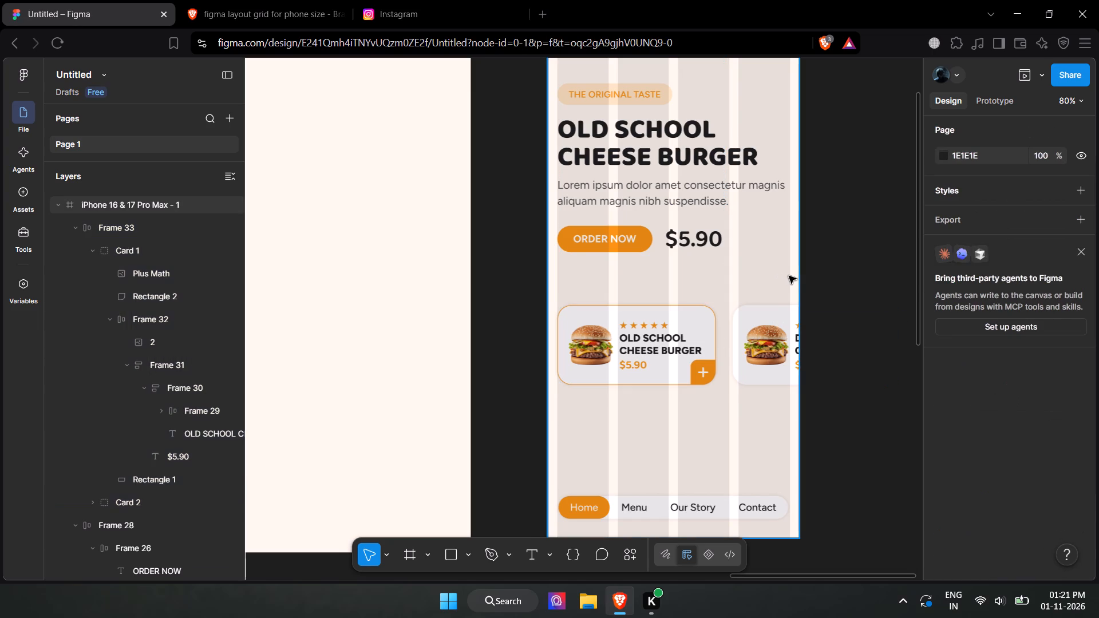
drag(780, 324, 774, 303)
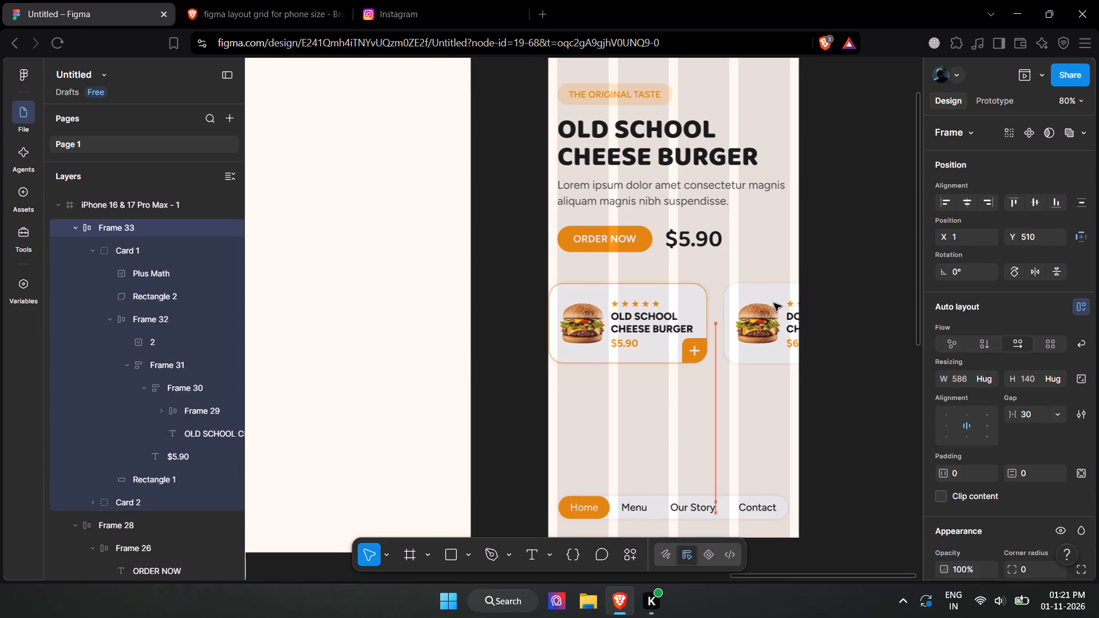
drag(774, 303, 780, 304)
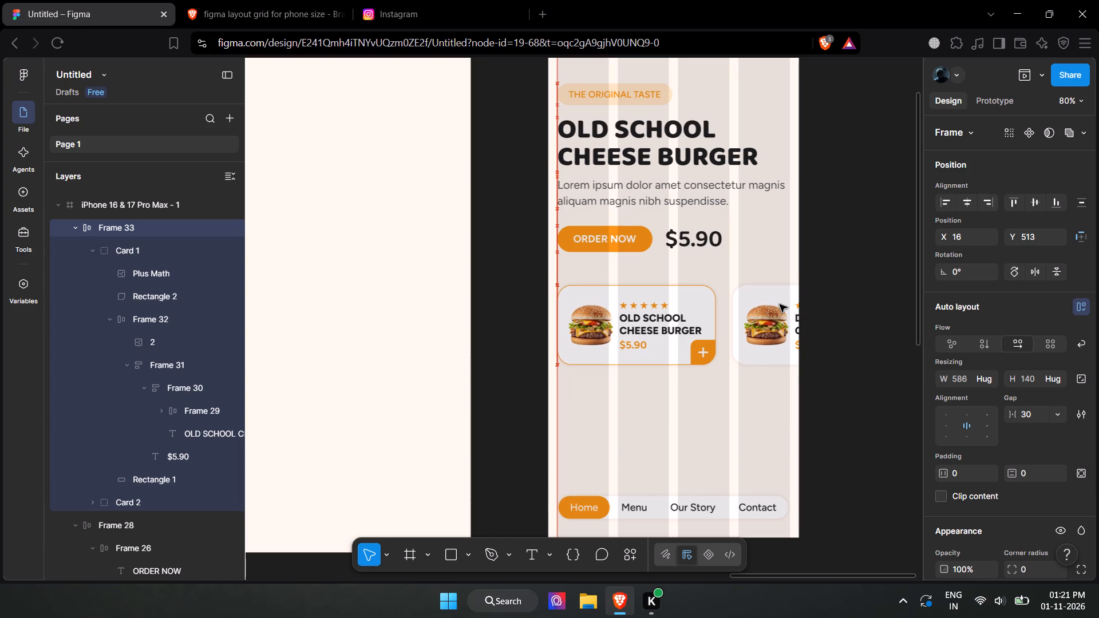
drag(780, 304, 778, 327)
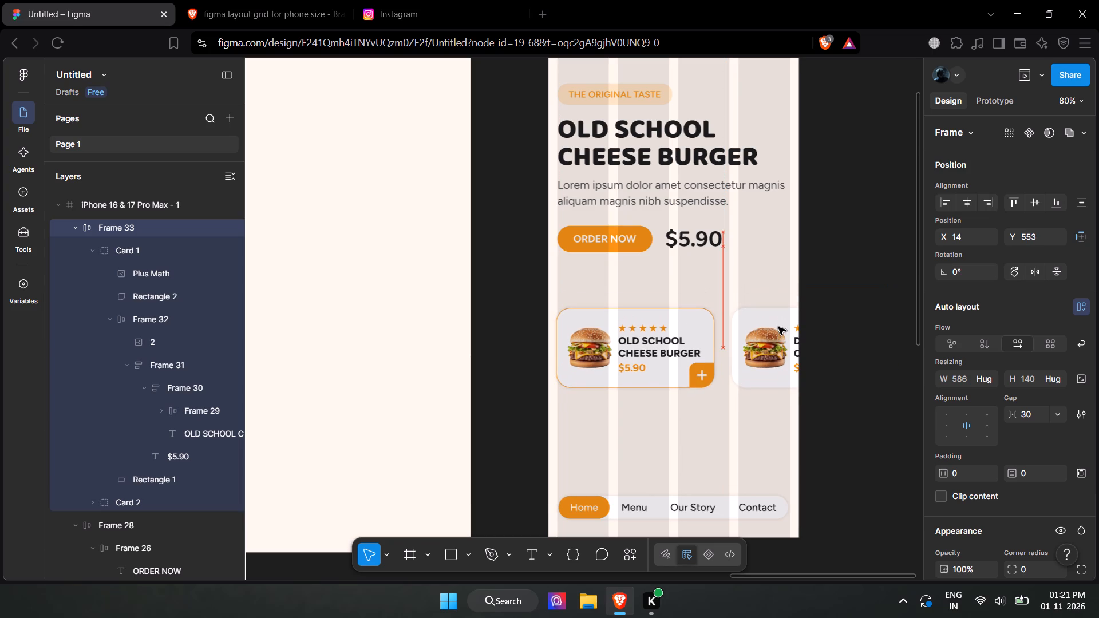
drag(778, 327, 779, 316)
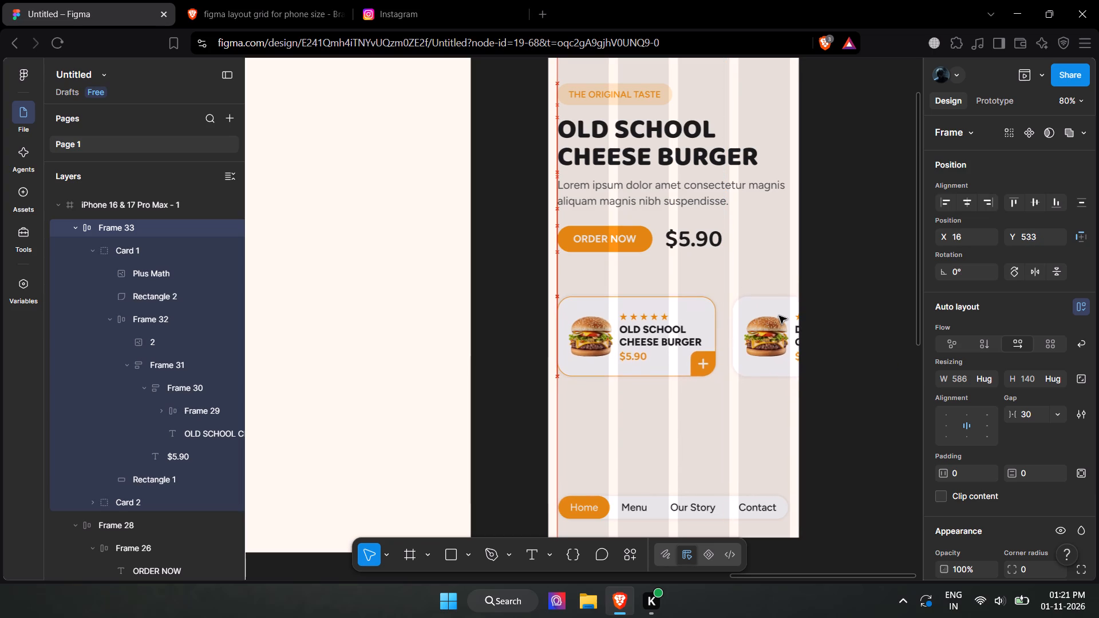
drag(779, 316, 778, 310)
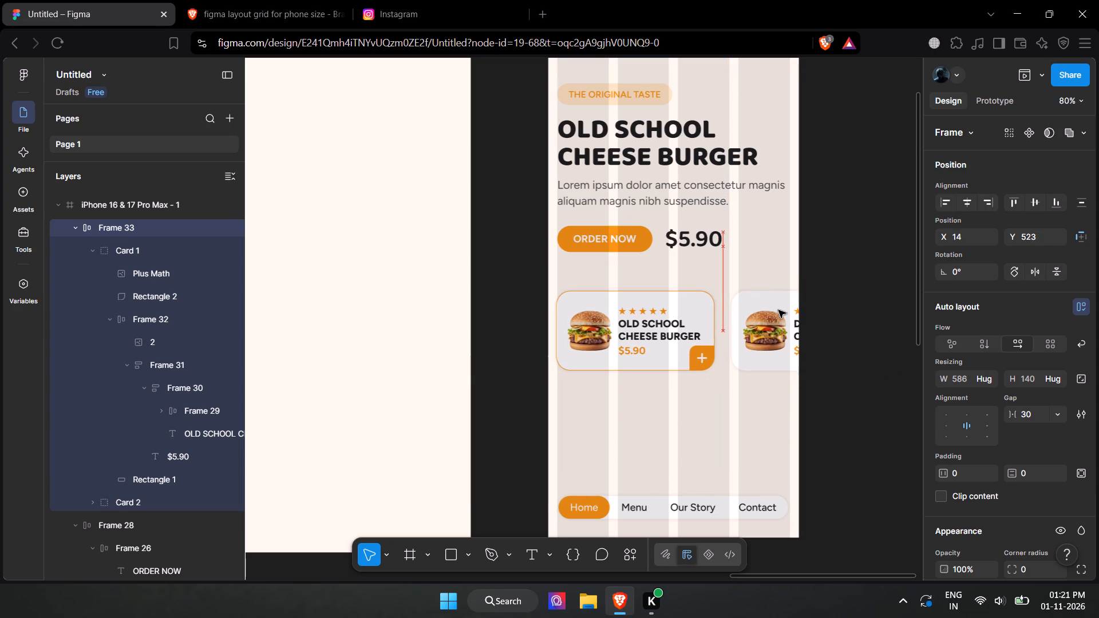
drag(778, 310, 781, 310)
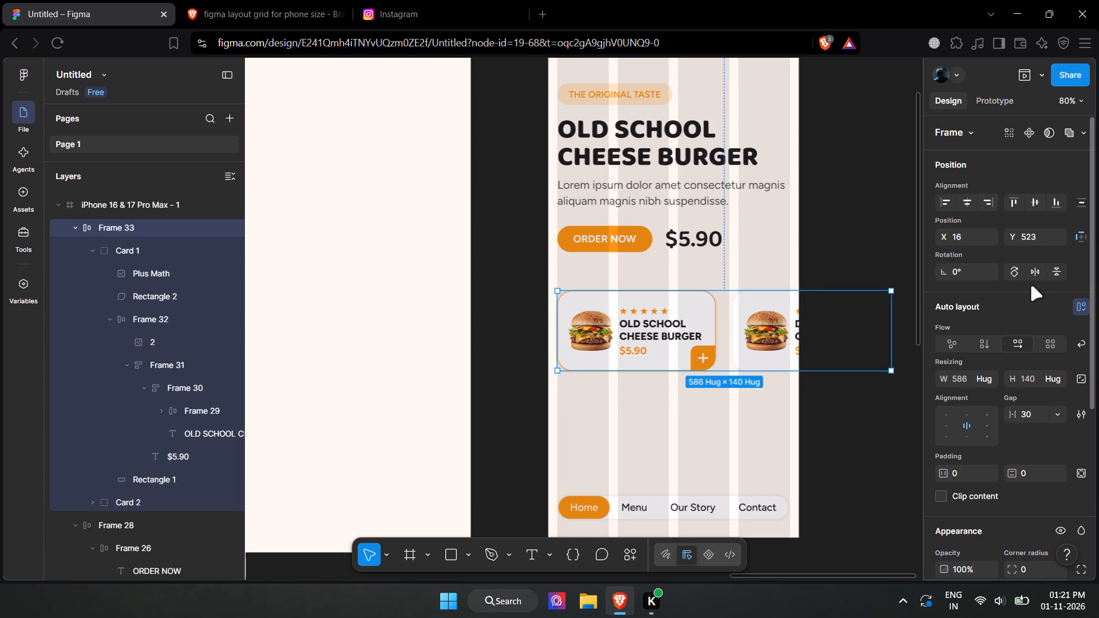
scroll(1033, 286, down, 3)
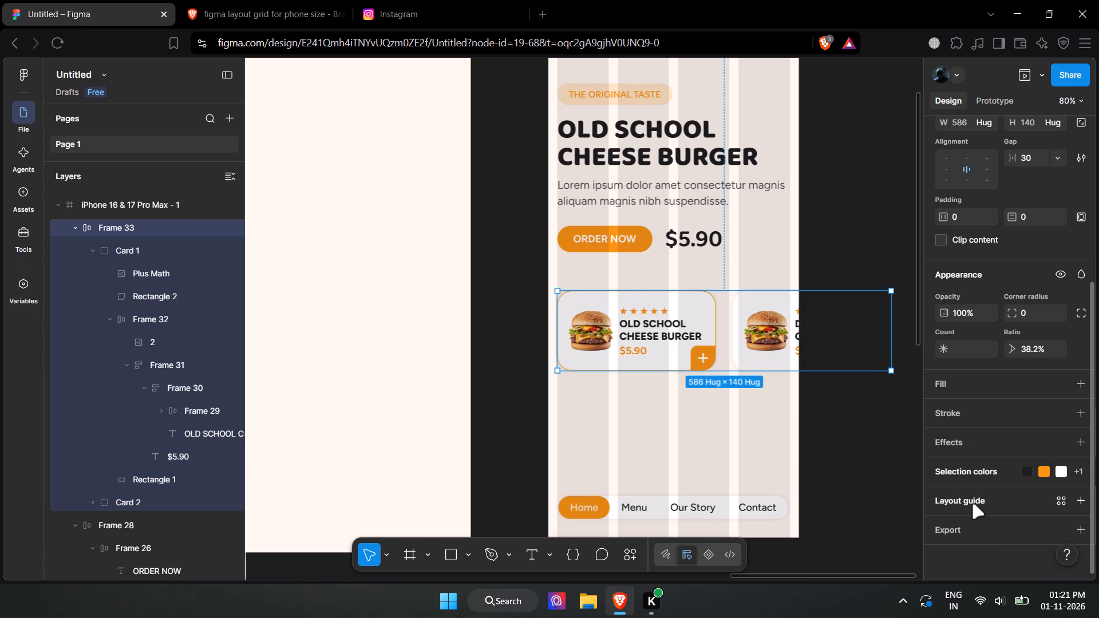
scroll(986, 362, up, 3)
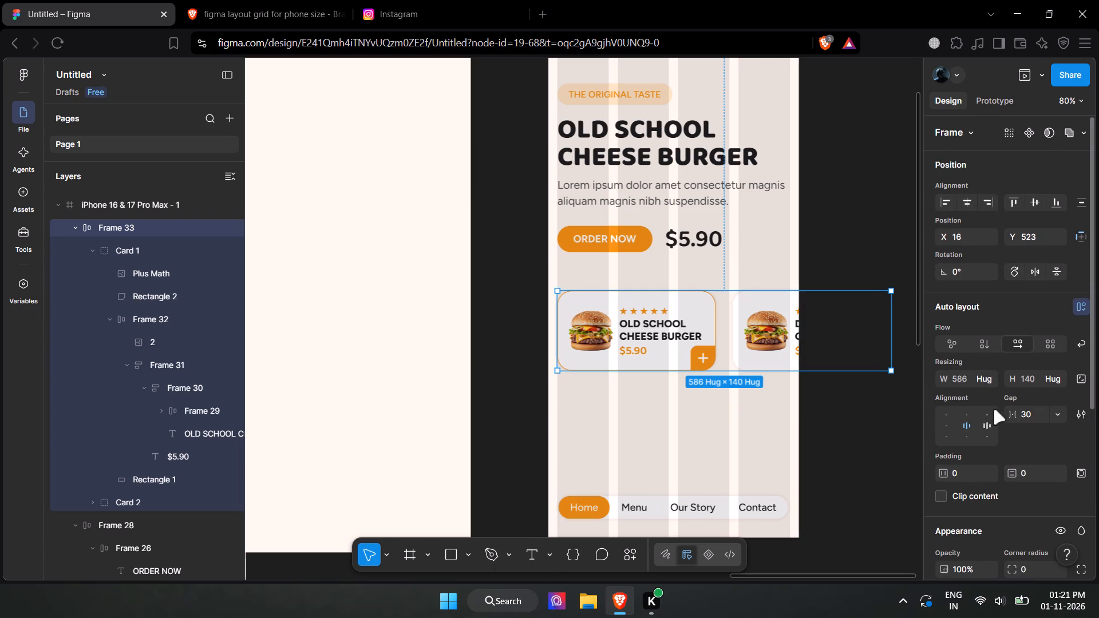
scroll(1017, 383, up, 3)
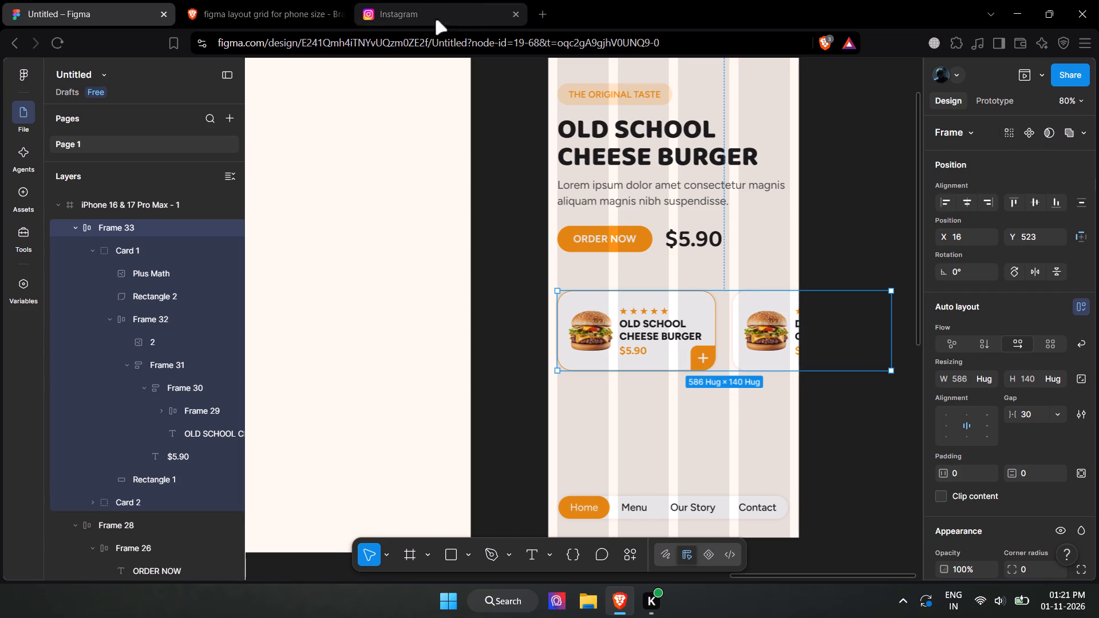
Close the Instagram page and search the web in a new browser tab for "how to make scrollable in figma".
click(514, 13)
click(361, 15)
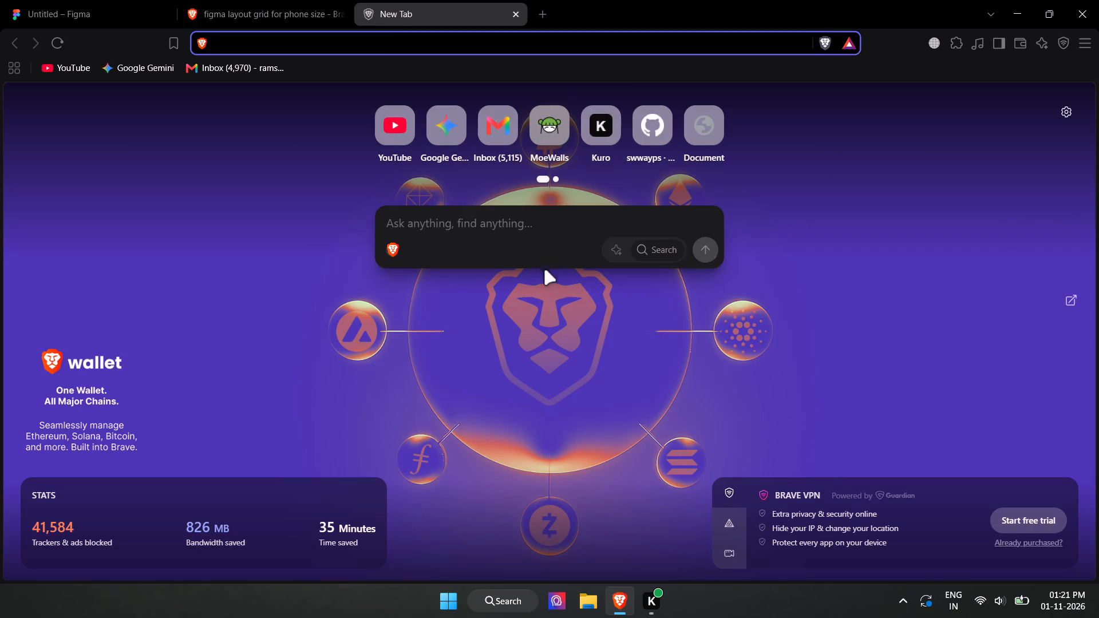
click(534, 239)
click(525, 236)
click(505, 223)
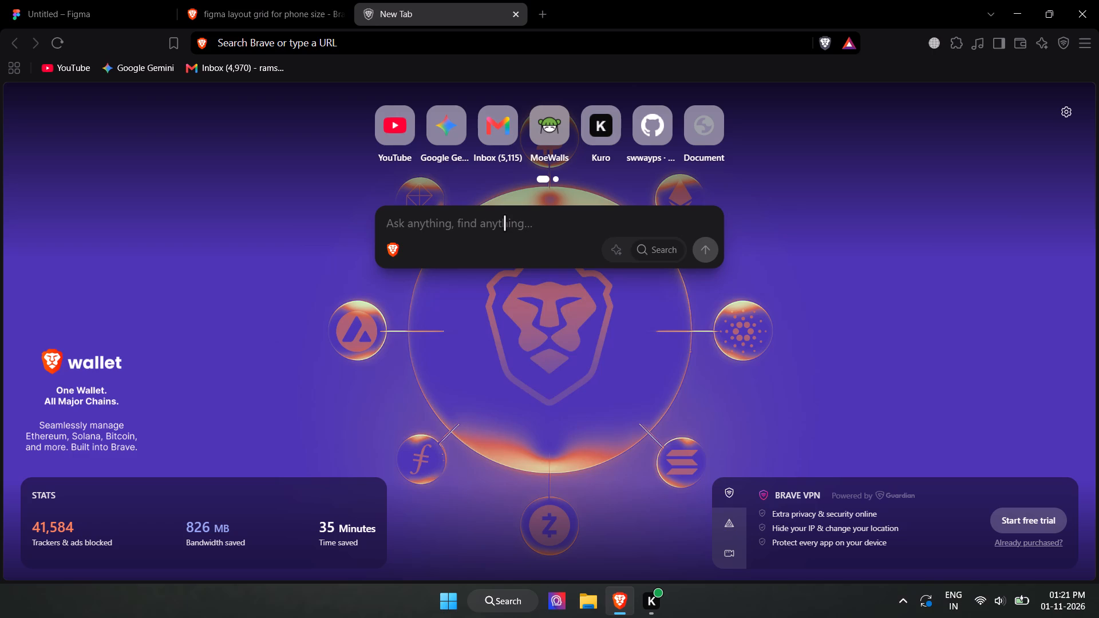
text(how to make)
key(space)
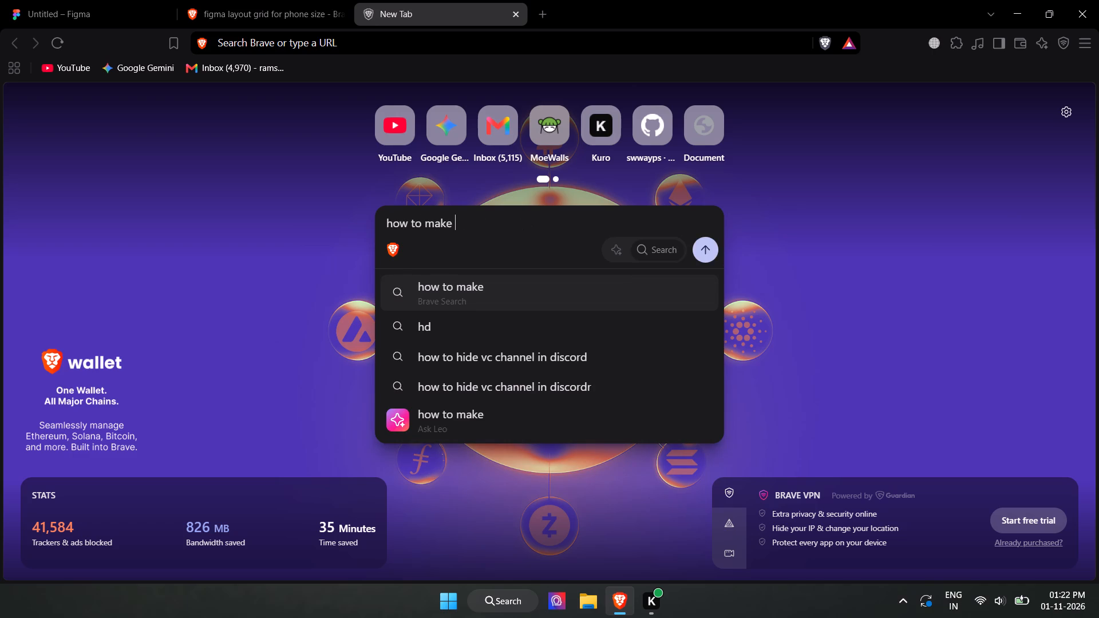
key(c)
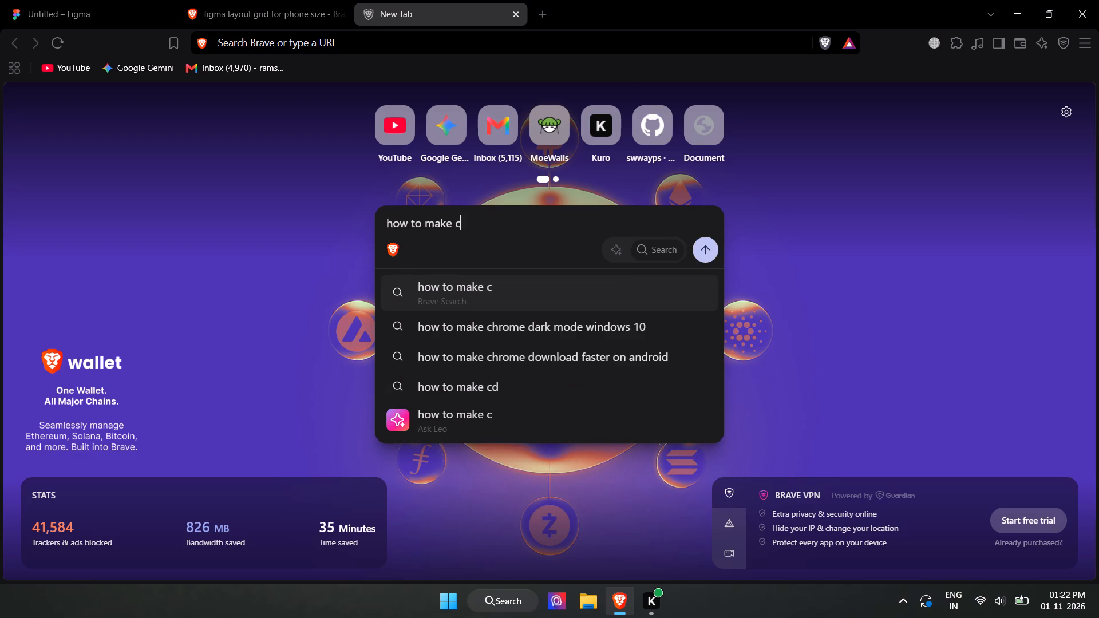
key(BackSpace)
text(scroll)
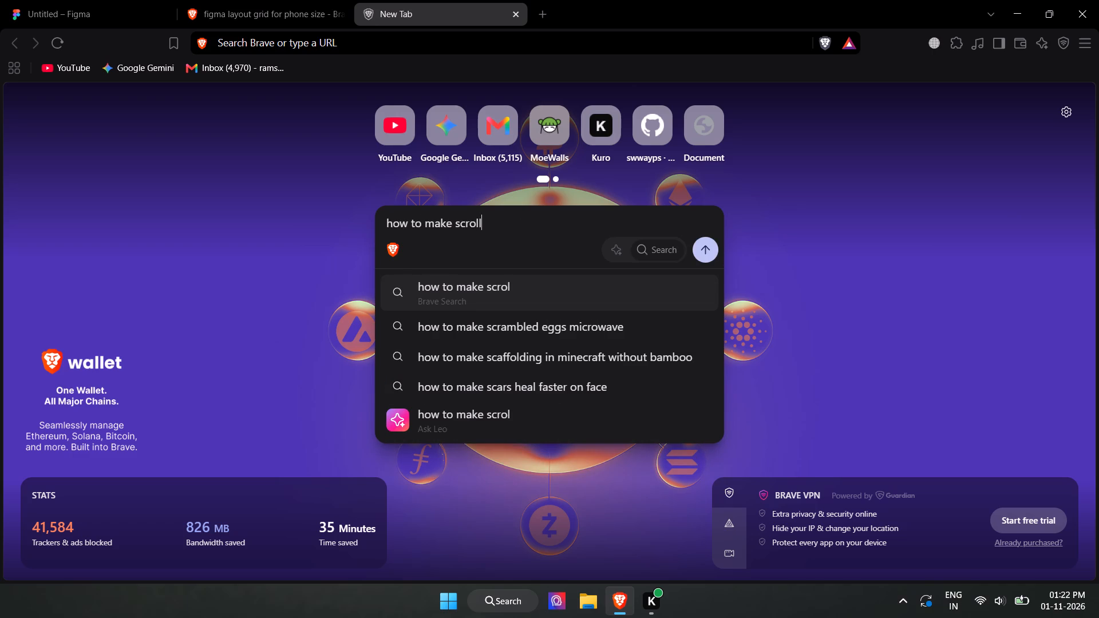
key(space)
key(BackSpace)
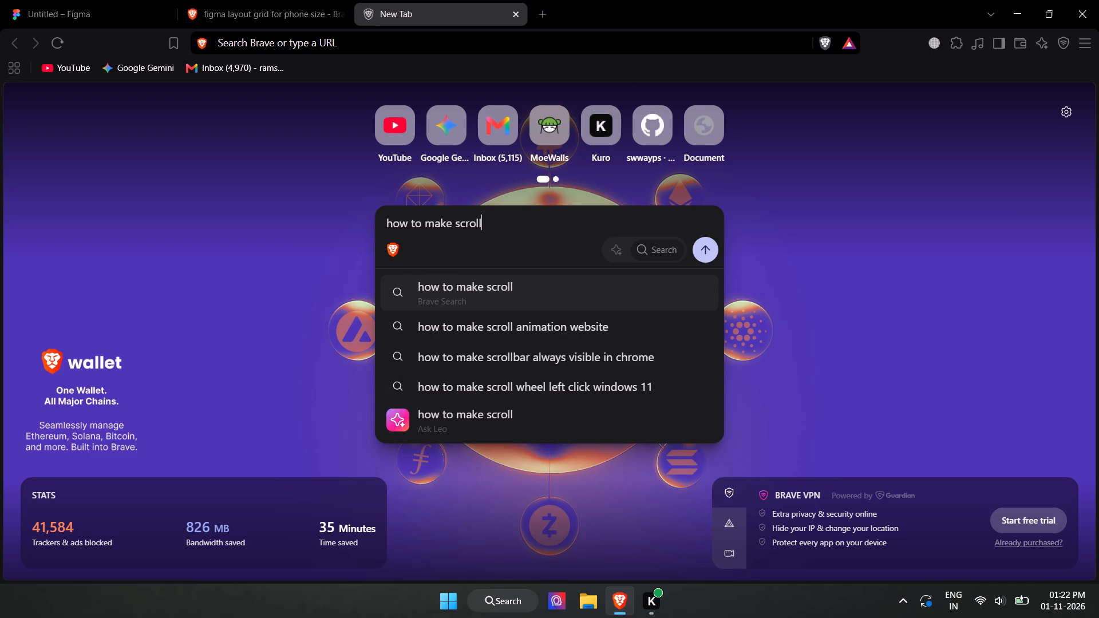
text(able)
key(space)
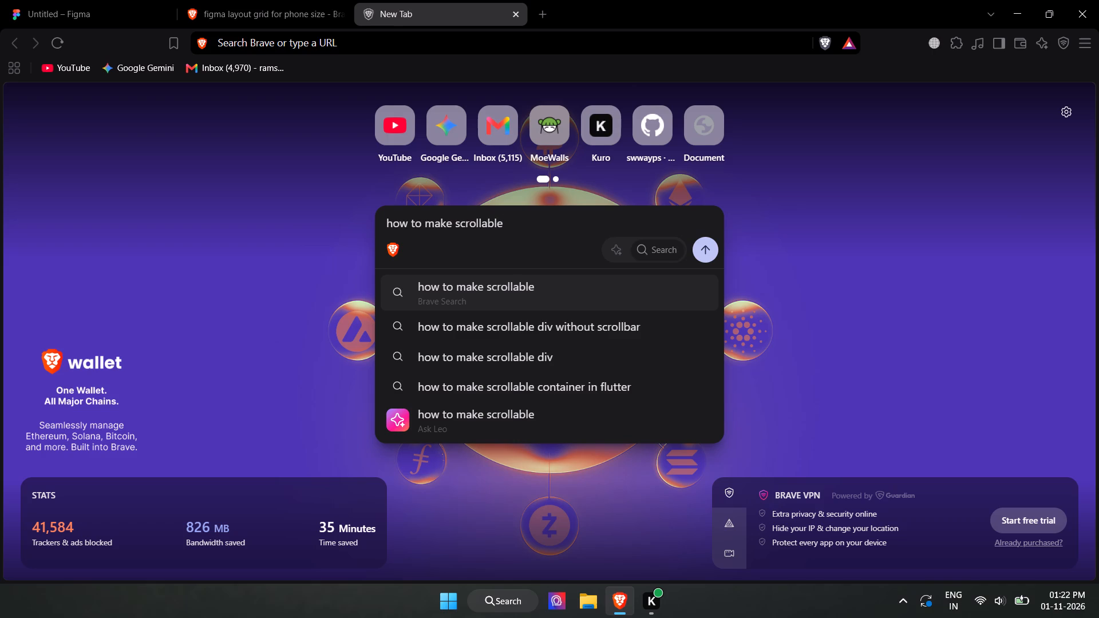
text(in figma)
key(Return)
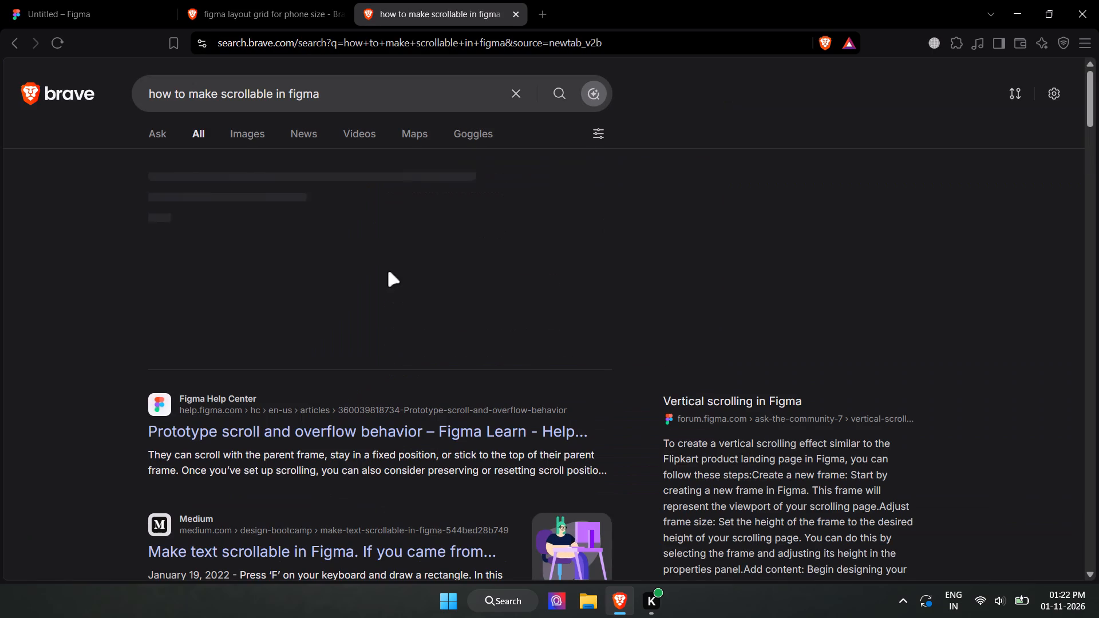
Expand the search answer and read the instructions for making content scrollable in Figma.
click(356, 328)
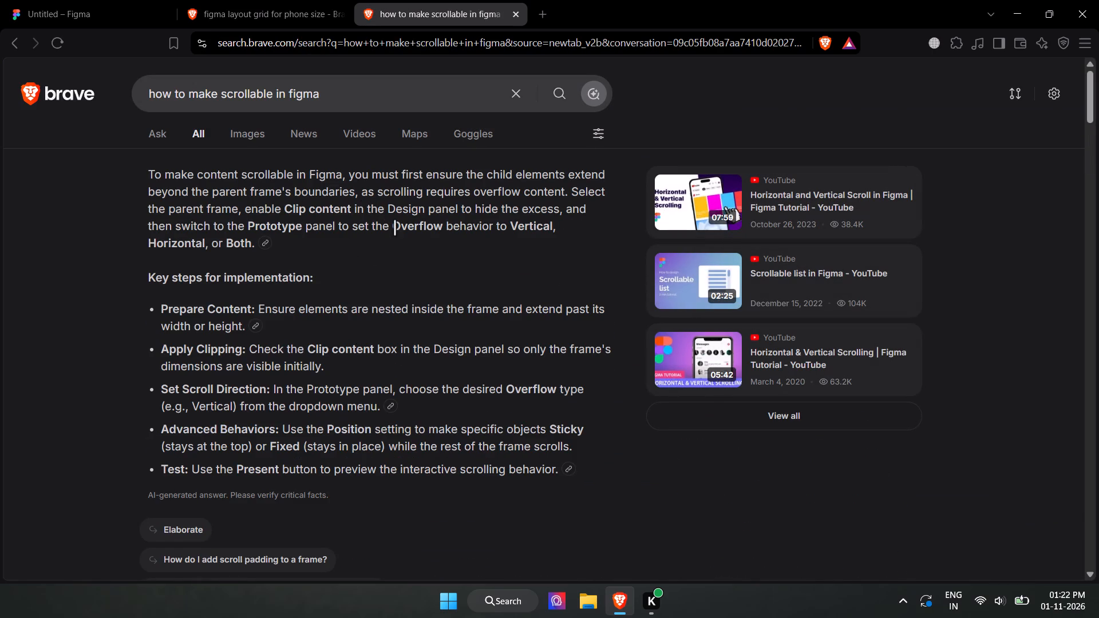
scroll(410, 239, up, 1)
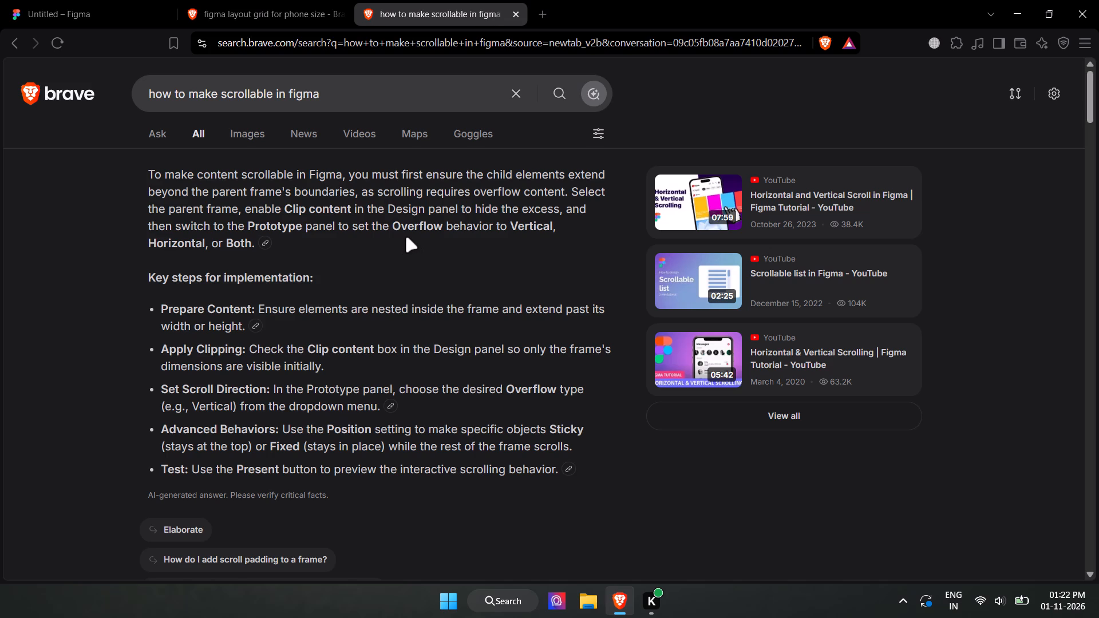
click(258, 12)
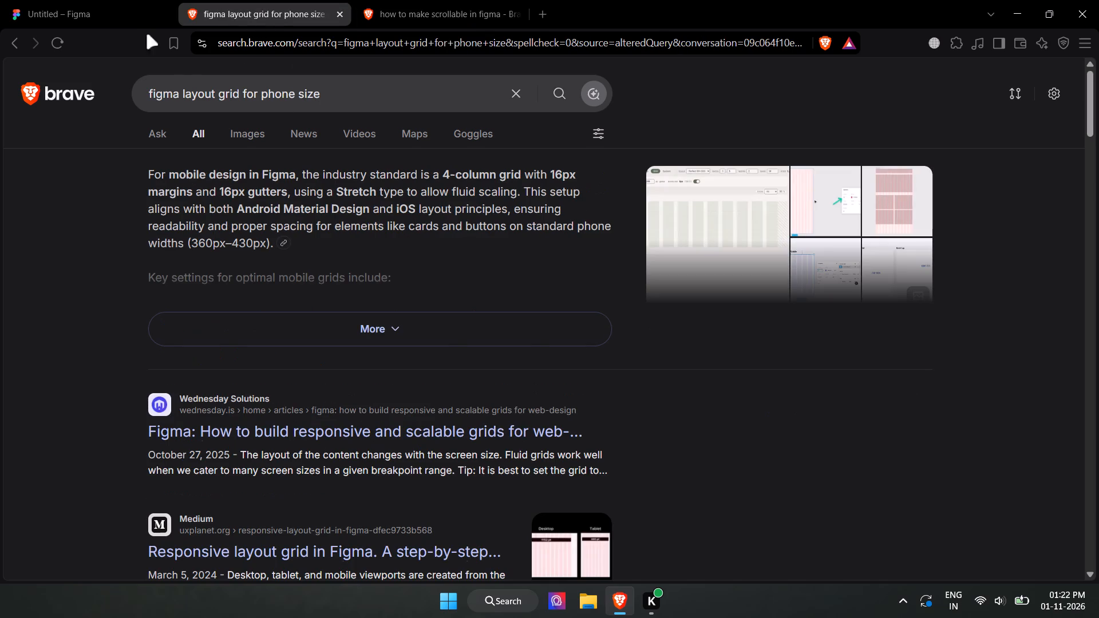
click(448, 10)
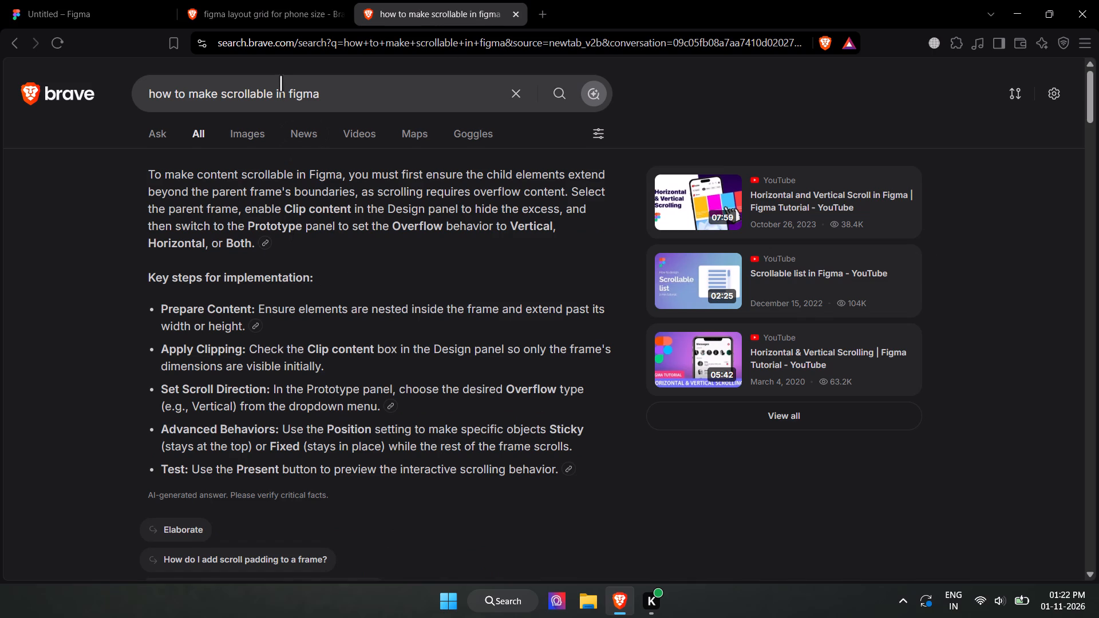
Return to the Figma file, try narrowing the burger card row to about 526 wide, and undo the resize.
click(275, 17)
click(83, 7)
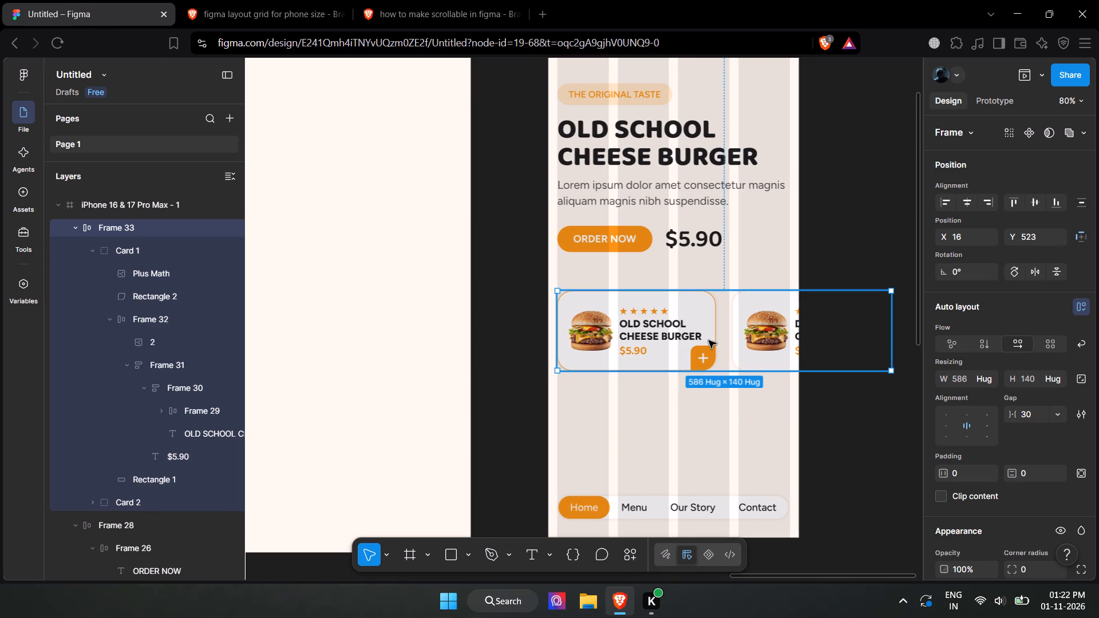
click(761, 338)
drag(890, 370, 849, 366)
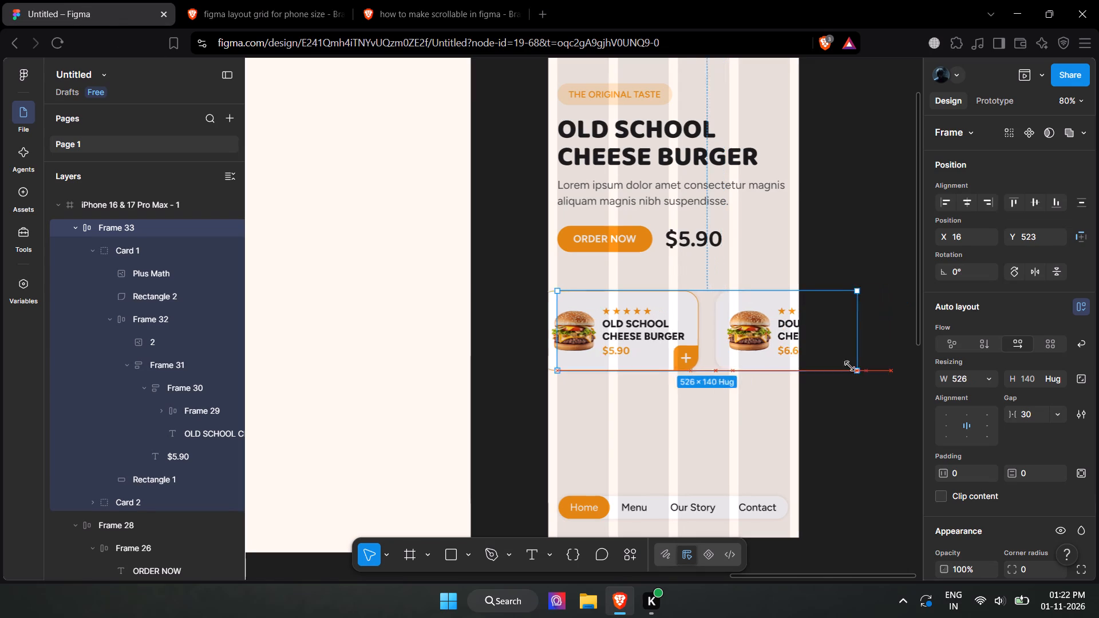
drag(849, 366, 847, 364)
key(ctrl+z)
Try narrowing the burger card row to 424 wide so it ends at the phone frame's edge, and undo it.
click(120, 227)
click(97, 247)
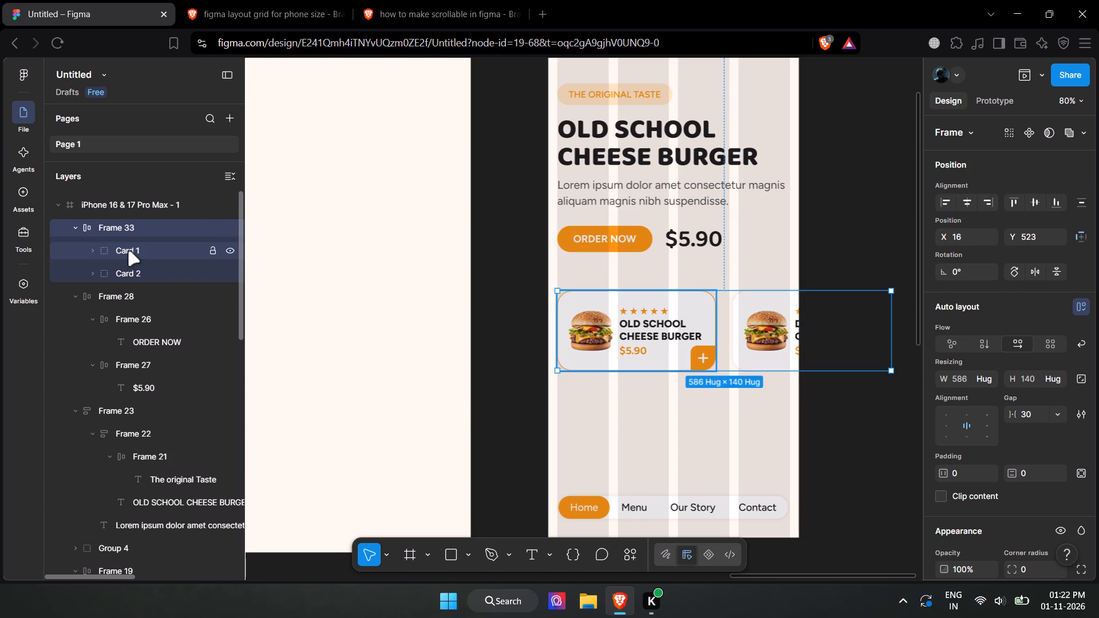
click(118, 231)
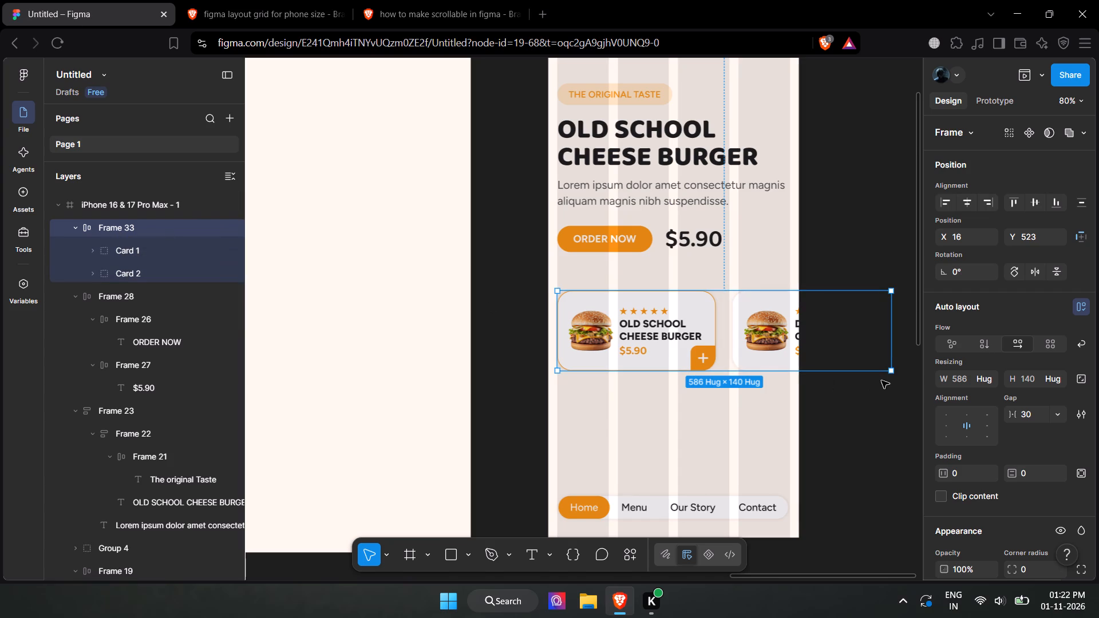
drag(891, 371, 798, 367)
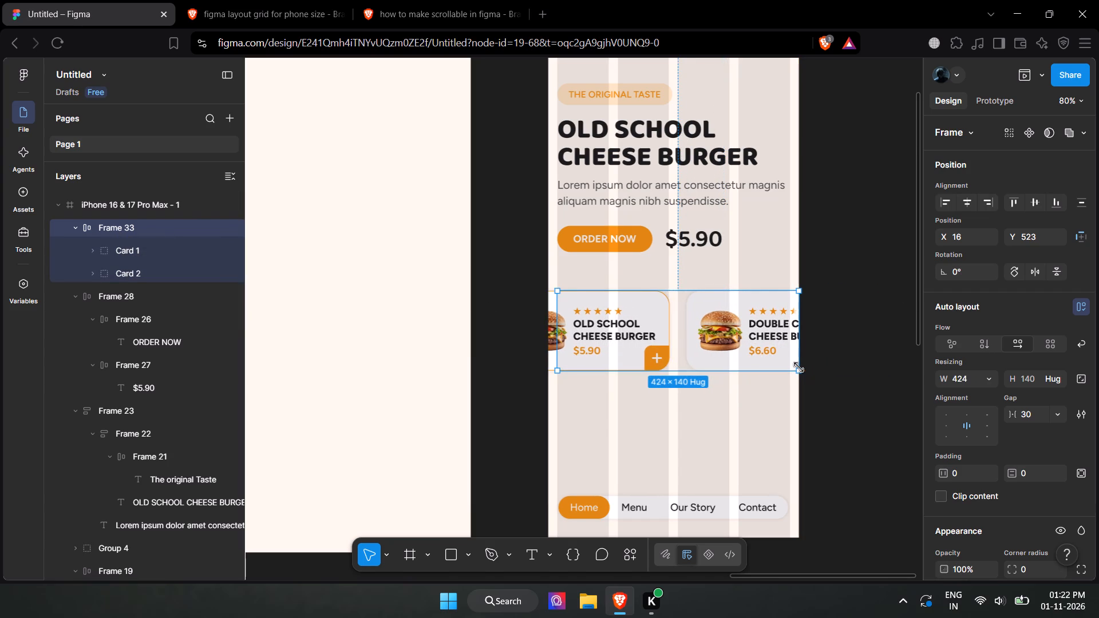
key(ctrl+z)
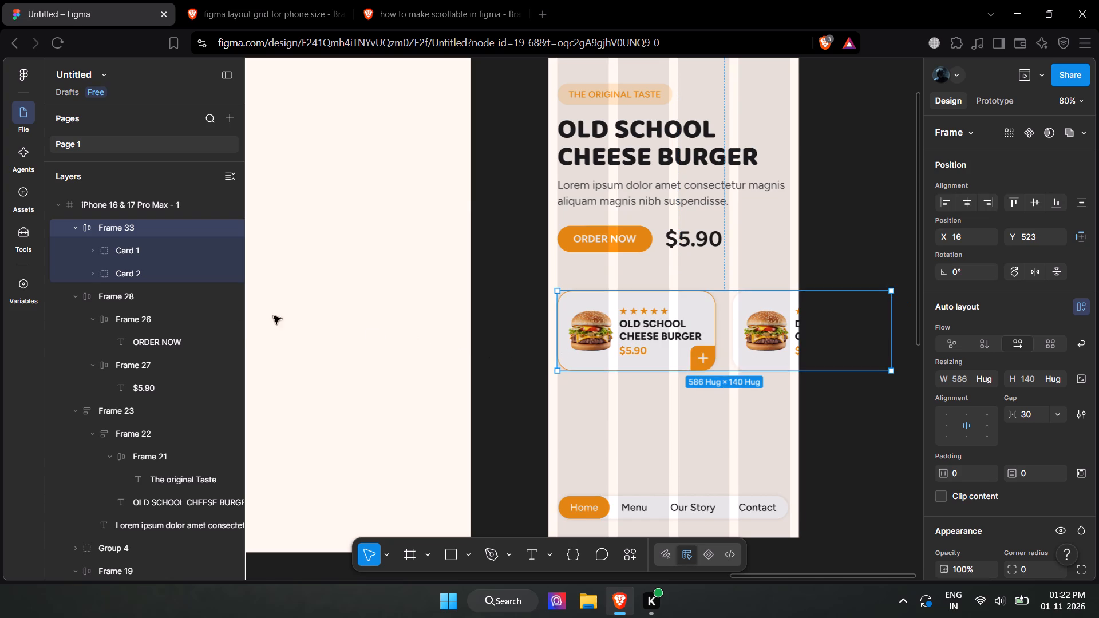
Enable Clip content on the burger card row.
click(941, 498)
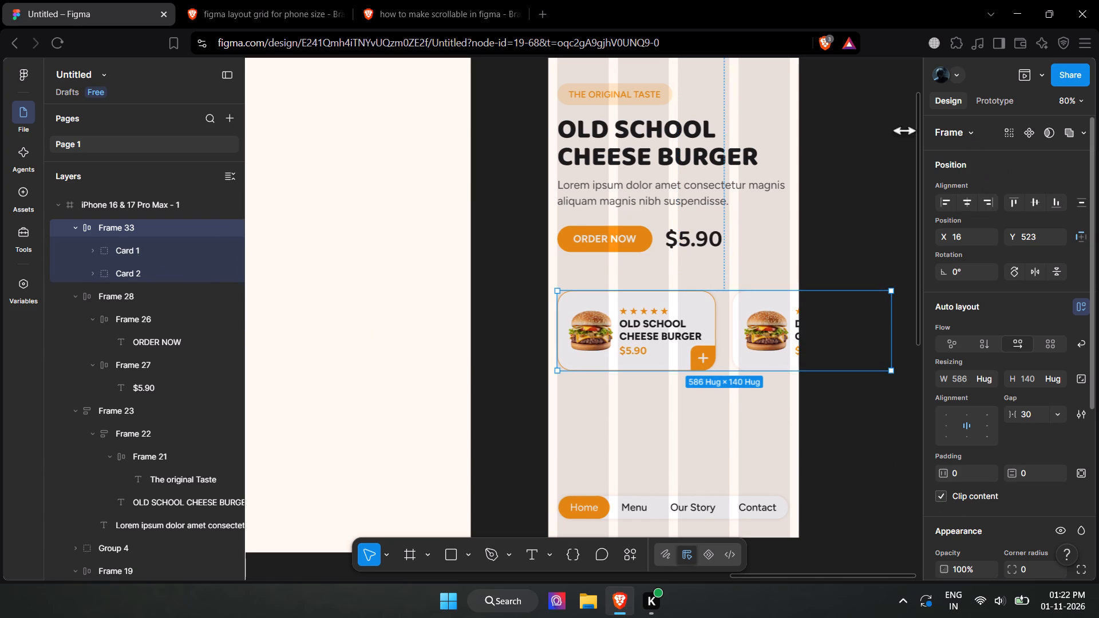
Preview the iPhone 16 & 17 Pro Max frame, test whether the page and burger cards scroll, and close the preview.
click(136, 203)
click(1022, 80)
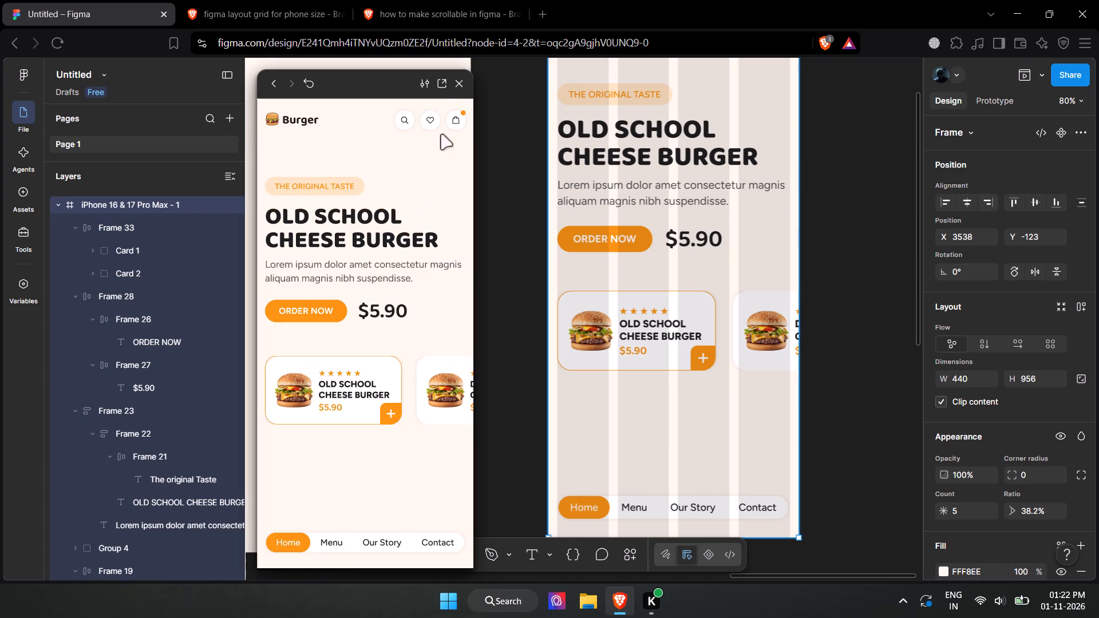
scroll(369, 385, down, 5)
scroll(370, 384, up, 7)
scroll(375, 379, down, 3)
drag(441, 424, 326, 400)
click(460, 93)
click(460, 85)
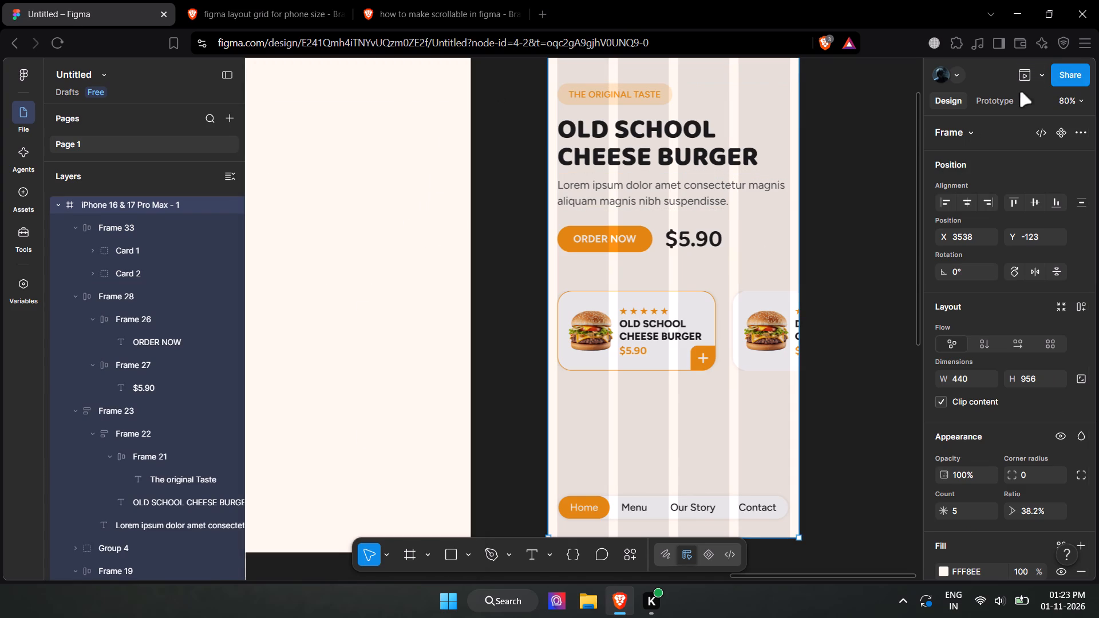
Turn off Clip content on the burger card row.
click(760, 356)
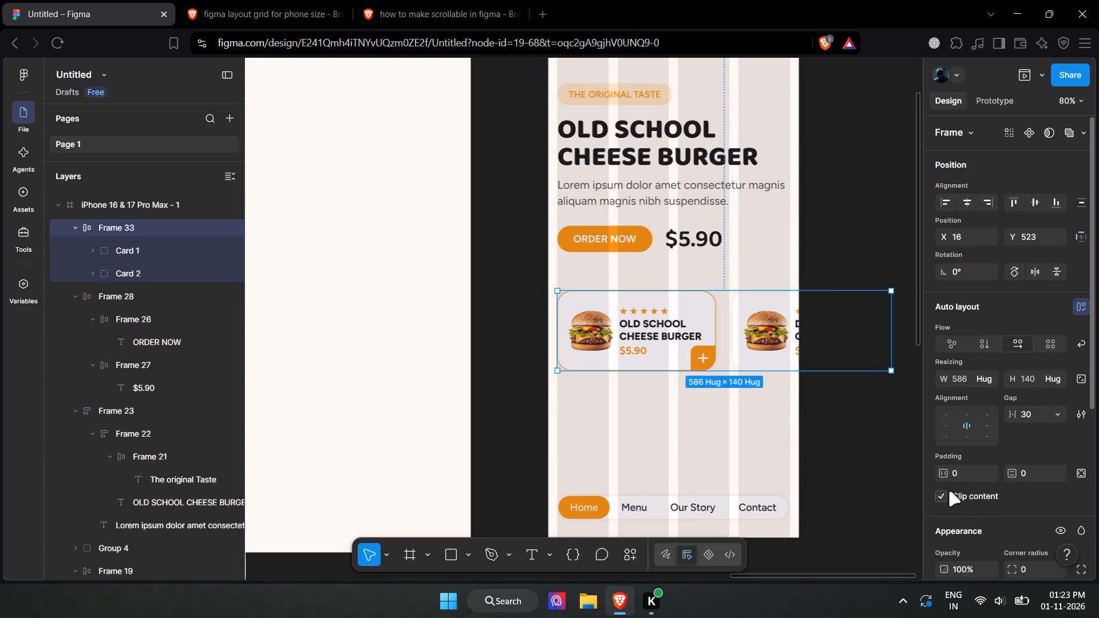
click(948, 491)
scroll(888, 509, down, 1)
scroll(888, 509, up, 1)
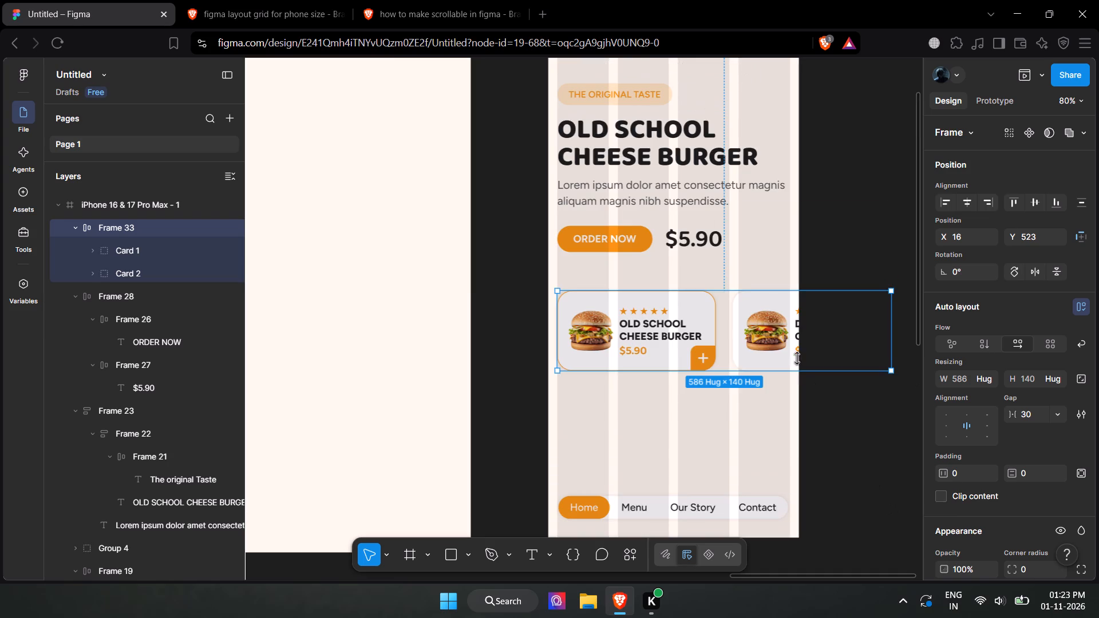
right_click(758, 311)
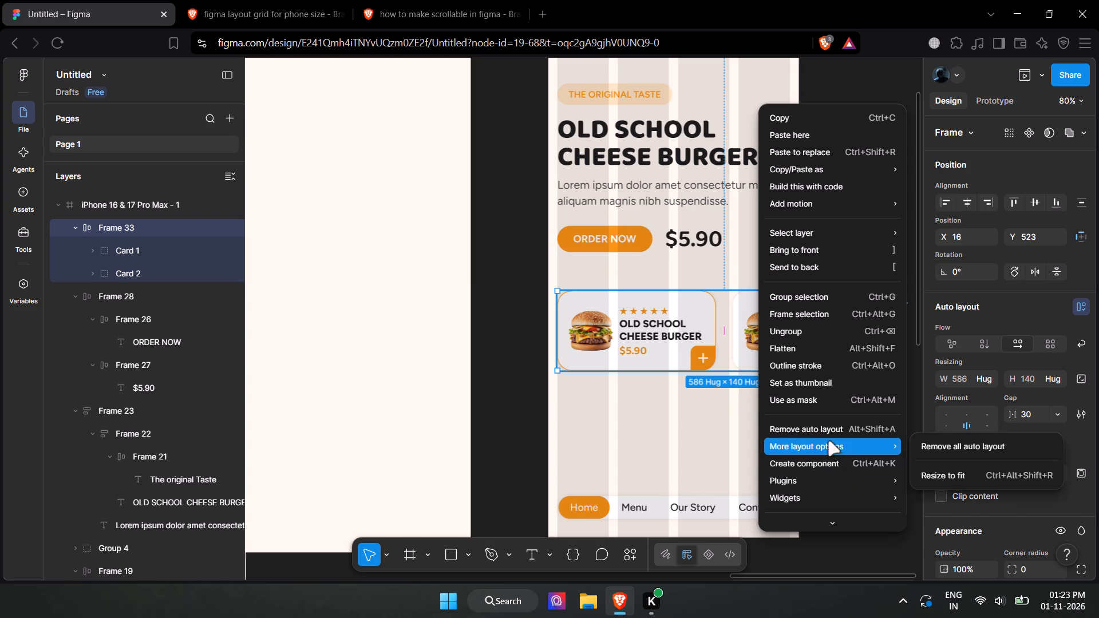
Go back to the scrollable search results and skim the Figma Help Center article on prototype scroll and overflow behavior.
click(422, 0)
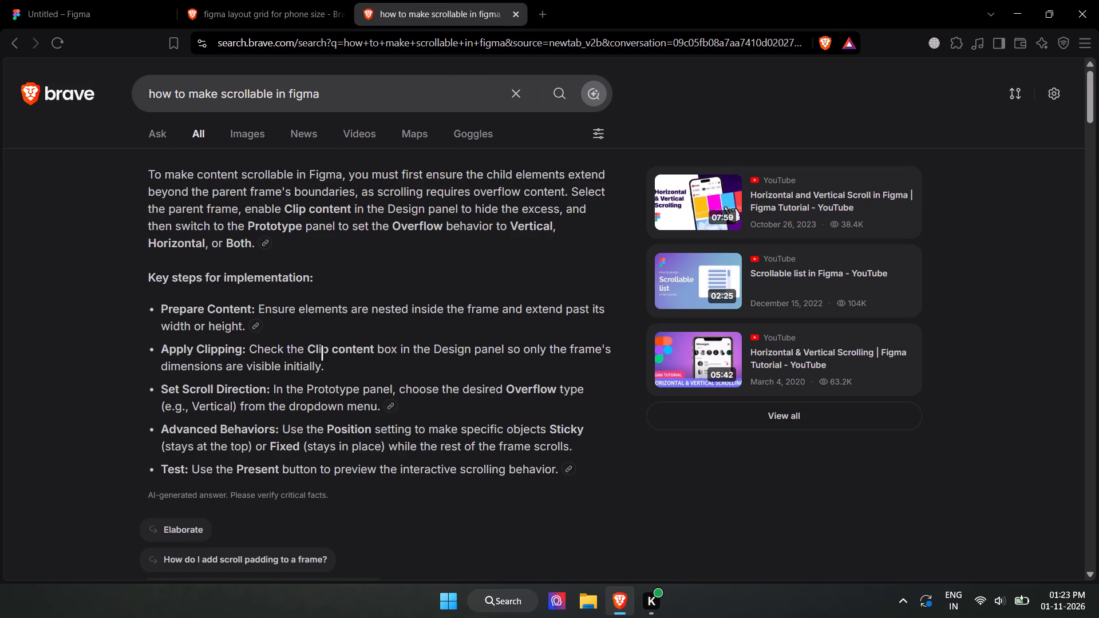
scroll(244, 339, down, 4)
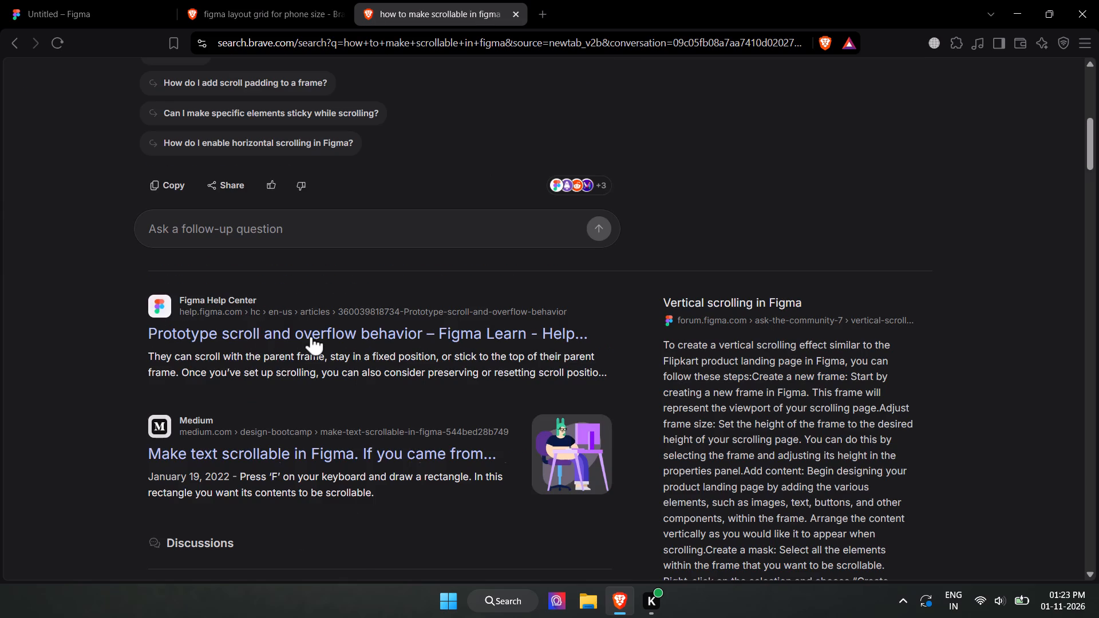
scroll(305, 354, down, 2)
scroll(305, 354, up, 2)
click(426, 340)
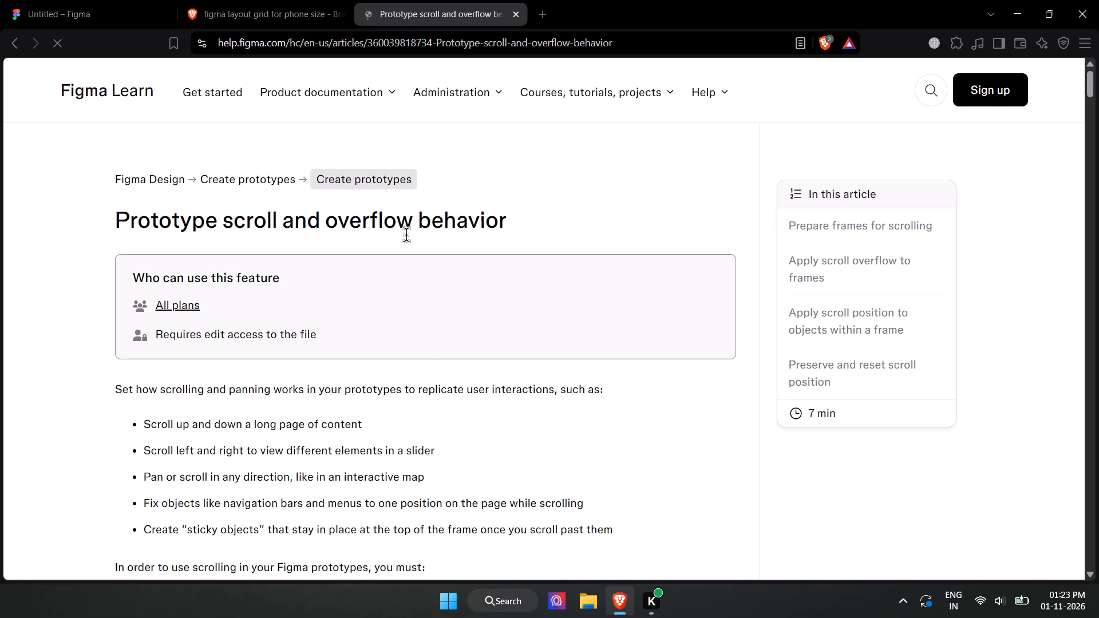
scroll(402, 226, down, 4)
scroll(402, 235, up, 7)
click(11, 34)
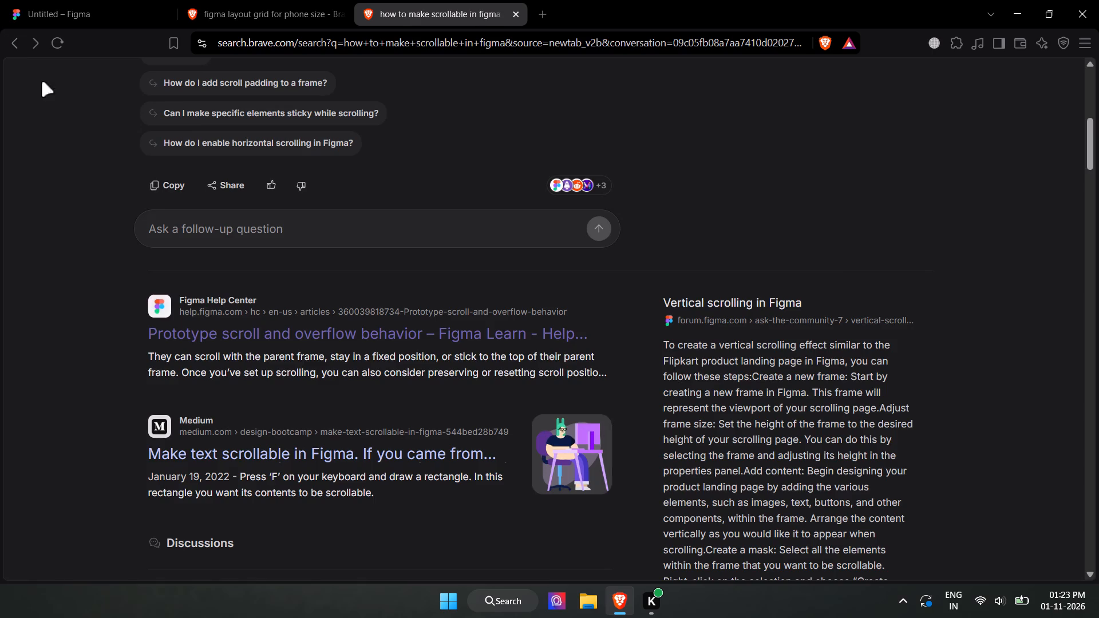
Reread the search answer's passage on child elements extending beyond the parent frame's boundaries.
scroll(425, 278, up, 7)
drag(306, 185, 423, 187)
drag(426, 183, 444, 183)
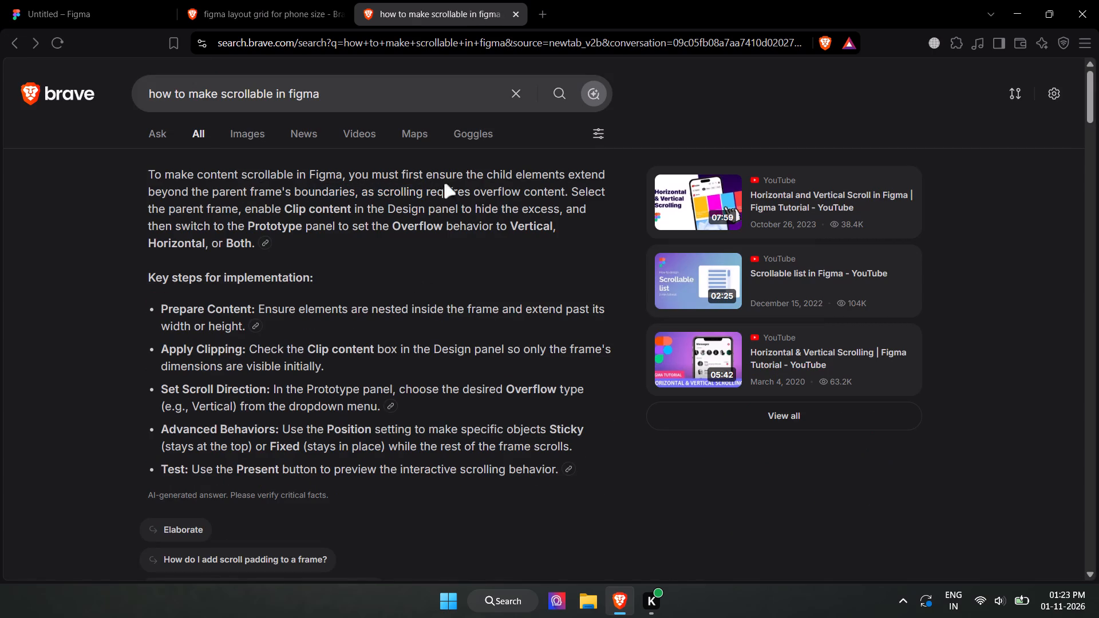
drag(444, 183, 480, 183)
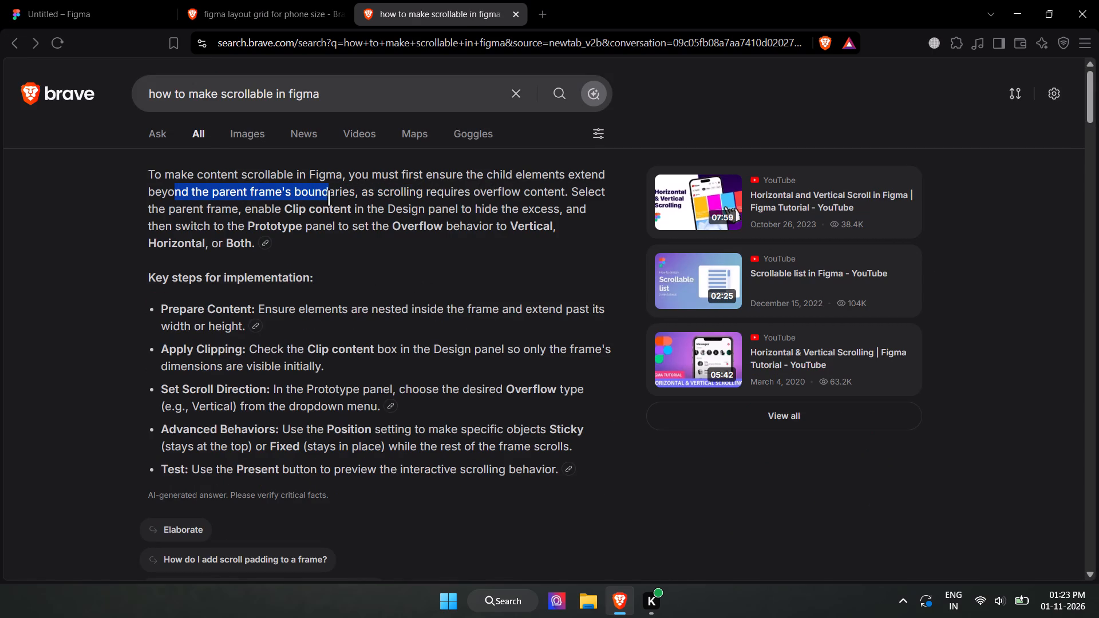
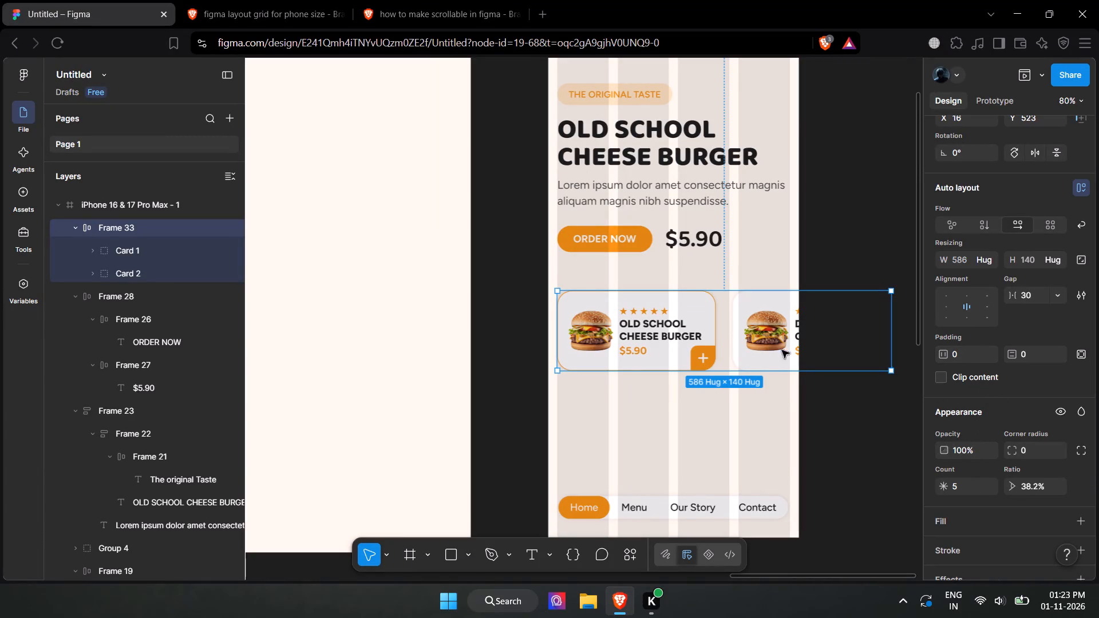
Turn Clip content back on for the burger card row, Frame 33.
right_click(766, 308)
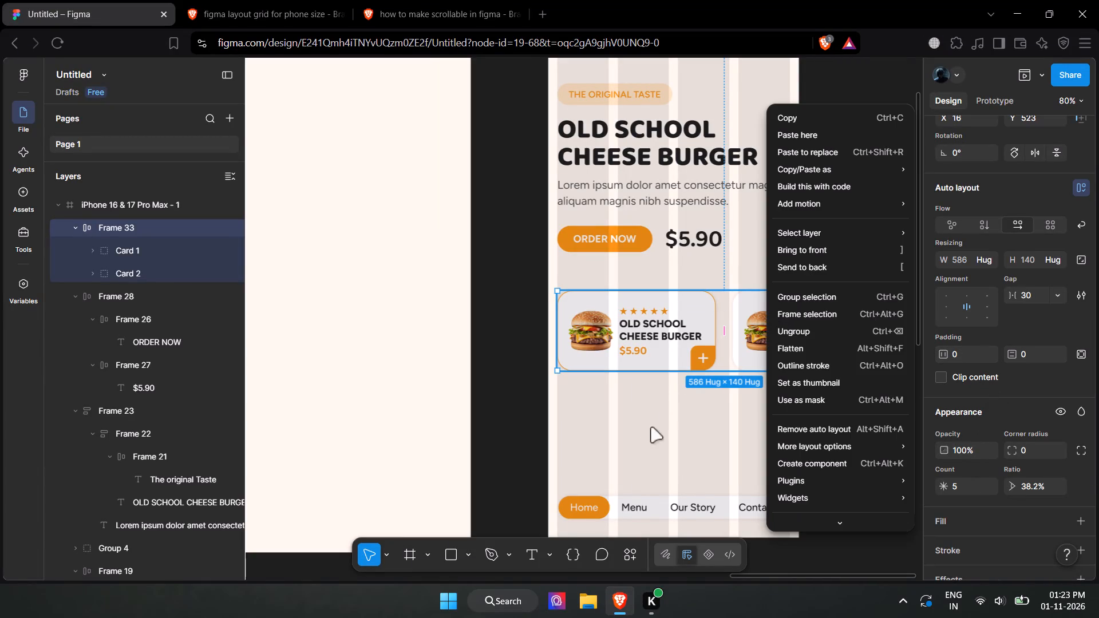
click(145, 249)
click(114, 270)
click(124, 252)
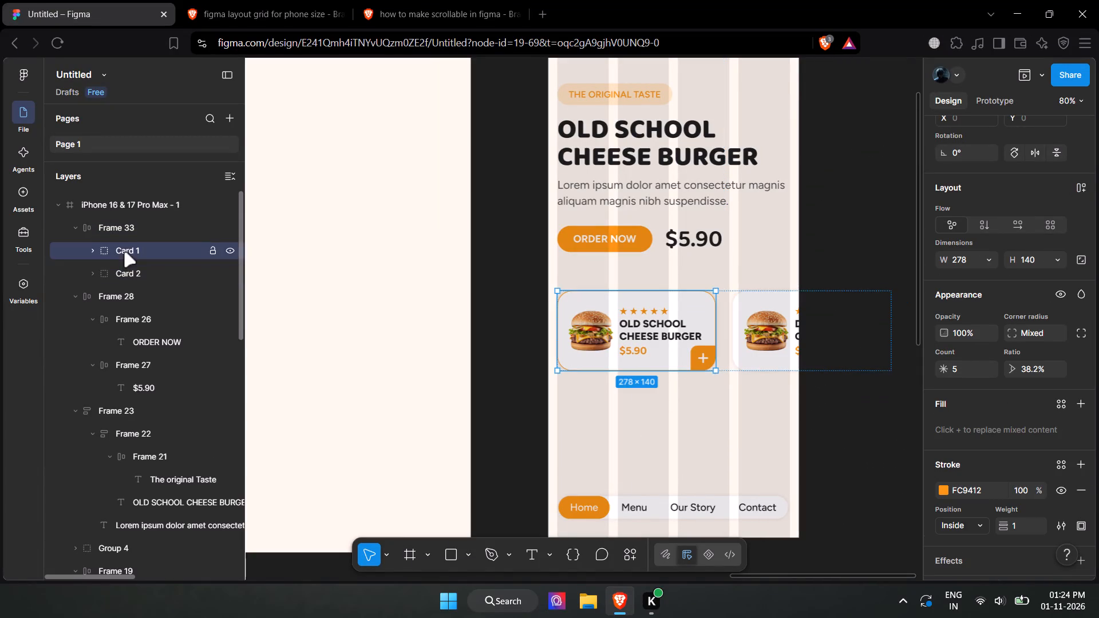
click(132, 224)
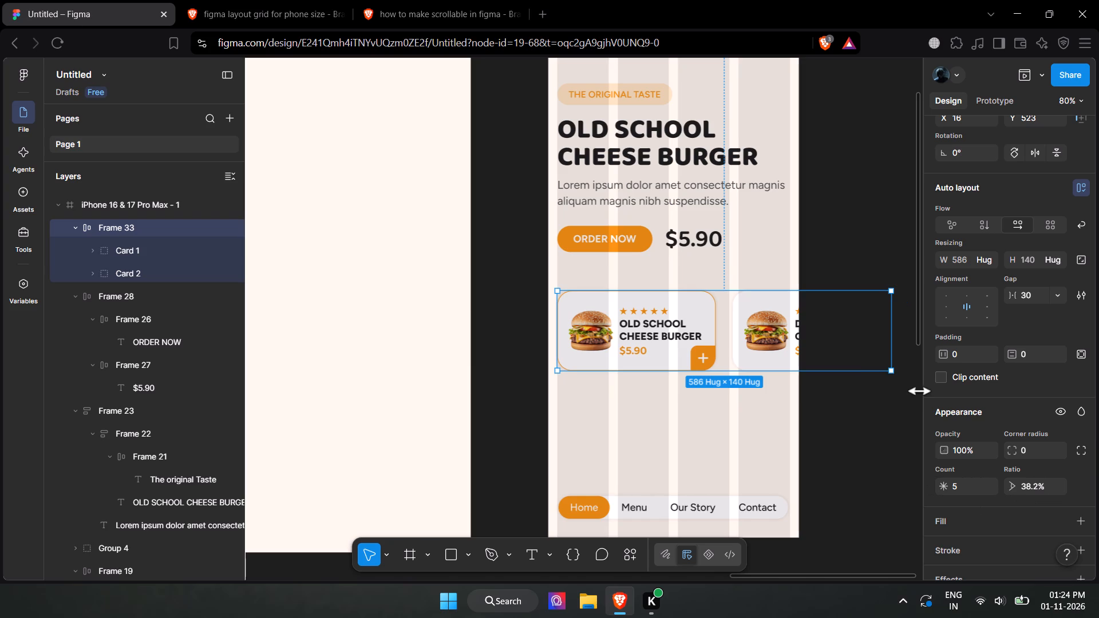
click(938, 381)
Look through the available commands and design properties of the burger card row and Card 1 for a scroll option.
right_click(787, 302)
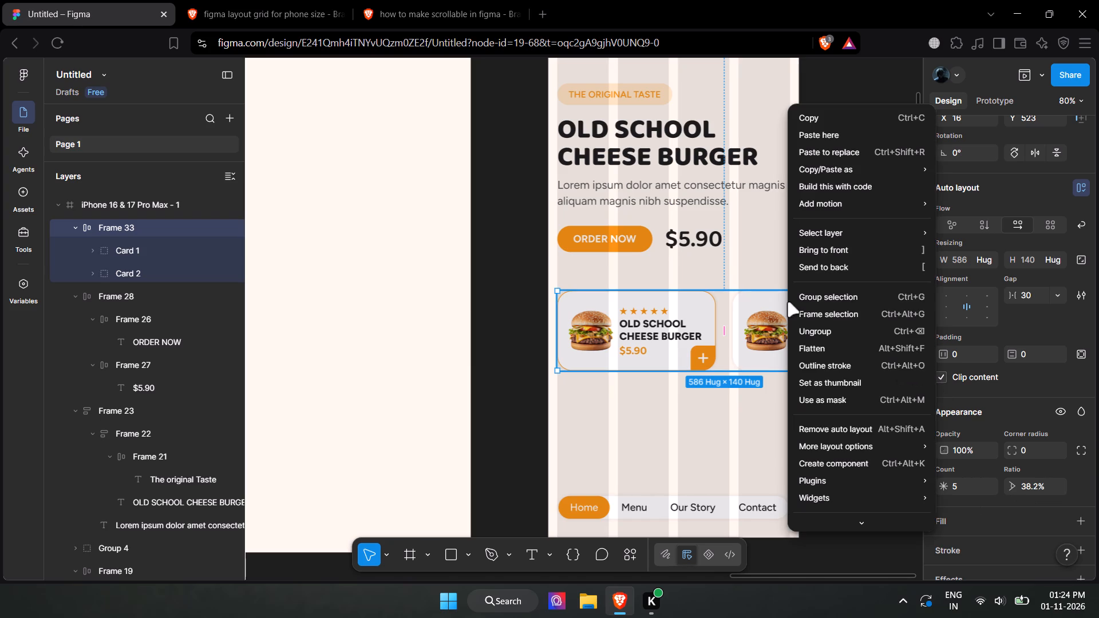
double_click(131, 251)
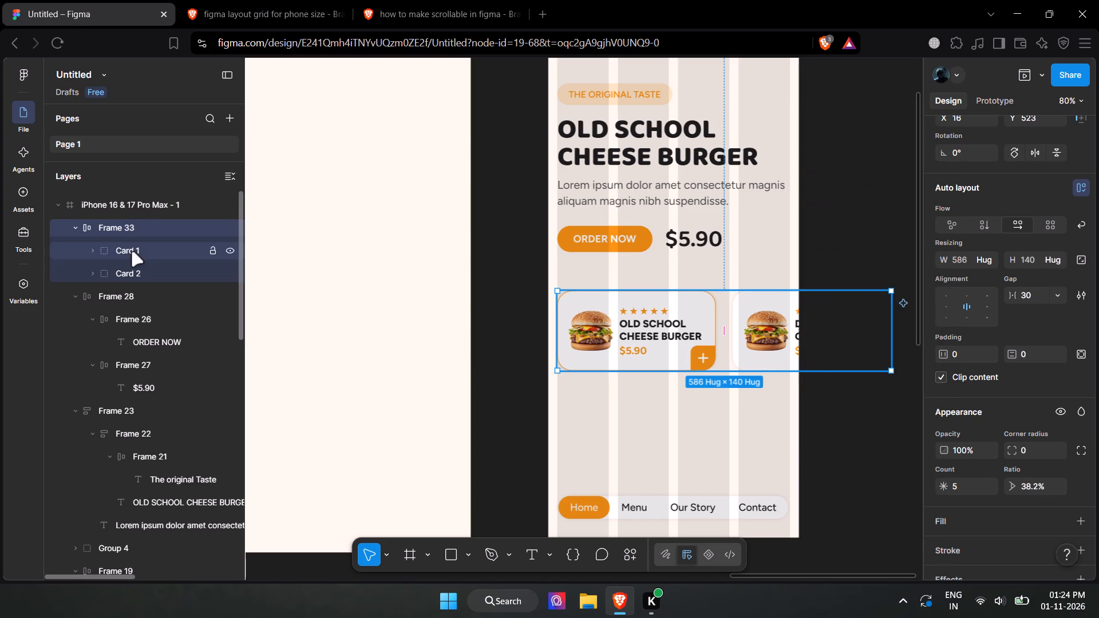
click(171, 276)
click(153, 253)
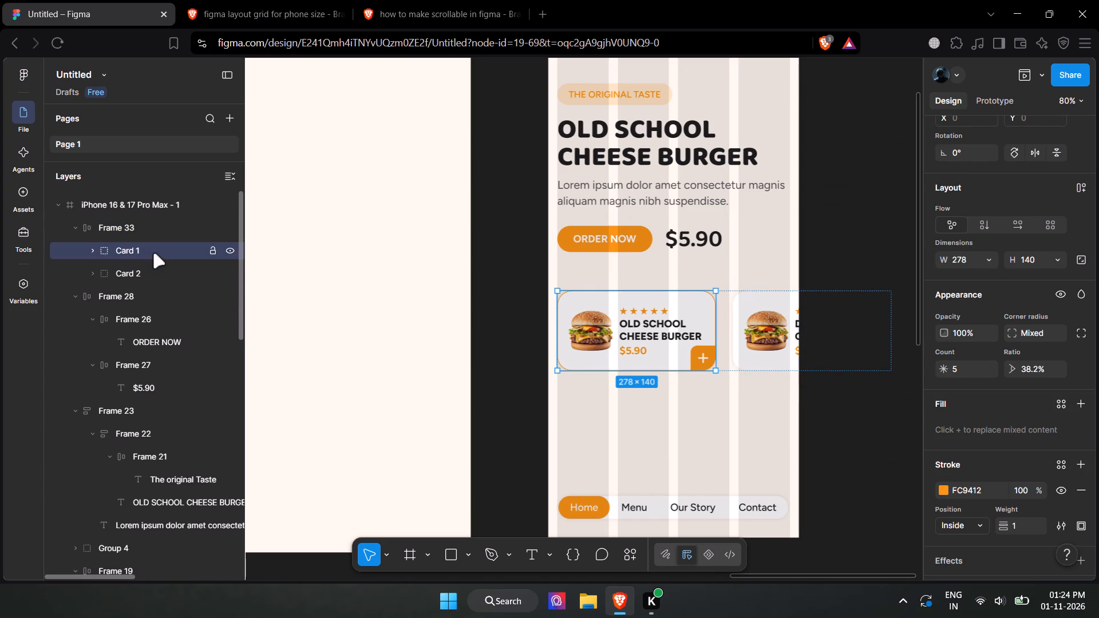
right_click(153, 253)
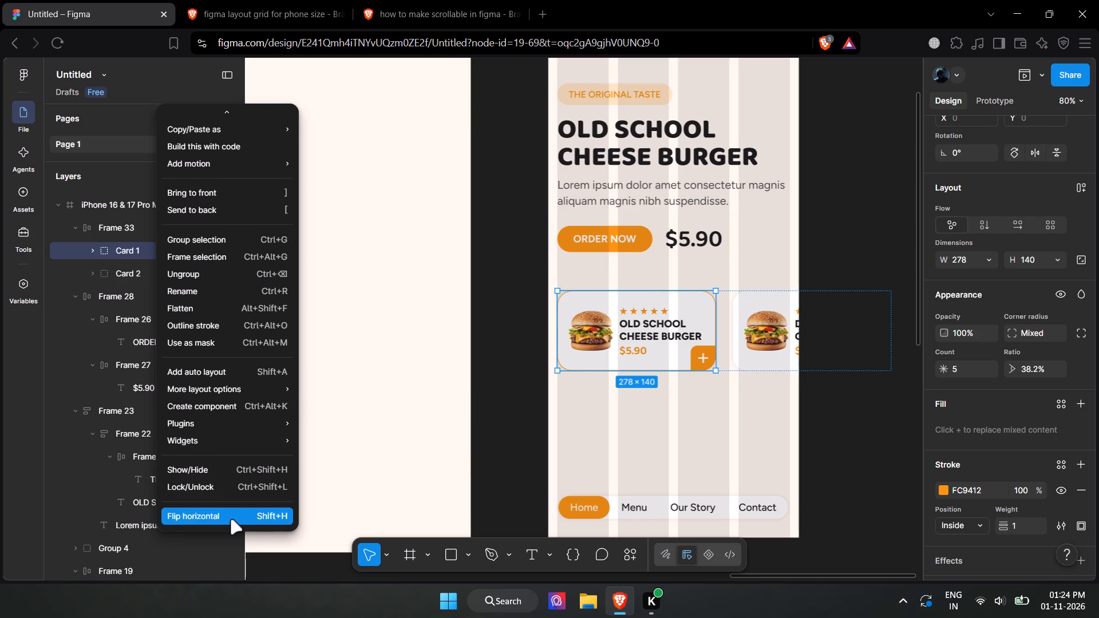
scroll(229, 499, down, 5)
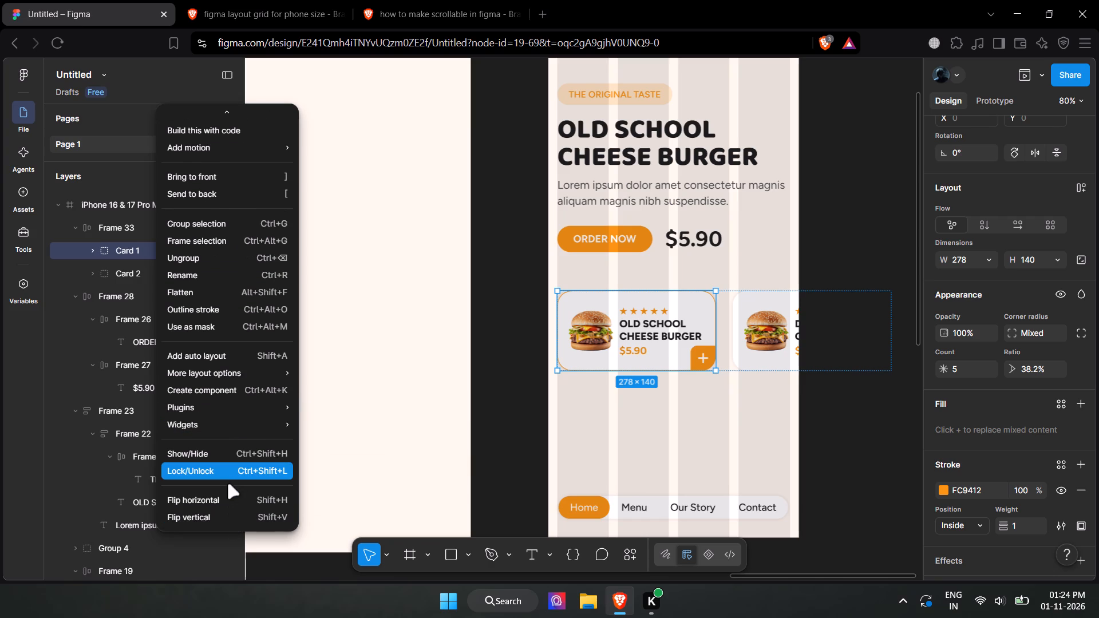
click(987, 407)
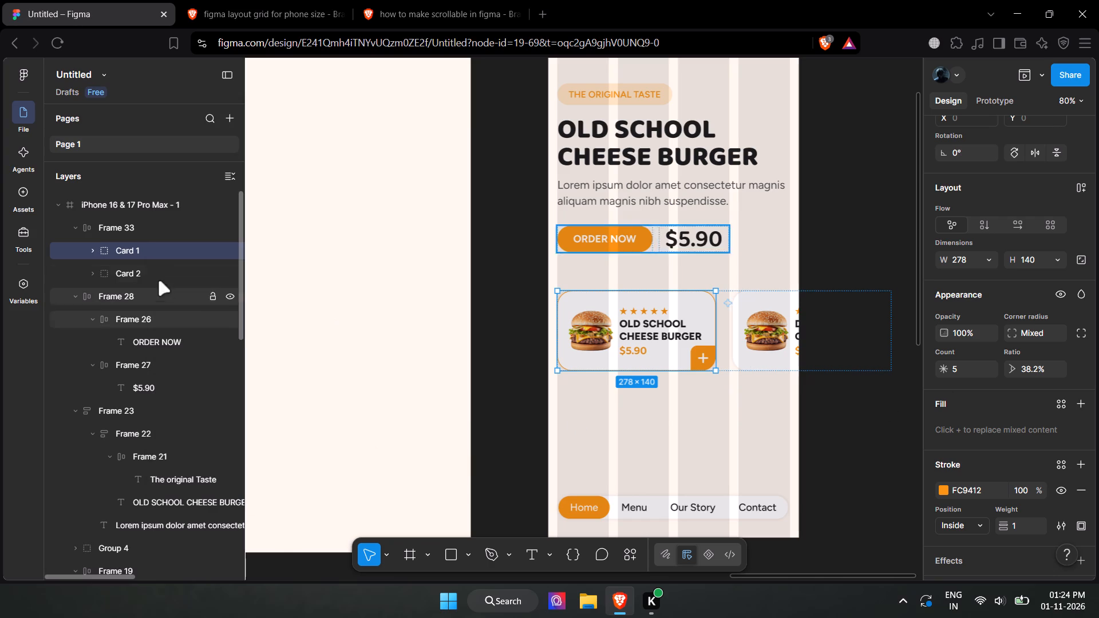
scroll(1032, 302, up, 3)
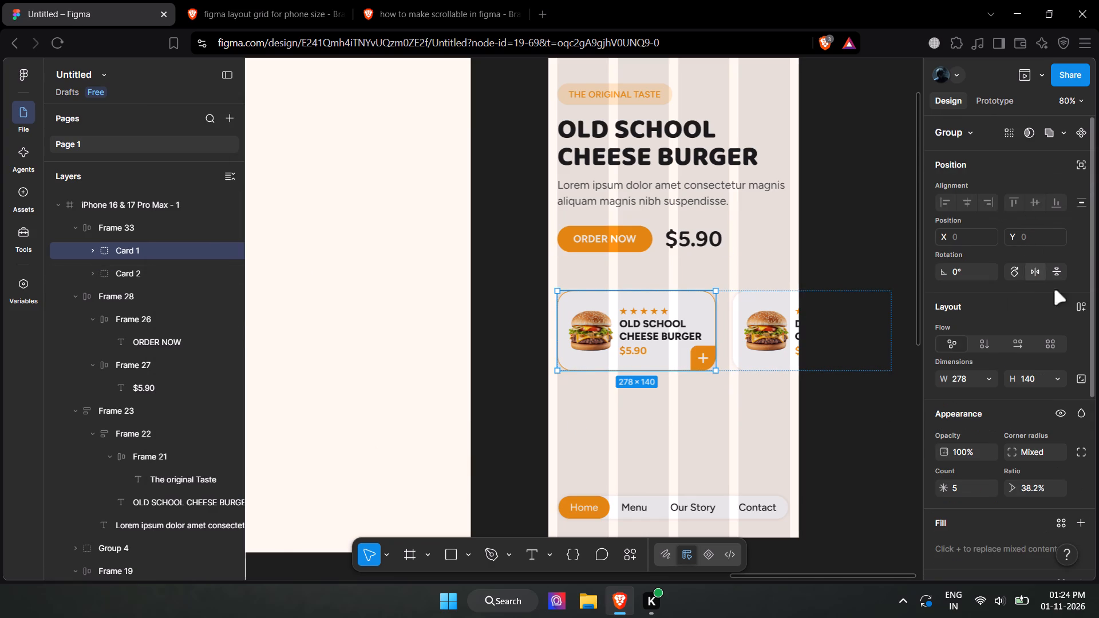
scroll(1070, 360, down, 2)
scroll(1070, 360, up, 3)
scroll(1070, 360, down, 4)
Examine the prototype scroll behavior options of Card 1 and Card 2 and the page's prototype settings.
click(995, 99)
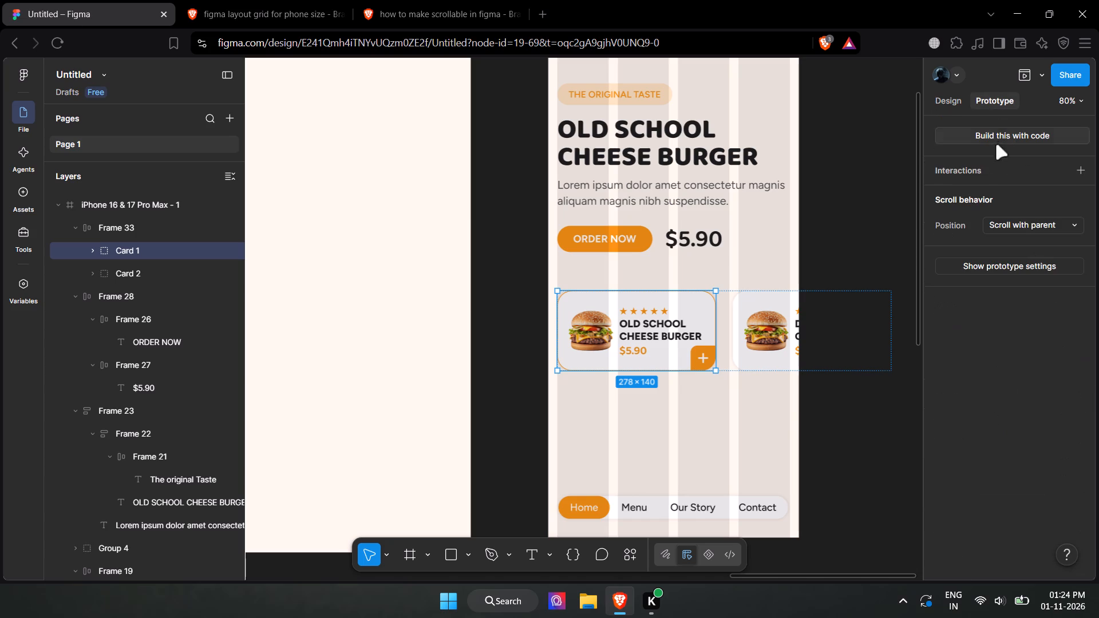
click(780, 314)
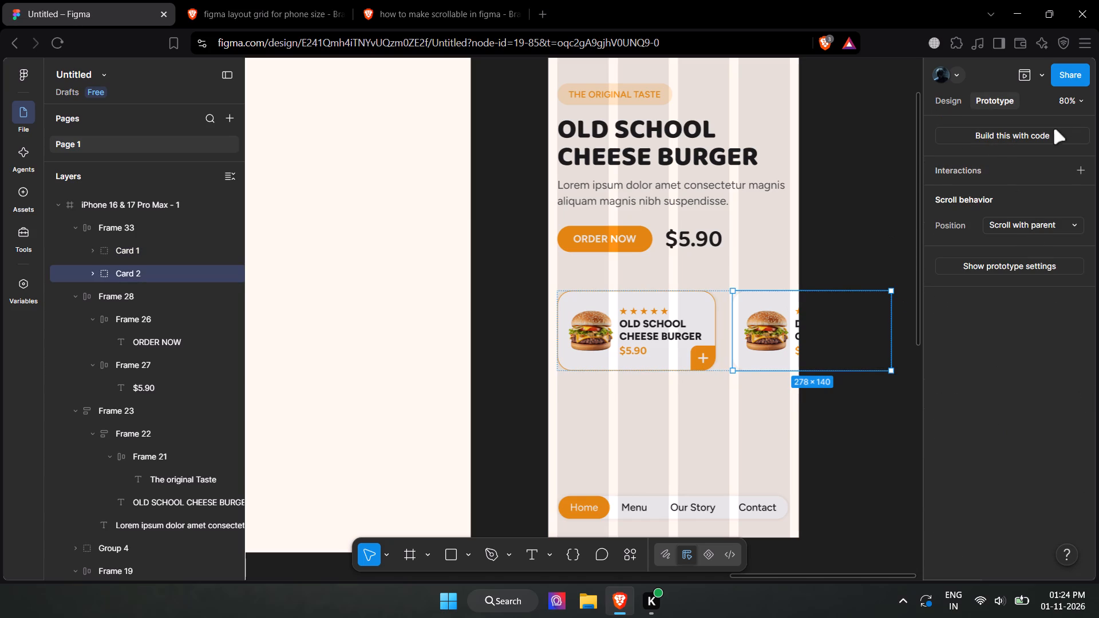
click(1025, 229)
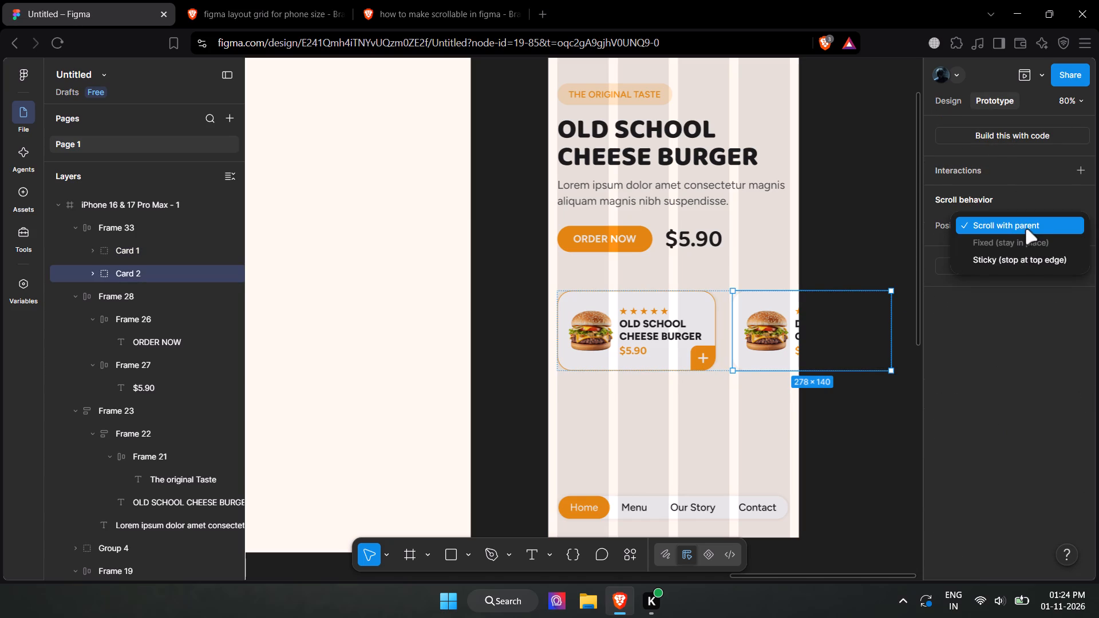
click(1046, 362)
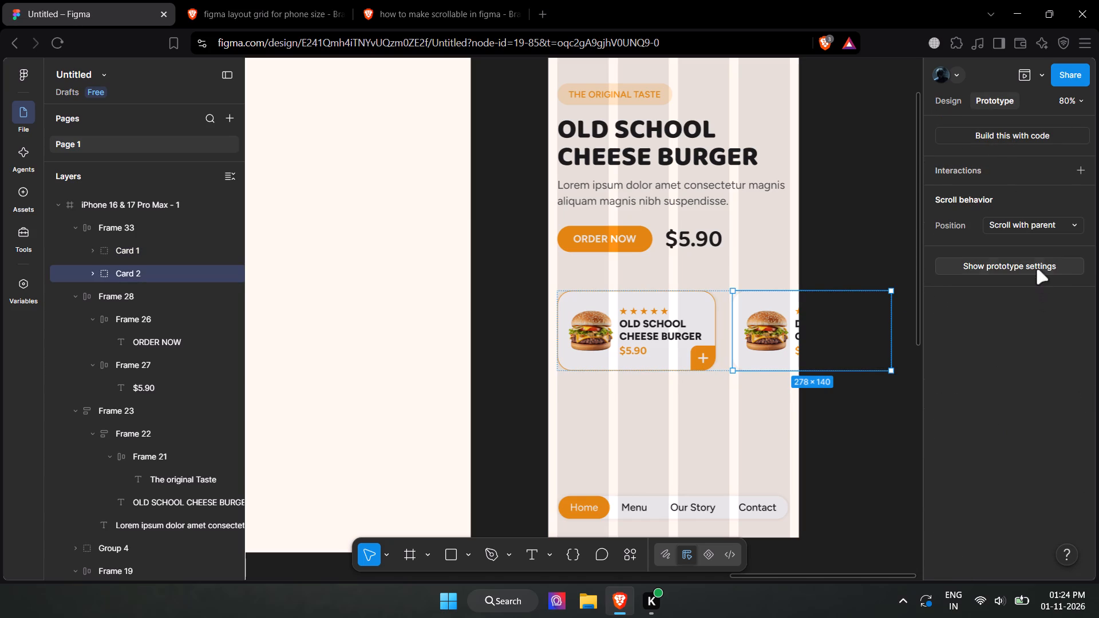
click(1036, 269)
click(956, 96)
click(984, 100)
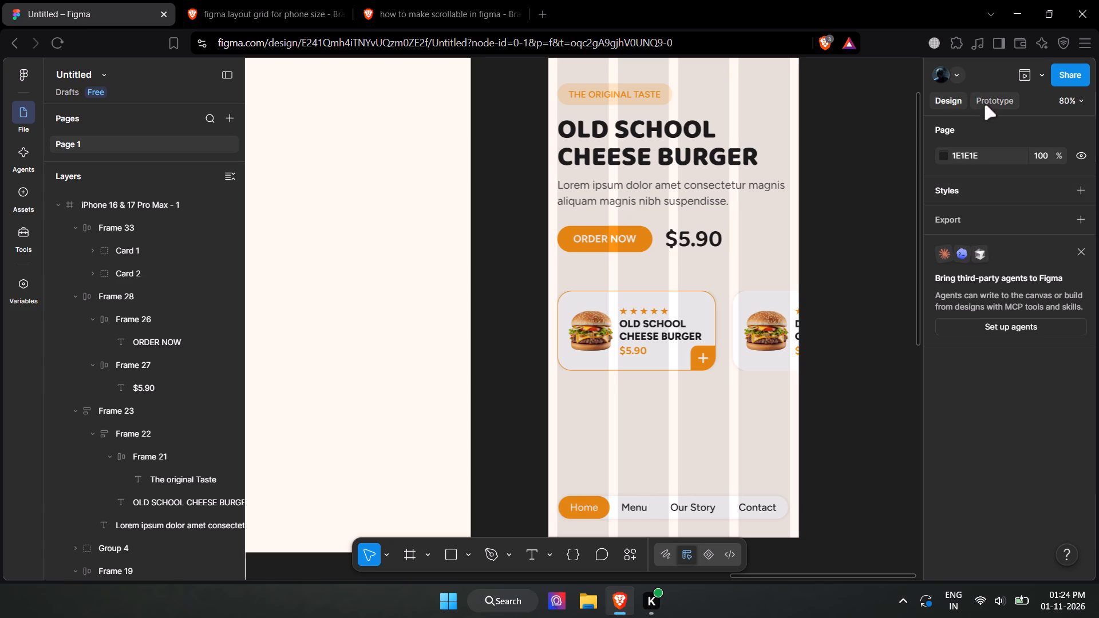
click(998, 156)
click(1002, 125)
click(963, 99)
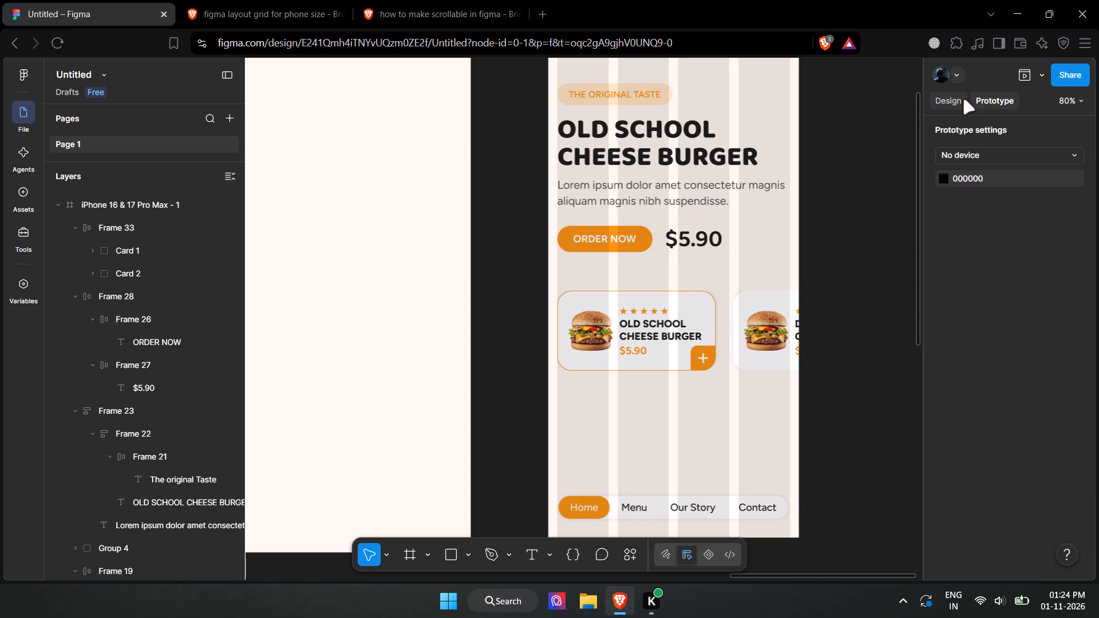
click(765, 329)
double_click(765, 329)
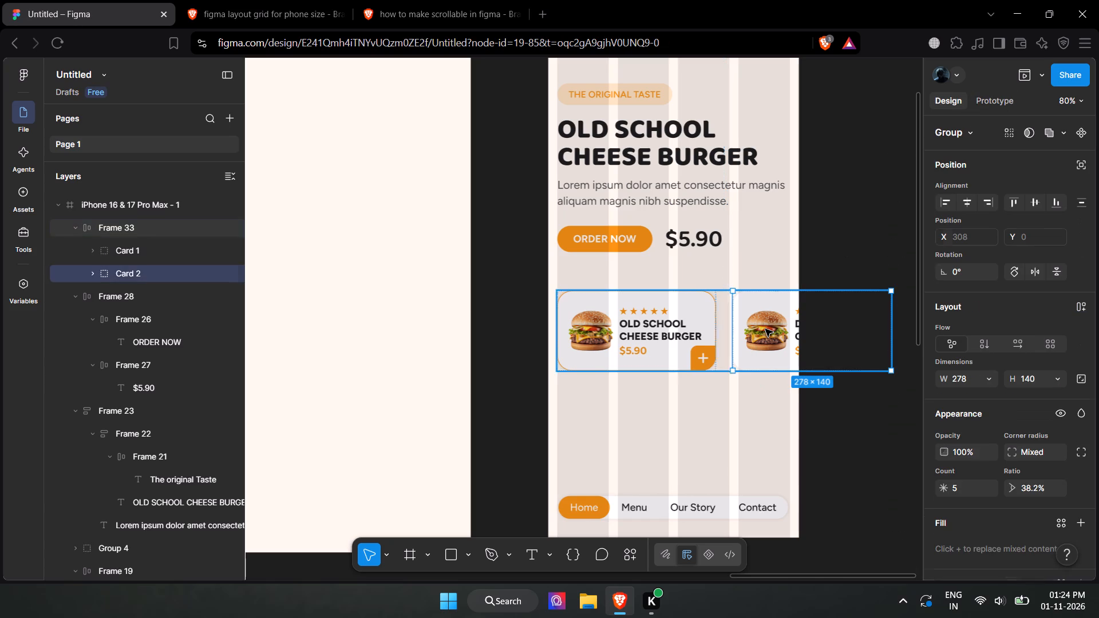
Set the prototype Overflow of the burger card row, Frame 33, to Horizontal and check its Position options.
click(979, 97)
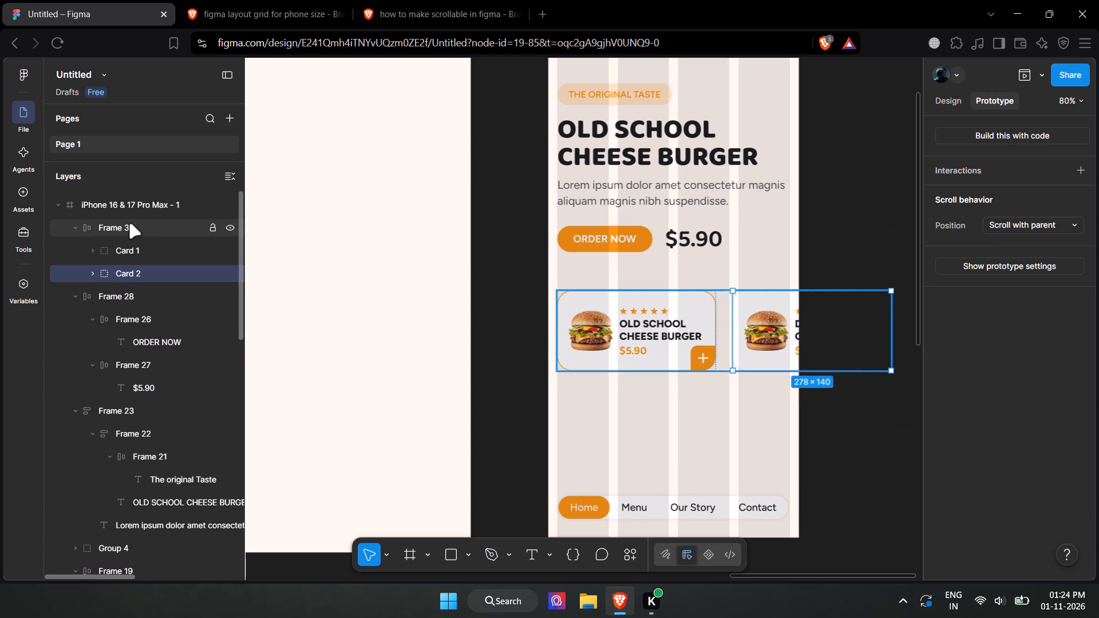
click(127, 223)
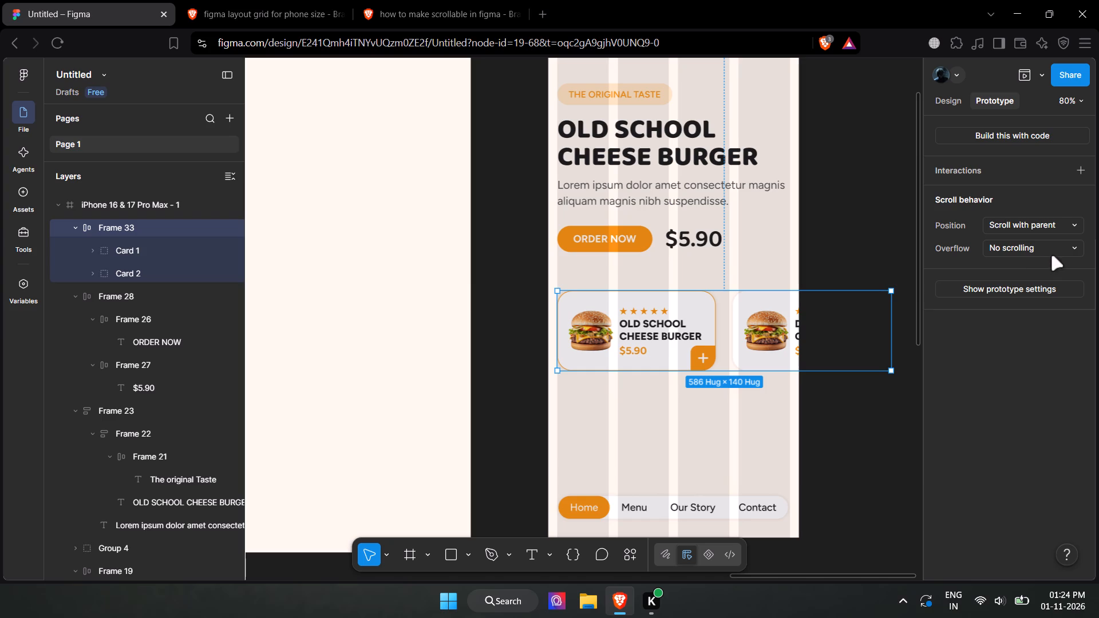
click(1054, 249)
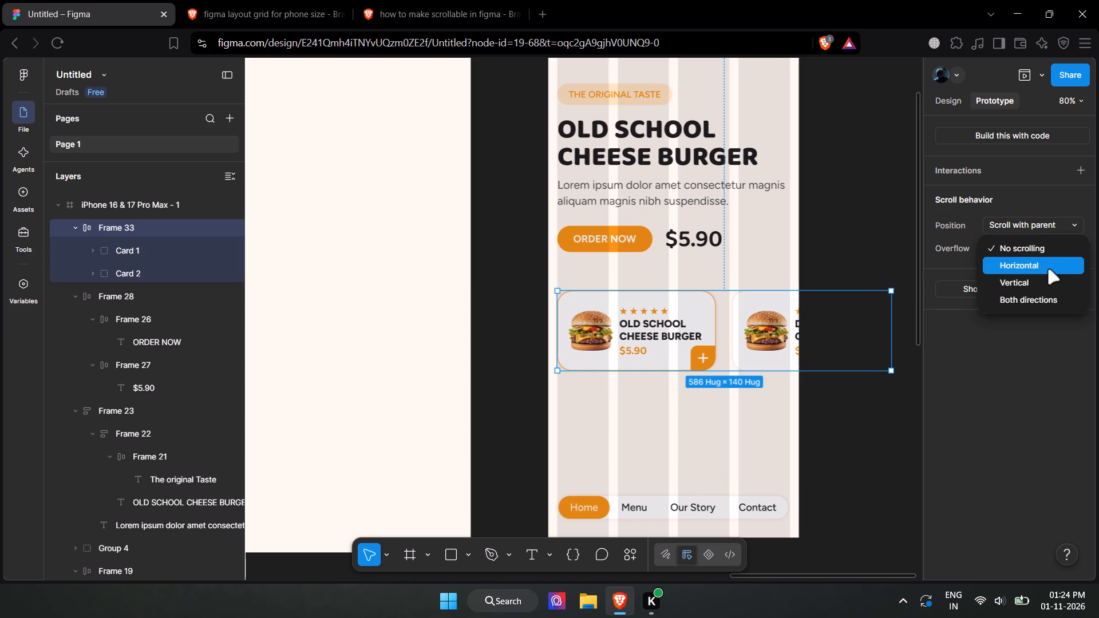
click(1035, 269)
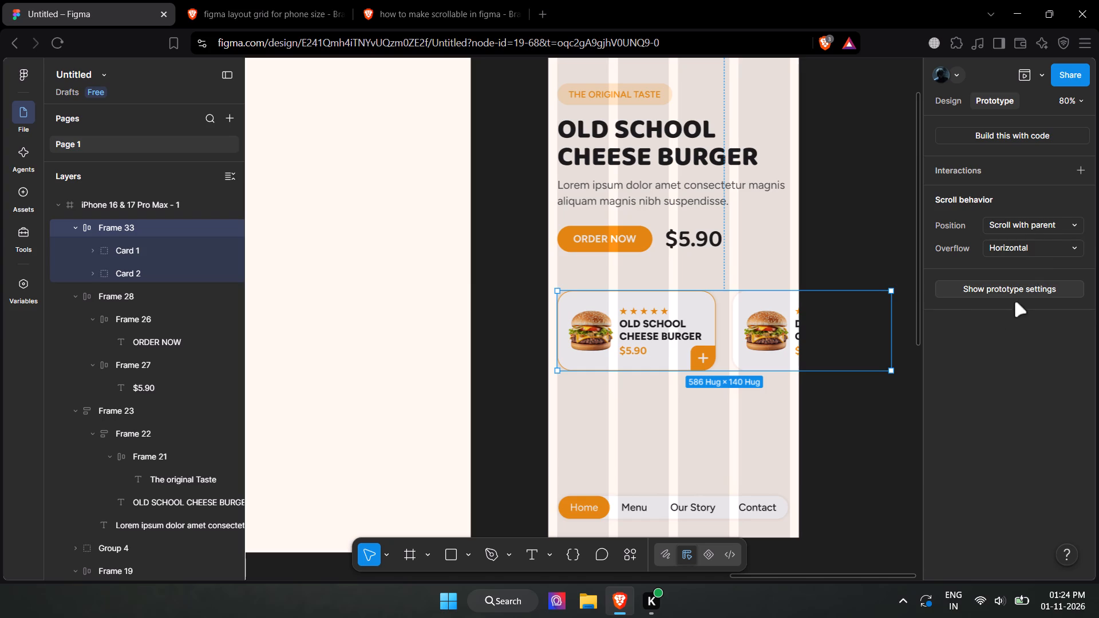
click(1050, 226)
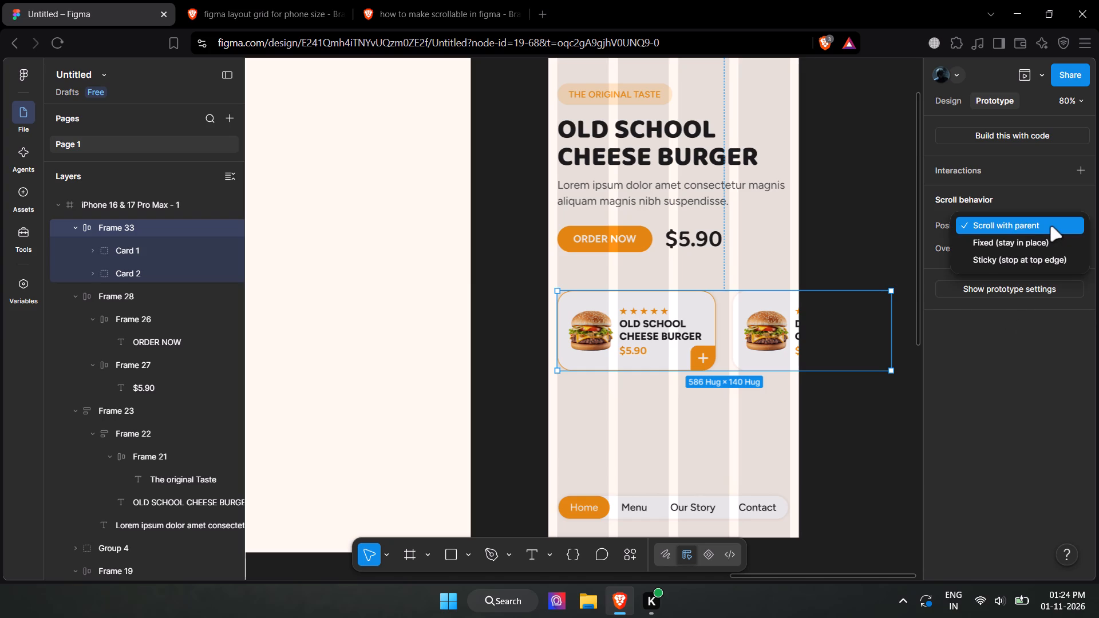
click(1060, 378)
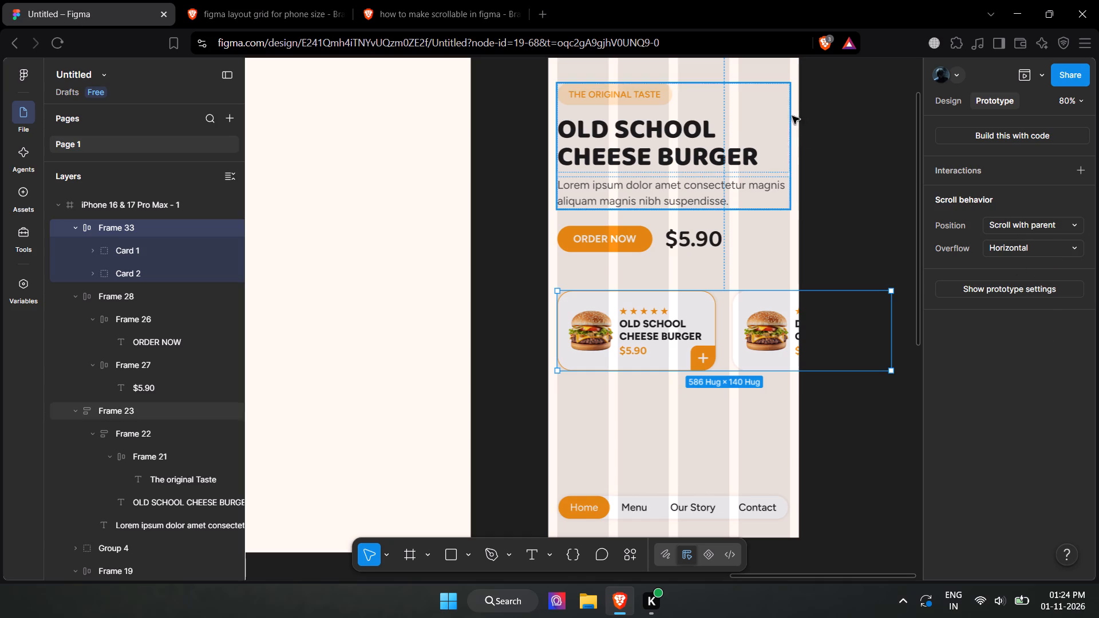
click(1000, 388)
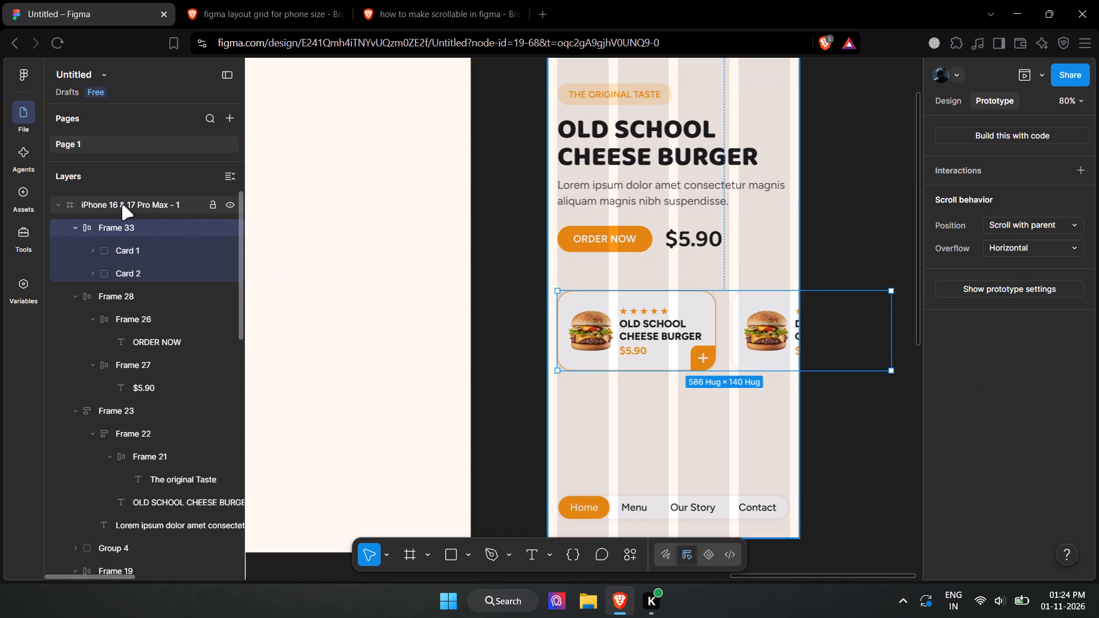
Preview the iPhone 16 & 17 Pro Max frame, test whether the burger card row scrolls sideways, and close the preview.
click(121, 205)
click(1020, 74)
drag(448, 383, 379, 382)
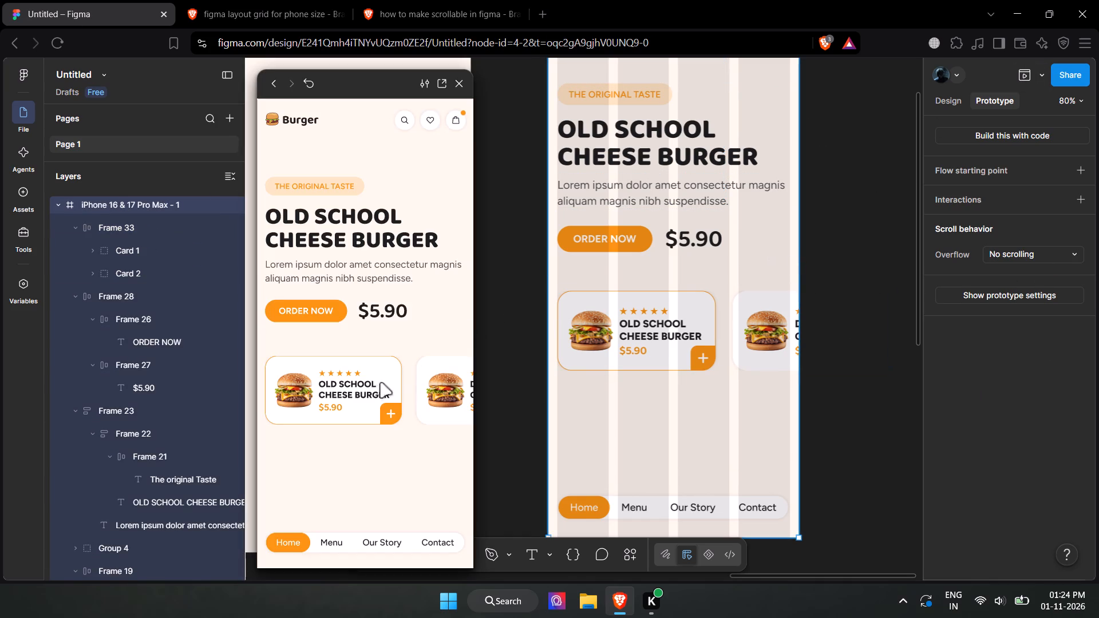
drag(379, 382, 299, 371)
drag(442, 389, 333, 374)
drag(358, 385, 468, 387)
drag(443, 384, 411, 383)
scroll(429, 382, down, 4)
scroll(429, 382, up, 1)
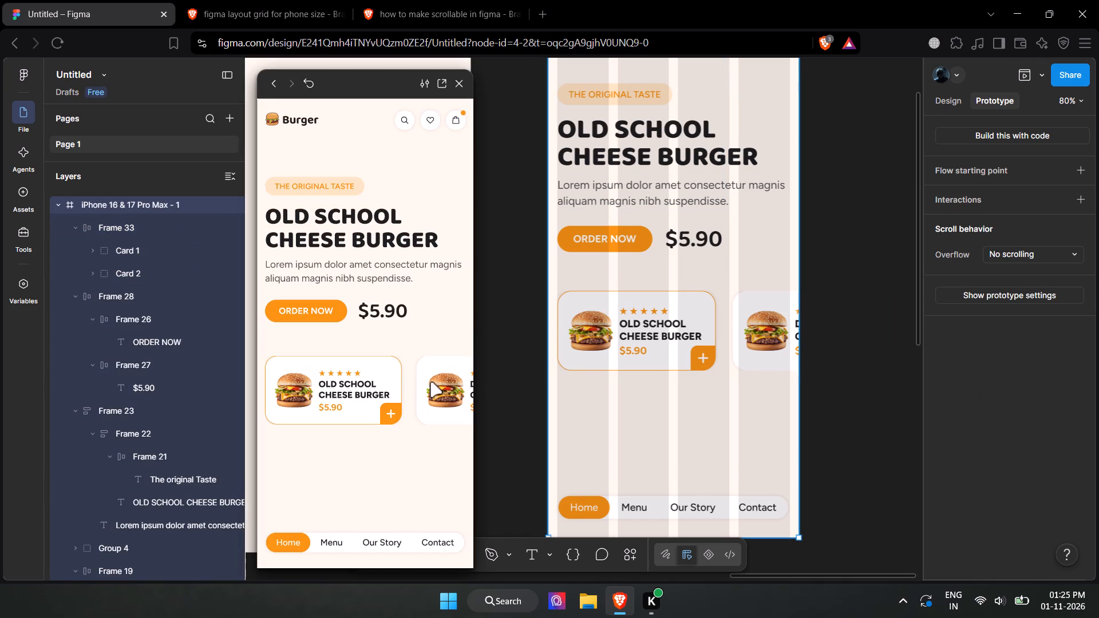
double_click(430, 381)
scroll(430, 381, down, 3)
drag(433, 381, 334, 365)
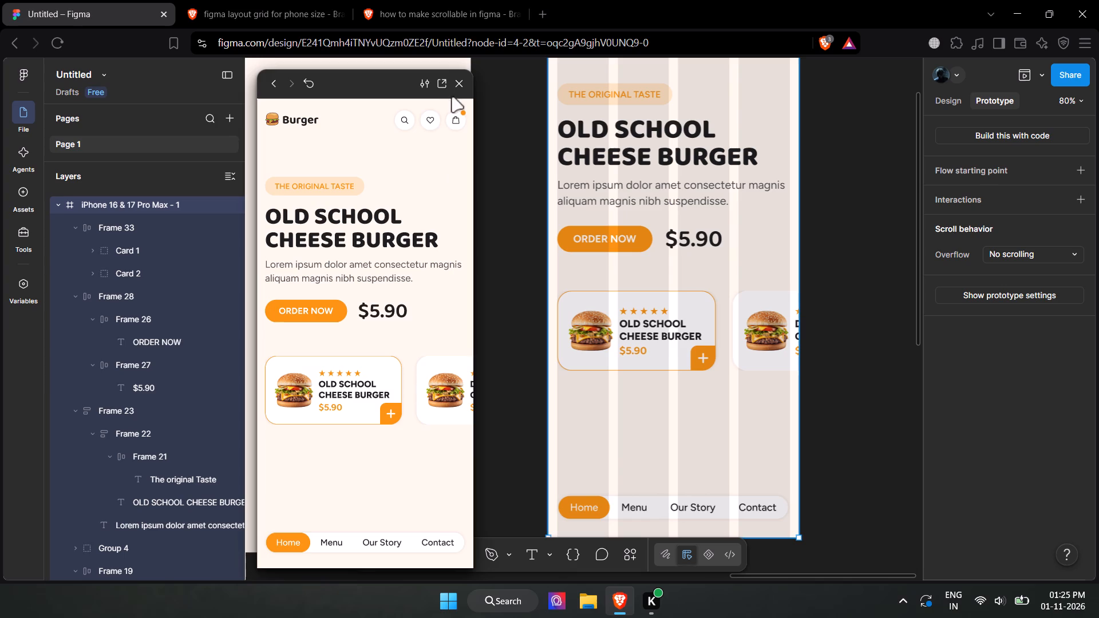
click(457, 86)
Set the scroll Position of the burger card row, Frame 33, to Fixed (stay in place).
click(659, 349)
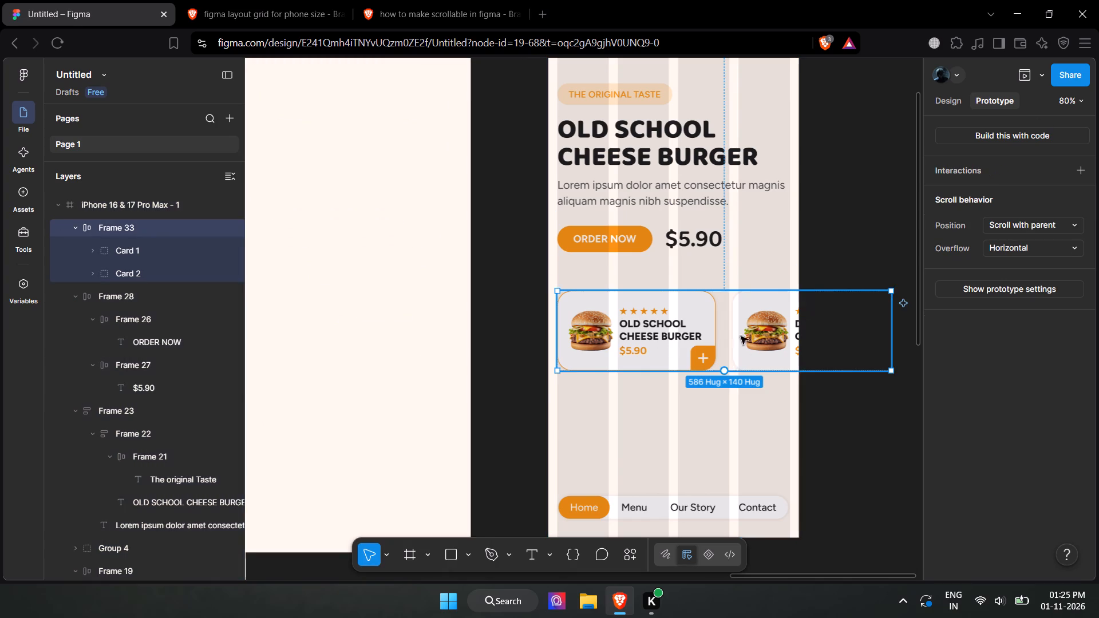
click(1069, 224)
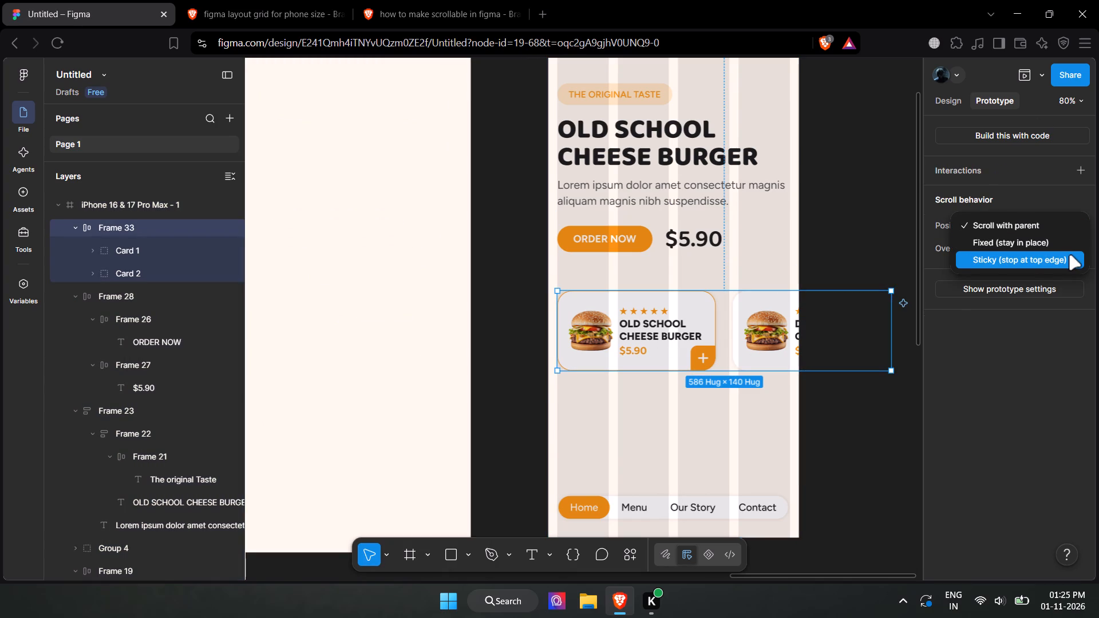
click(1059, 243)
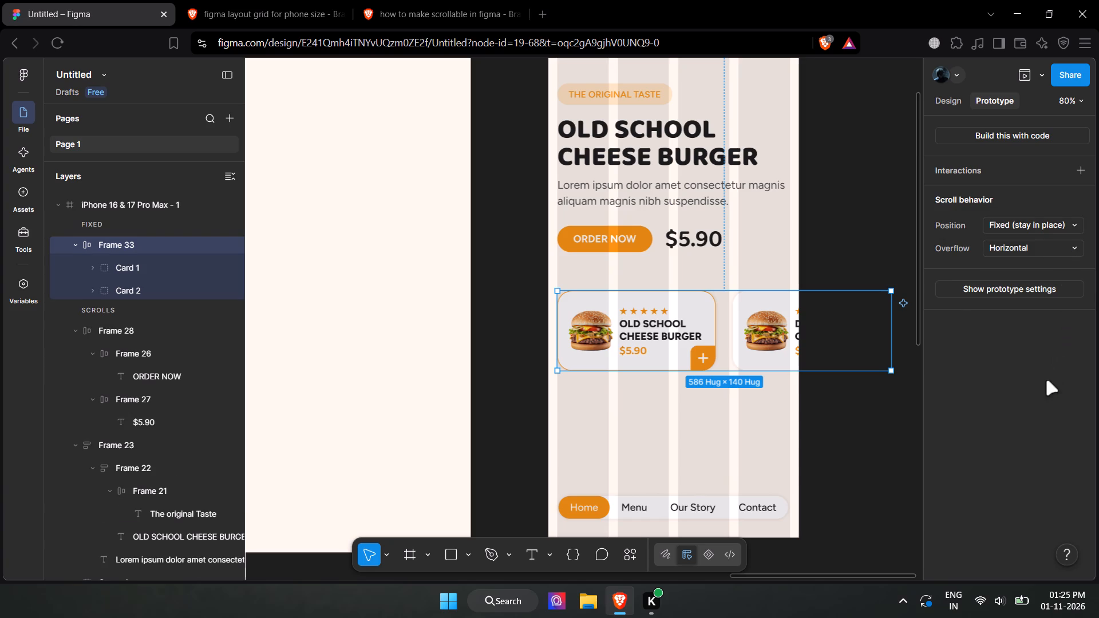
click(1040, 363)
Preview the iPhone 16 & 17 Pro Max frame again, test sideways scrolling of the burger cards, and close the preview.
click(147, 205)
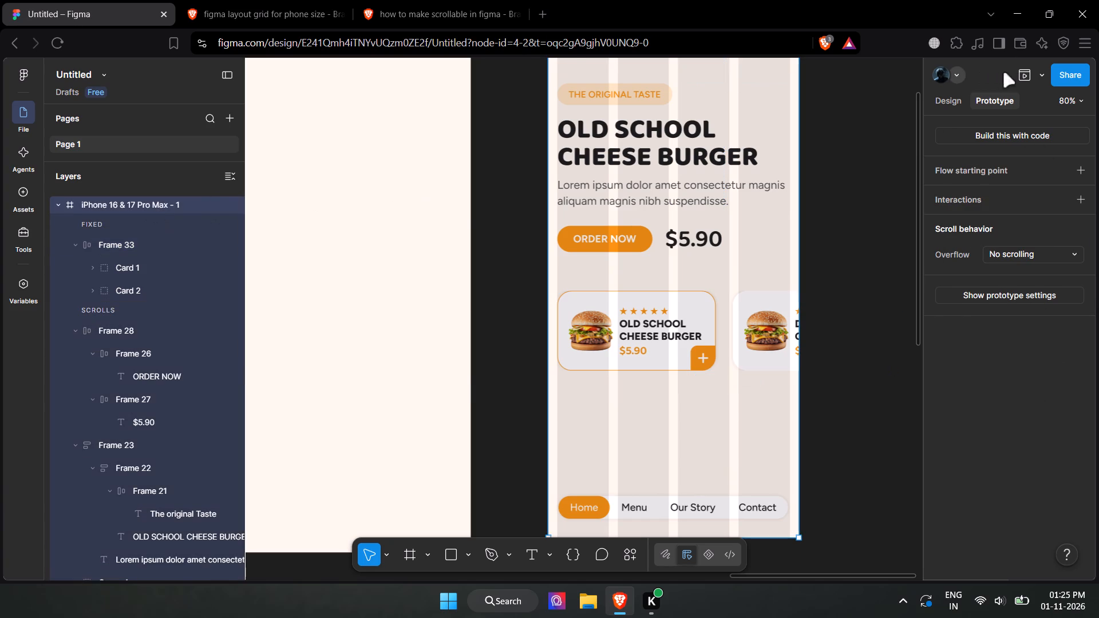
click(1021, 77)
drag(396, 385, 330, 383)
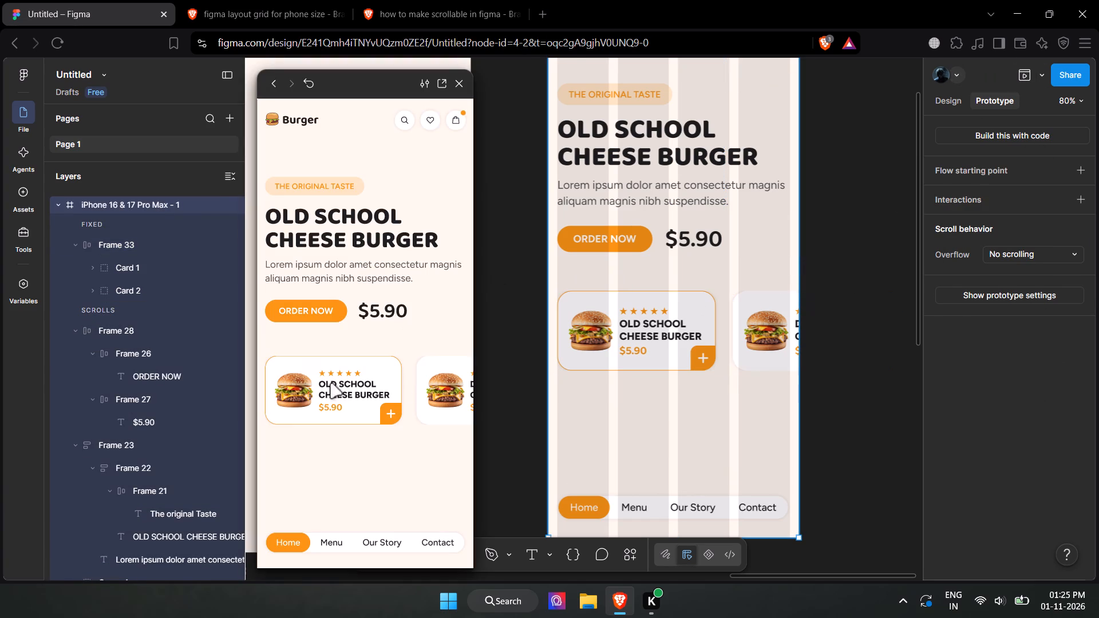
drag(330, 383, 409, 383)
click(465, 86)
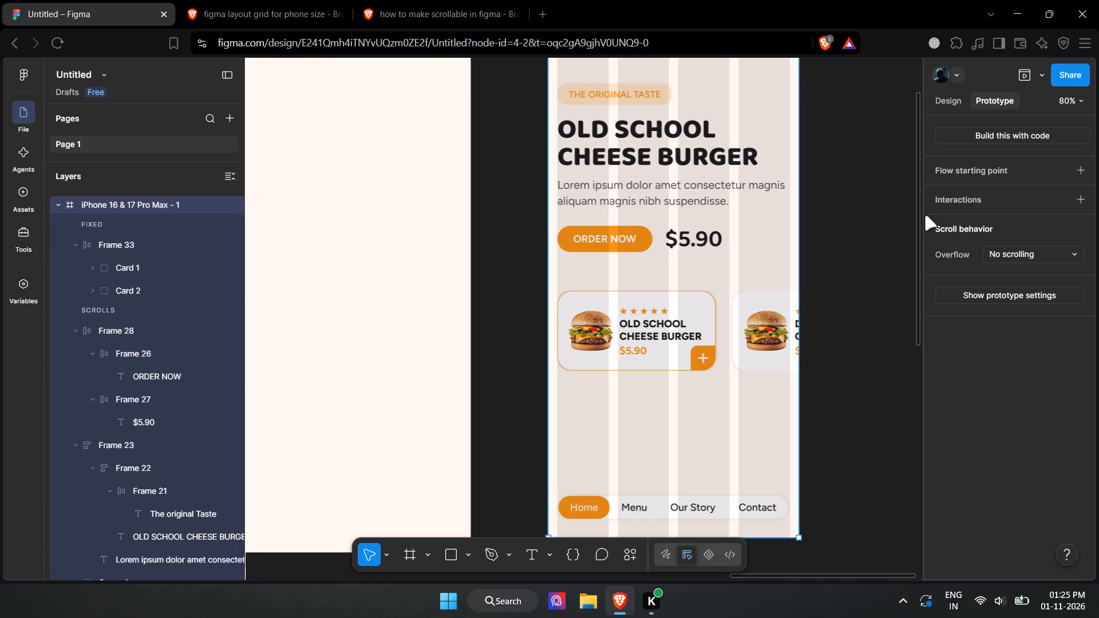
Set the scroll Position of the burger card row, Frame 33, to Scroll with parent.
click(797, 300)
click(781, 314)
click(1036, 225)
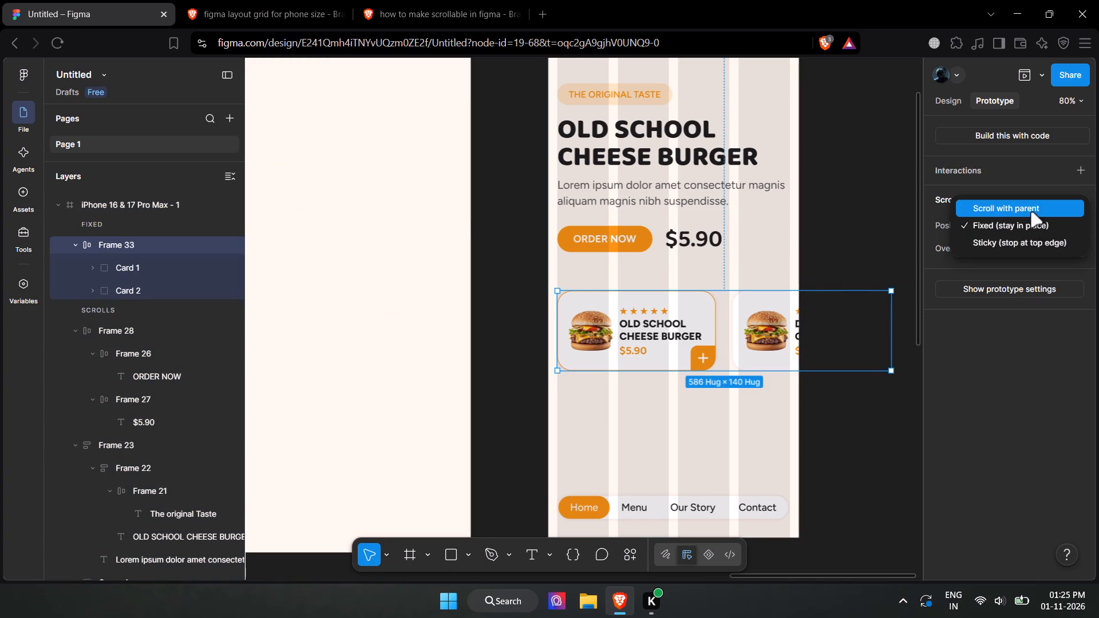
click(1026, 207)
click(1039, 337)
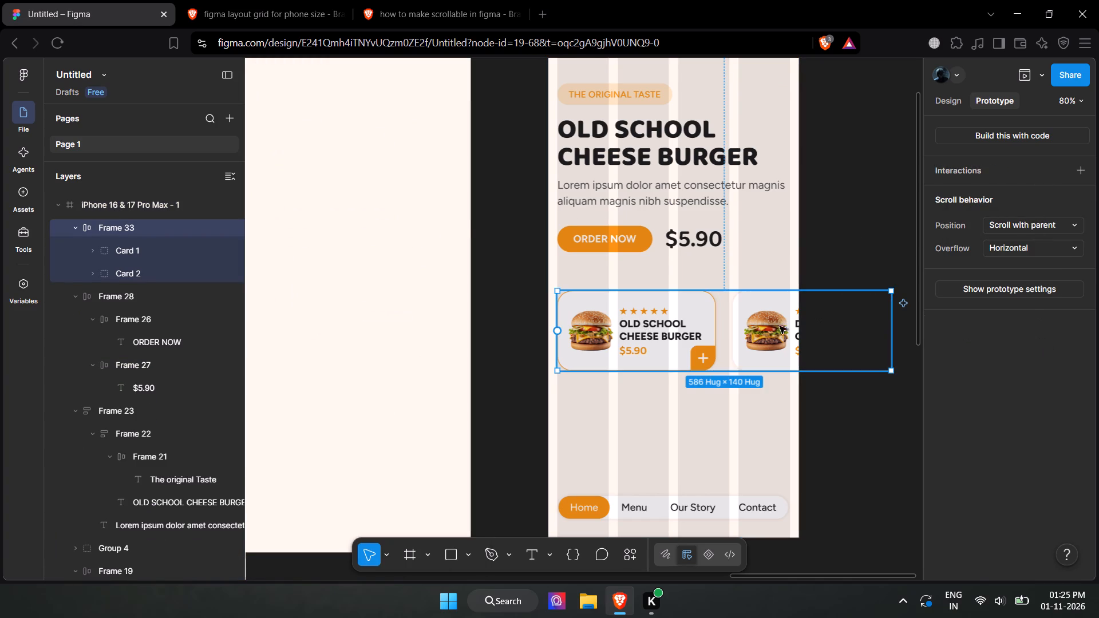
Turn off Clip content for the burger card row, Frame 33.
click(959, 105)
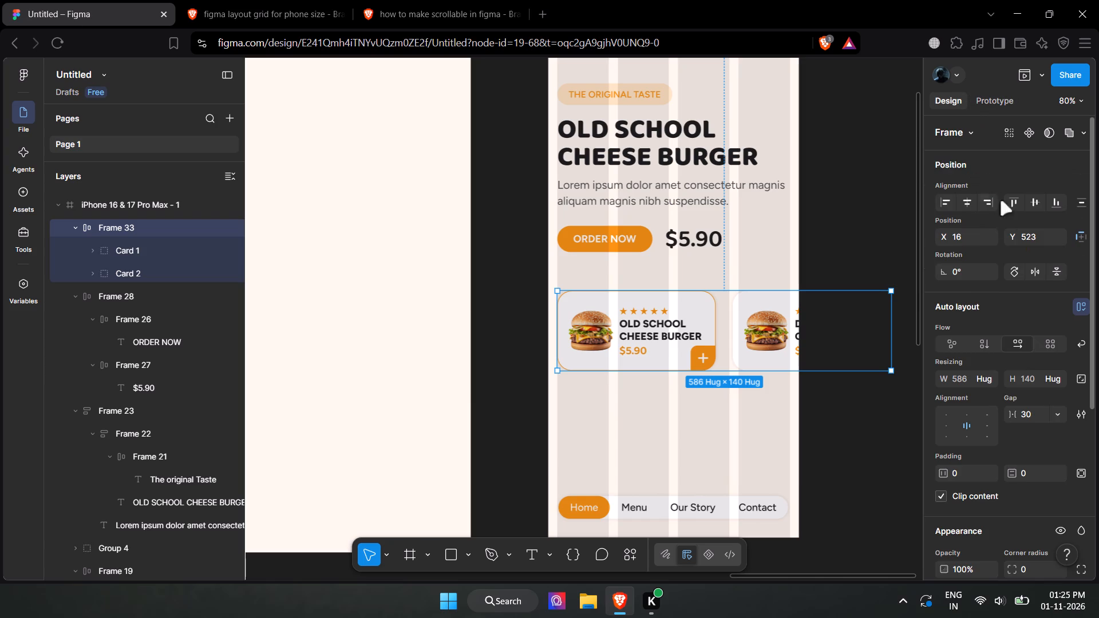
click(762, 335)
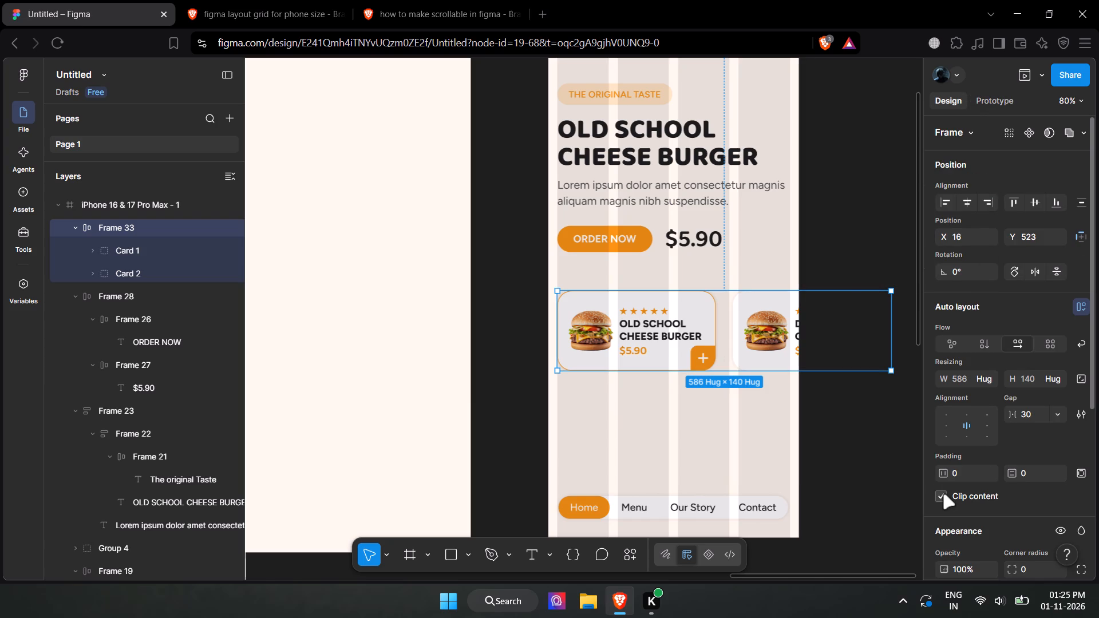
click(943, 494)
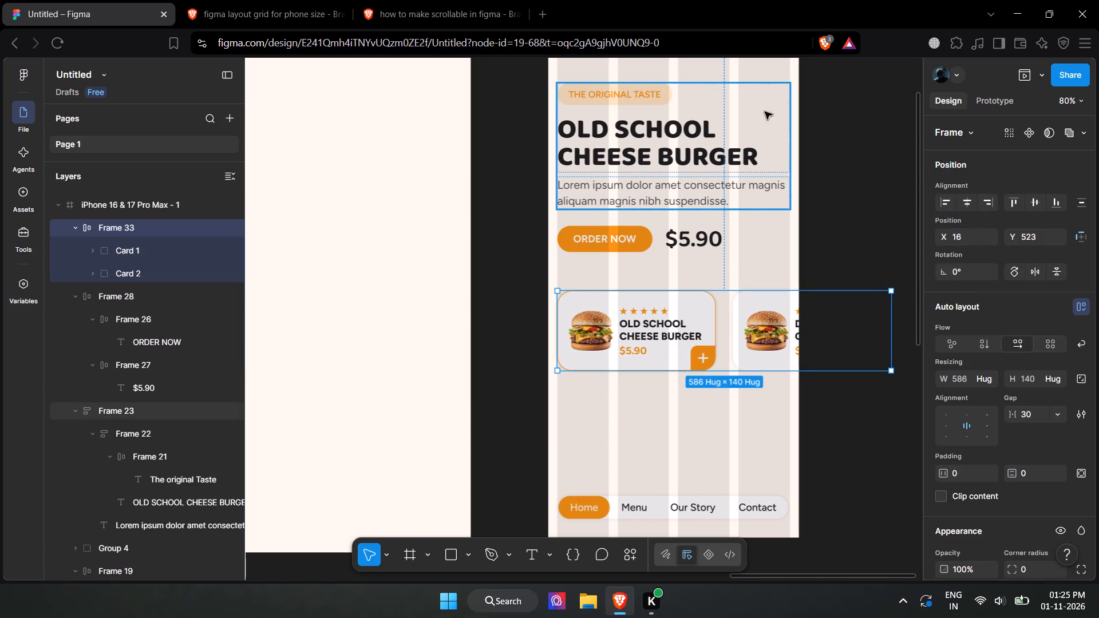
Preview the iPhone 16 & 17 Pro Max frame, test sideways scrolling of the burger cards, and close the preview.
click(1022, 75)
drag(449, 382, 359, 382)
drag(461, 375, 442, 358)
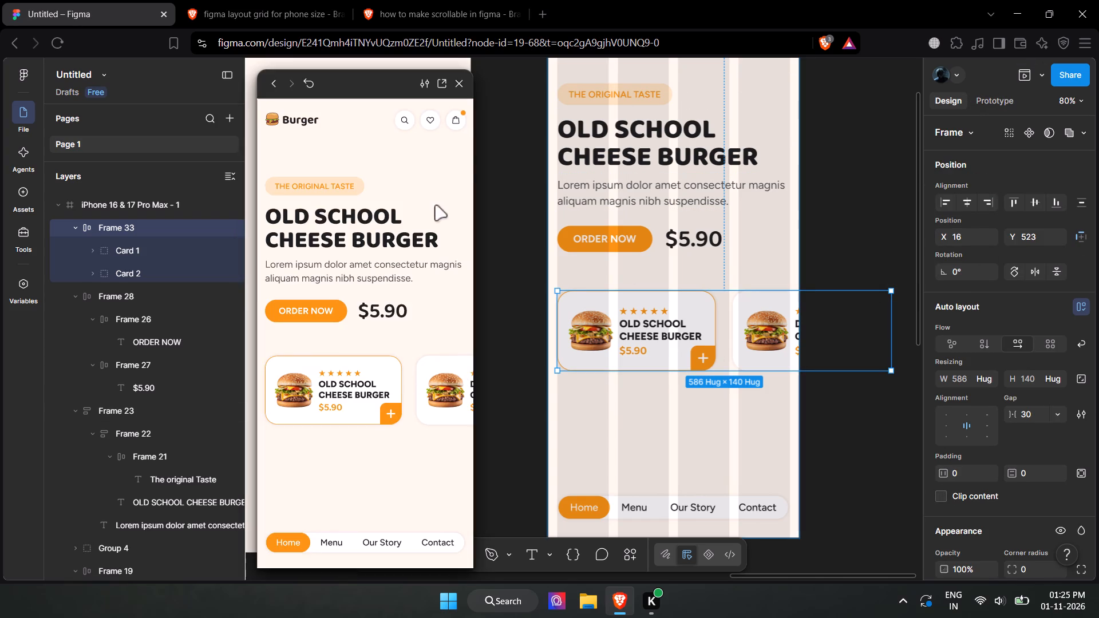
drag(390, 381, 402, 378)
click(434, 378)
drag(441, 378, 357, 373)
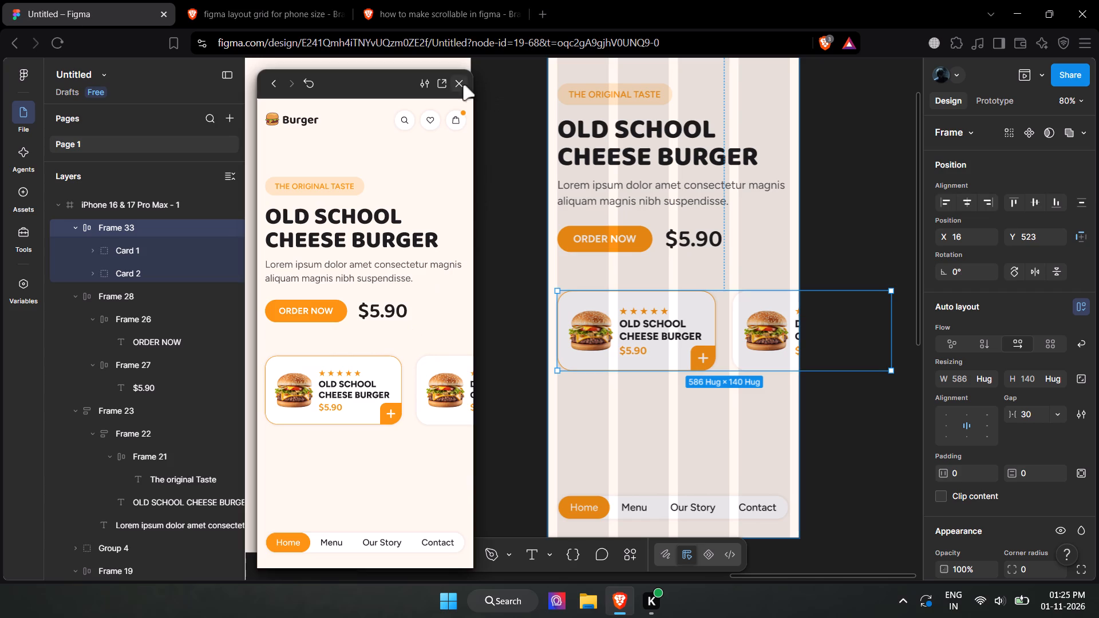
click(462, 85)
Check the prototype scroll behavior of Card 1 and Card 2, including Card 2's Position options, and reselect Frame 33.
click(993, 104)
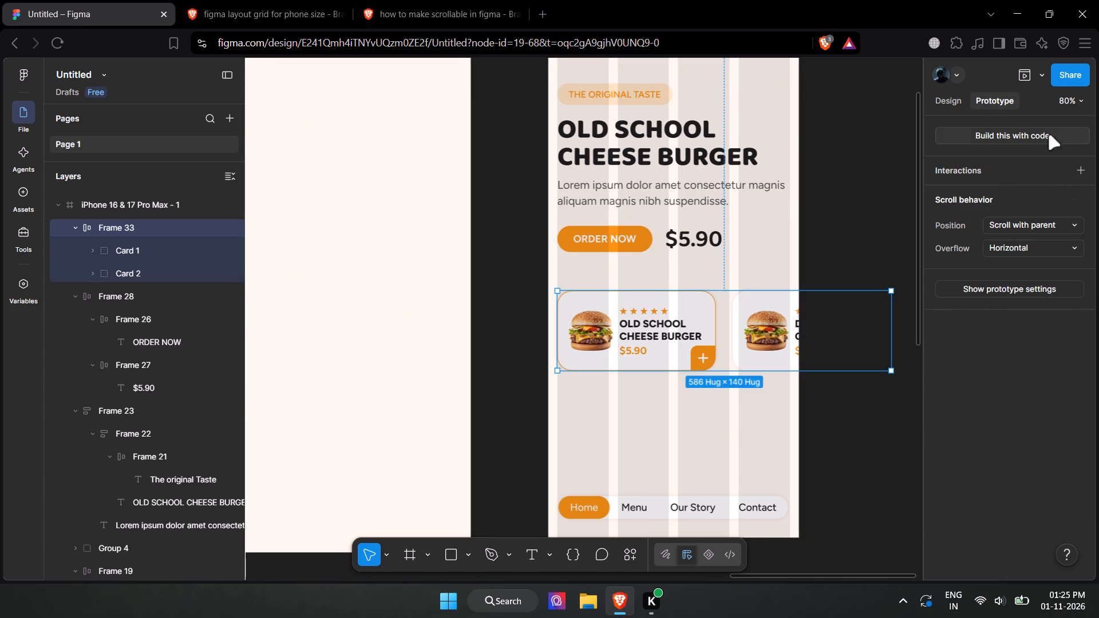
click(1041, 373)
click(153, 251)
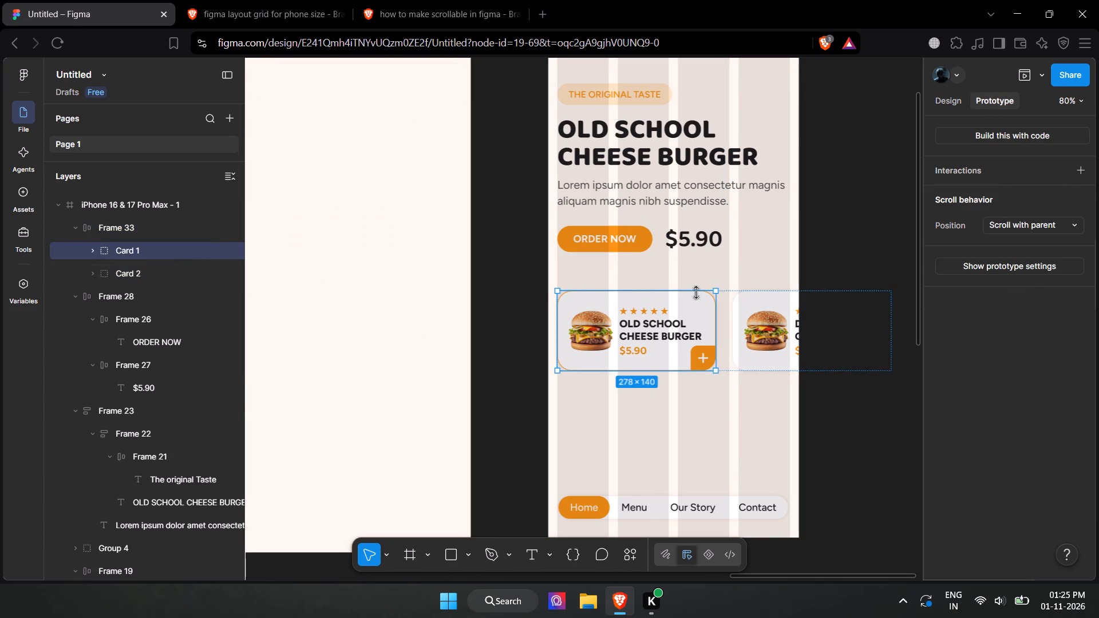
click(773, 325)
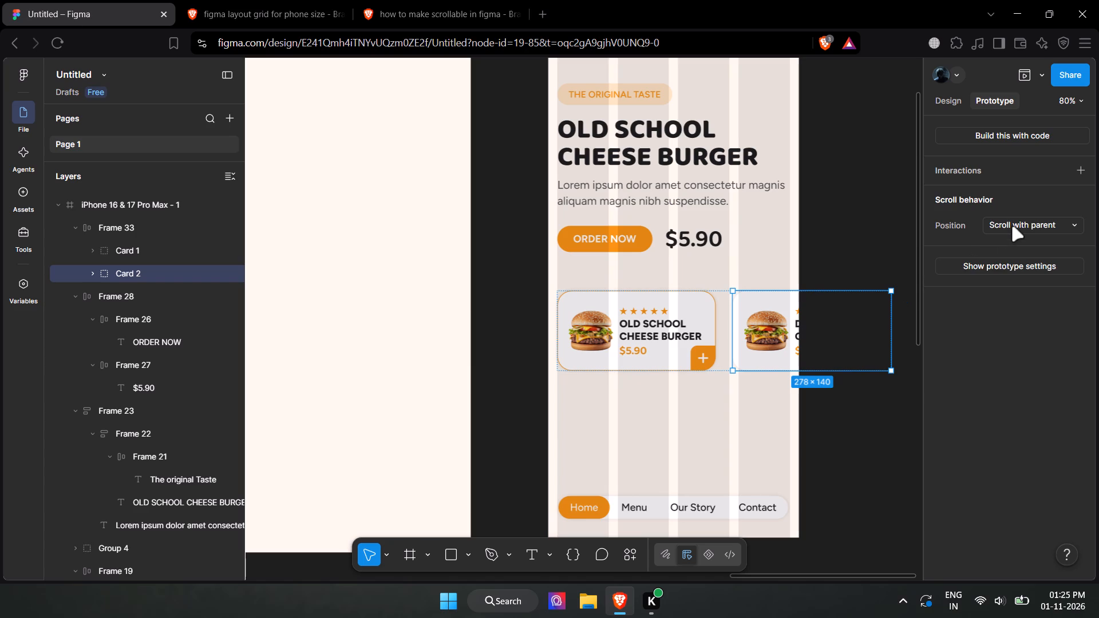
click(1011, 226)
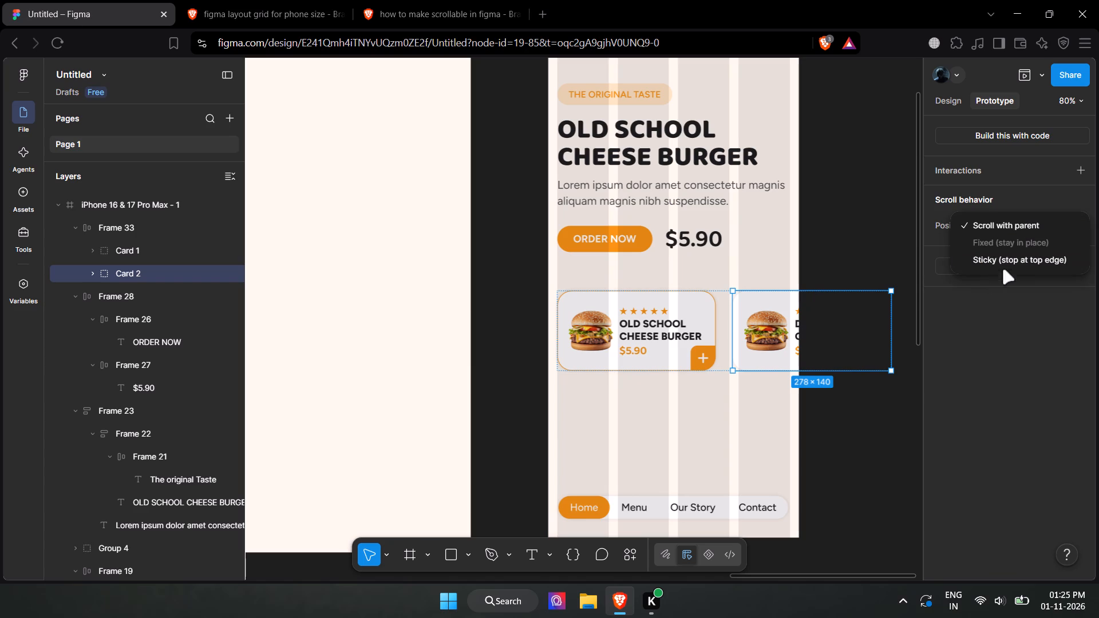
click(1035, 402)
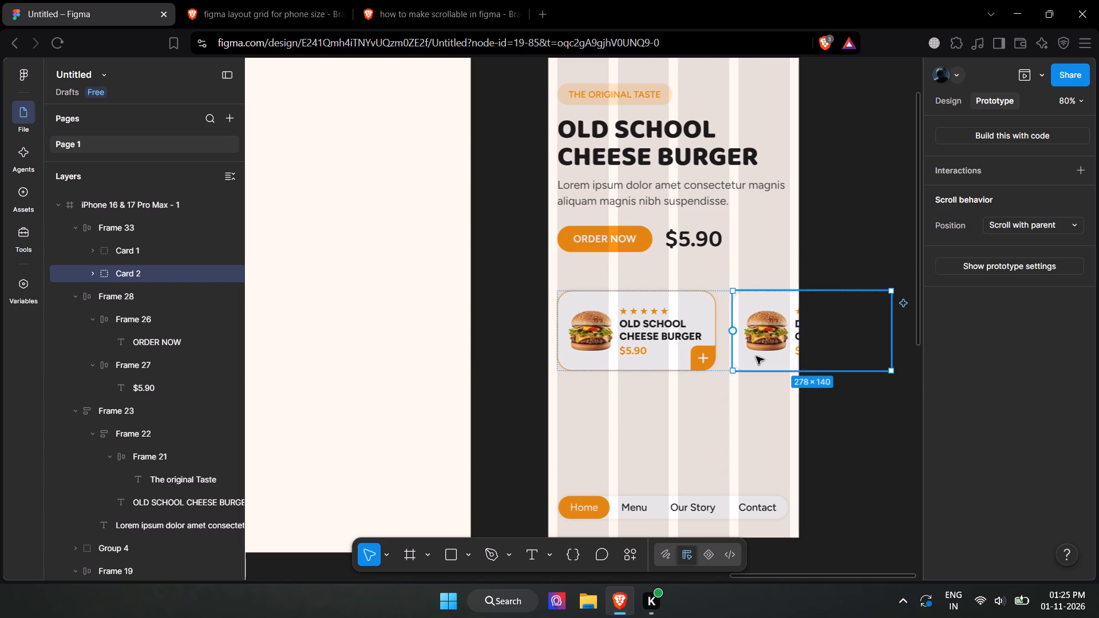
scroll(761, 358, down, 1)
scroll(762, 358, up, 1)
click(869, 407)
click(618, 338)
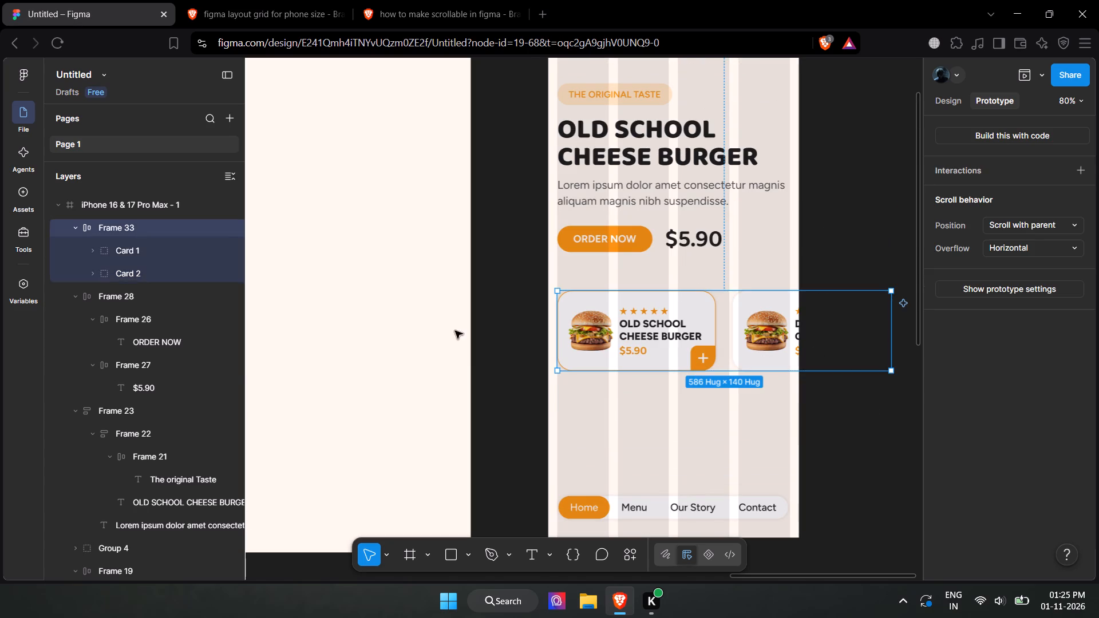
Close the two web search pages and search YouTube for "how to make scroll in figma".
click(515, 11)
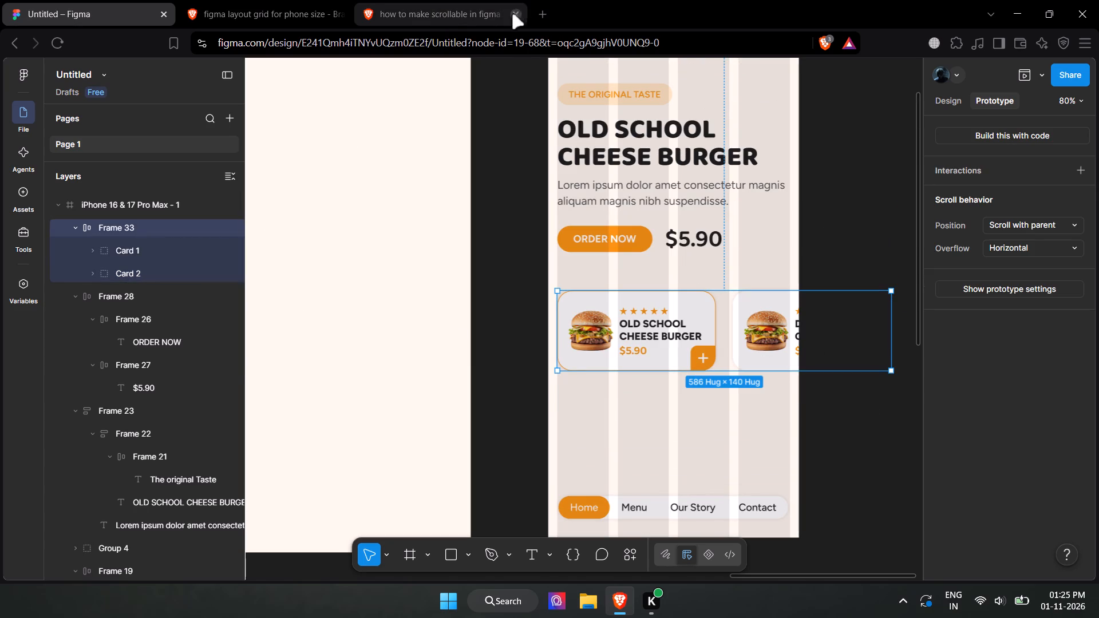
click(337, 12)
click(190, 18)
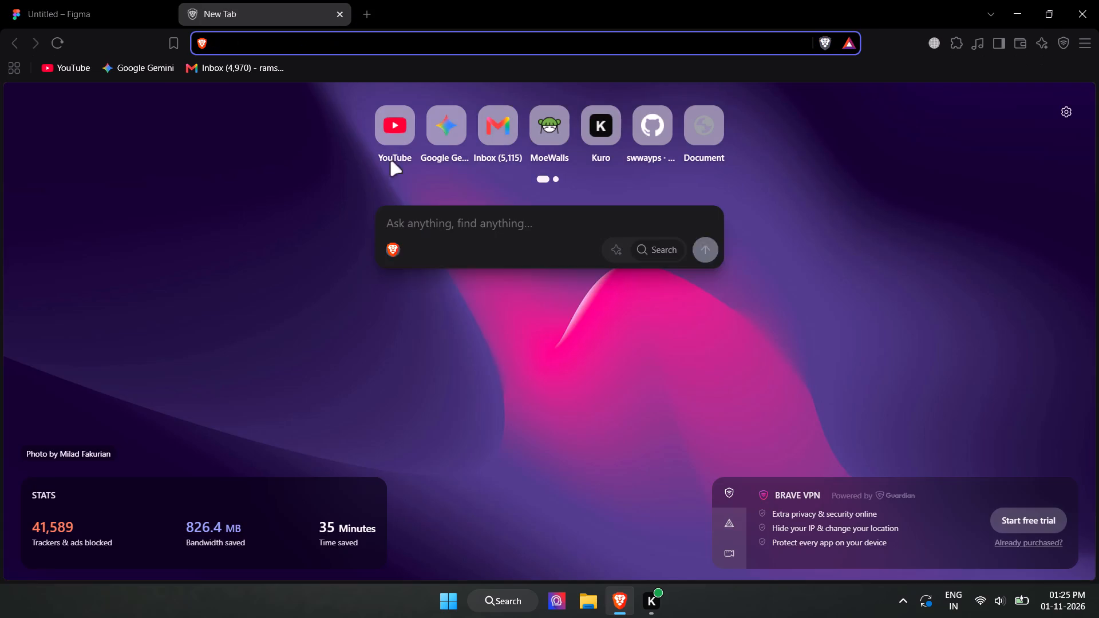
click(401, 124)
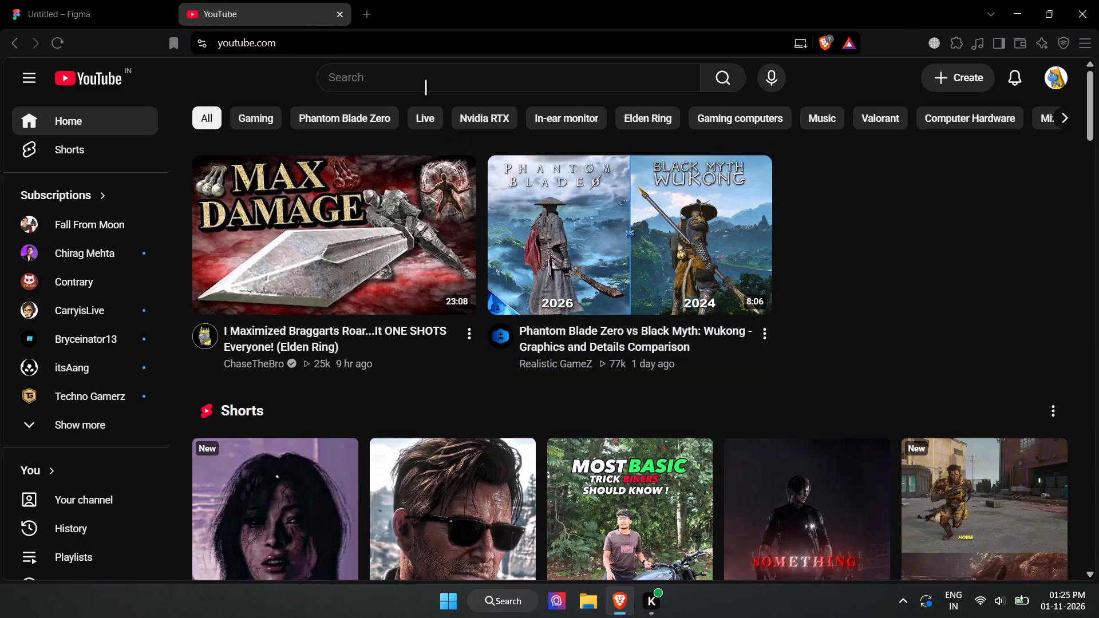
click(426, 88)
text(how to make scro)
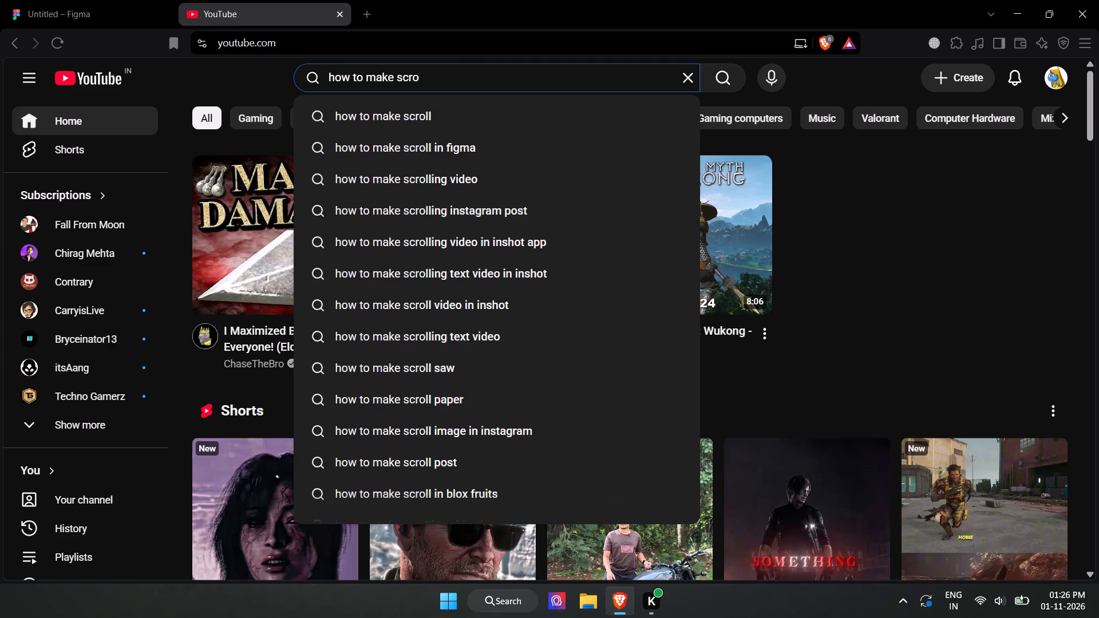
text(ll)
key(Down)
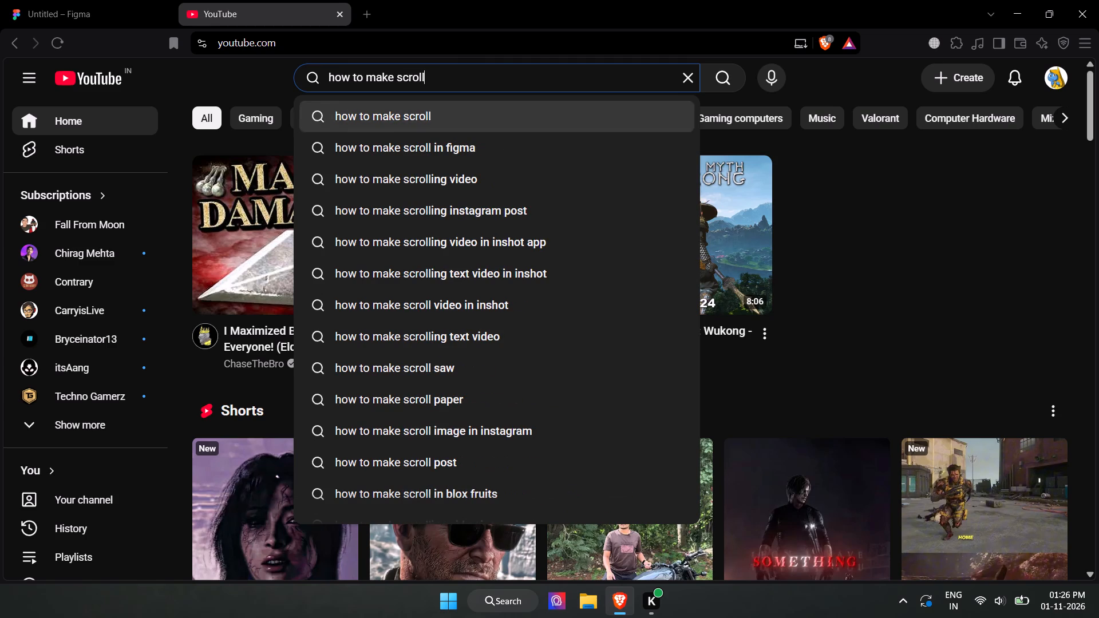
key(Down)
key(Return)
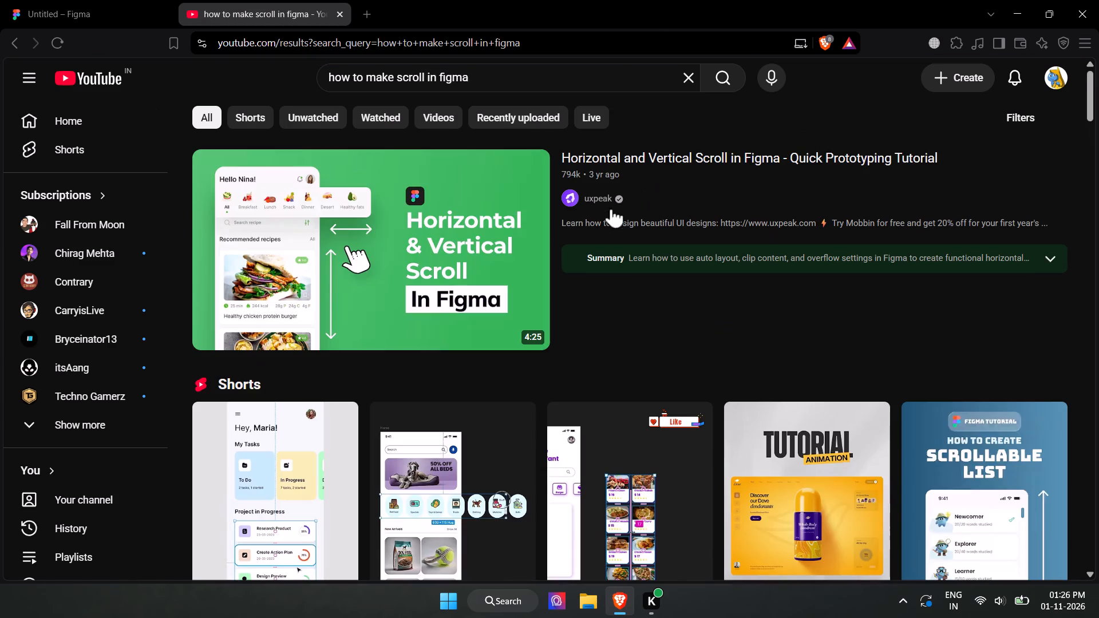
Watch the "Horizontal and Vertical Scroll in Figma - Quick Prototyping Tutorial" through the category row resizing part, and pause it.
click(402, 204)
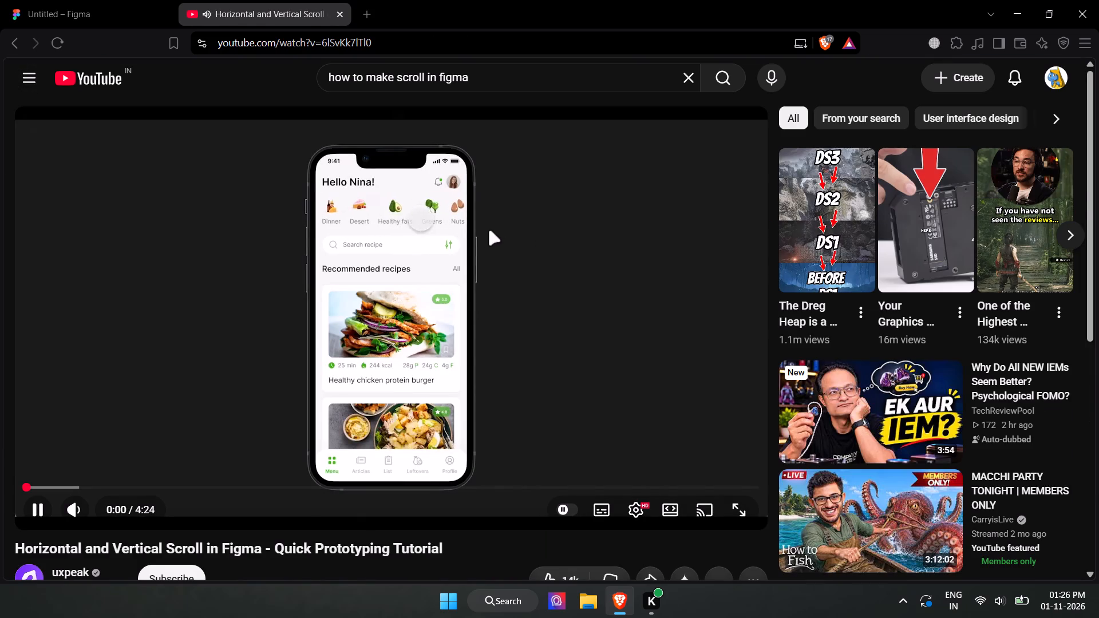
click(54, 481)
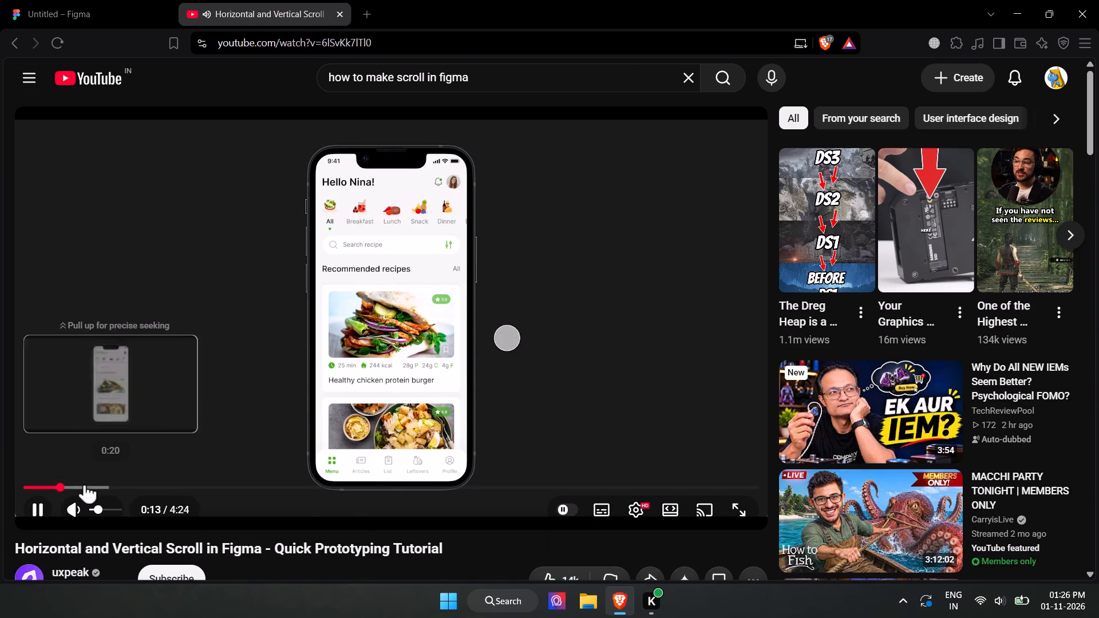
click(84, 485)
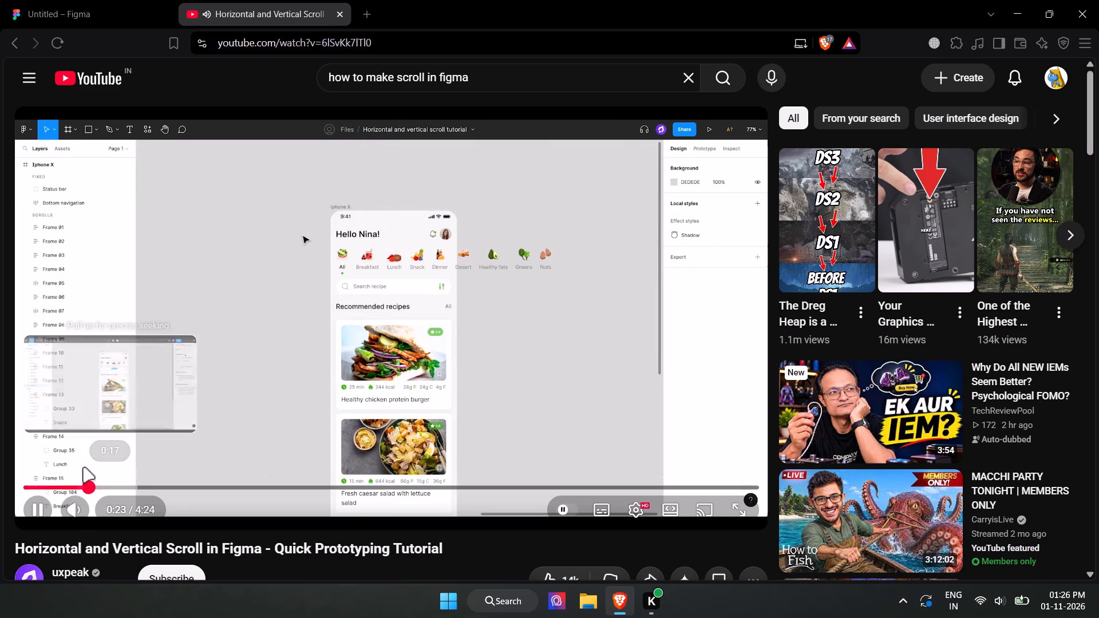
click(106, 510)
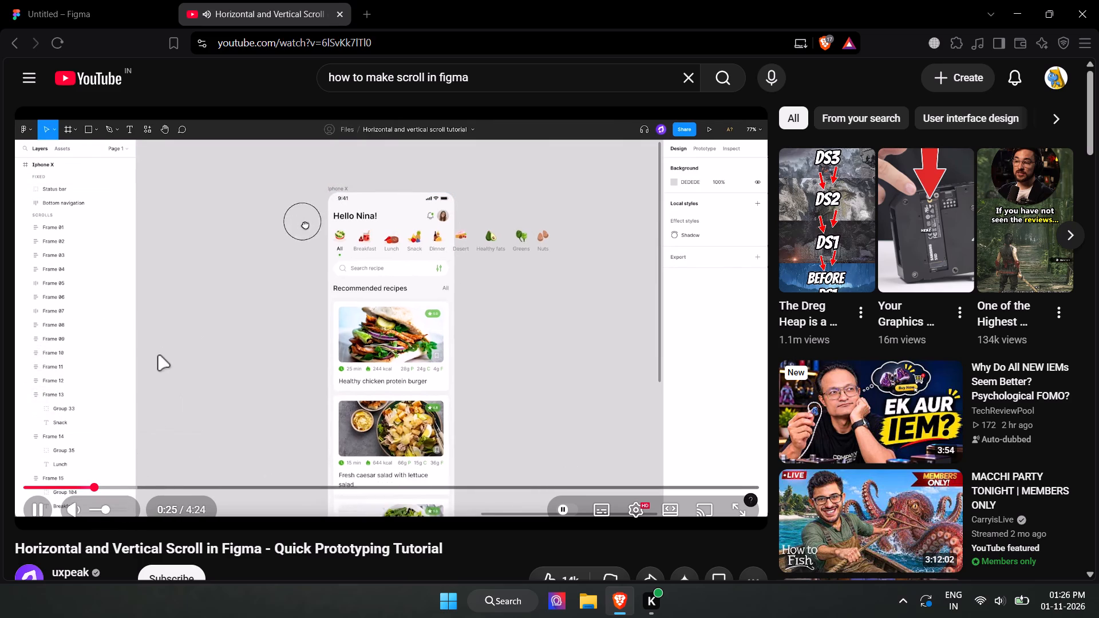
click(116, 477)
click(124, 482)
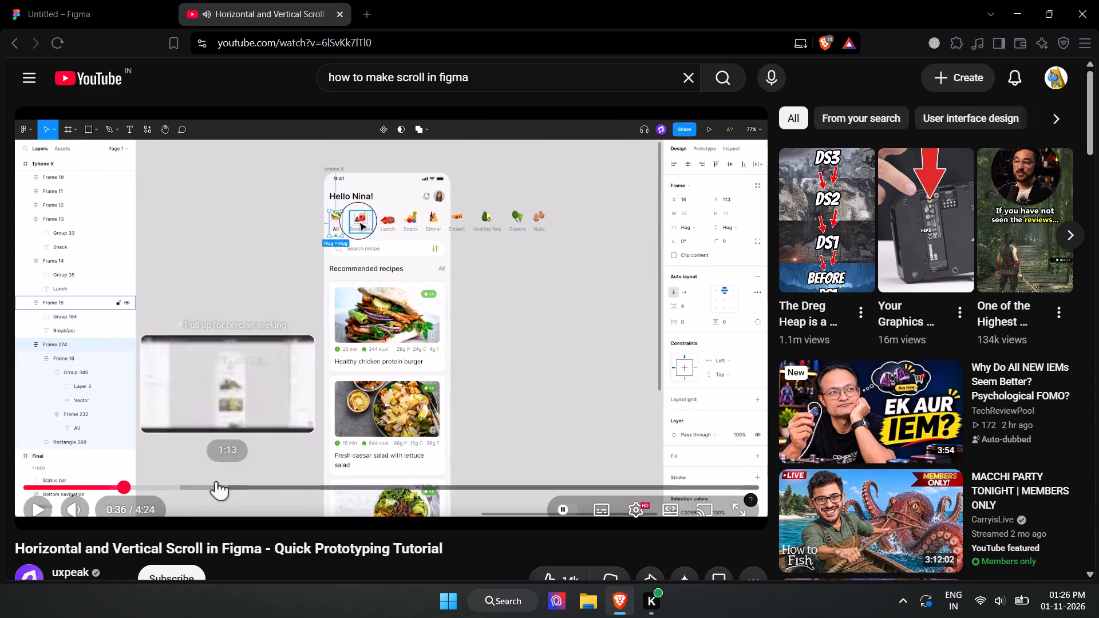
click(29, 517)
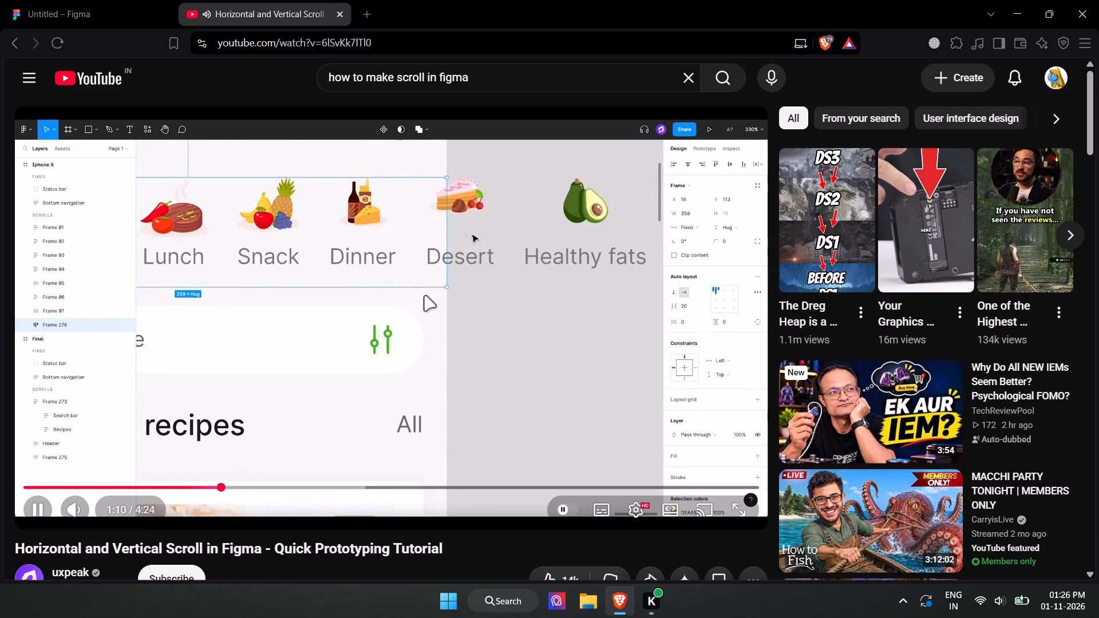
click(424, 295)
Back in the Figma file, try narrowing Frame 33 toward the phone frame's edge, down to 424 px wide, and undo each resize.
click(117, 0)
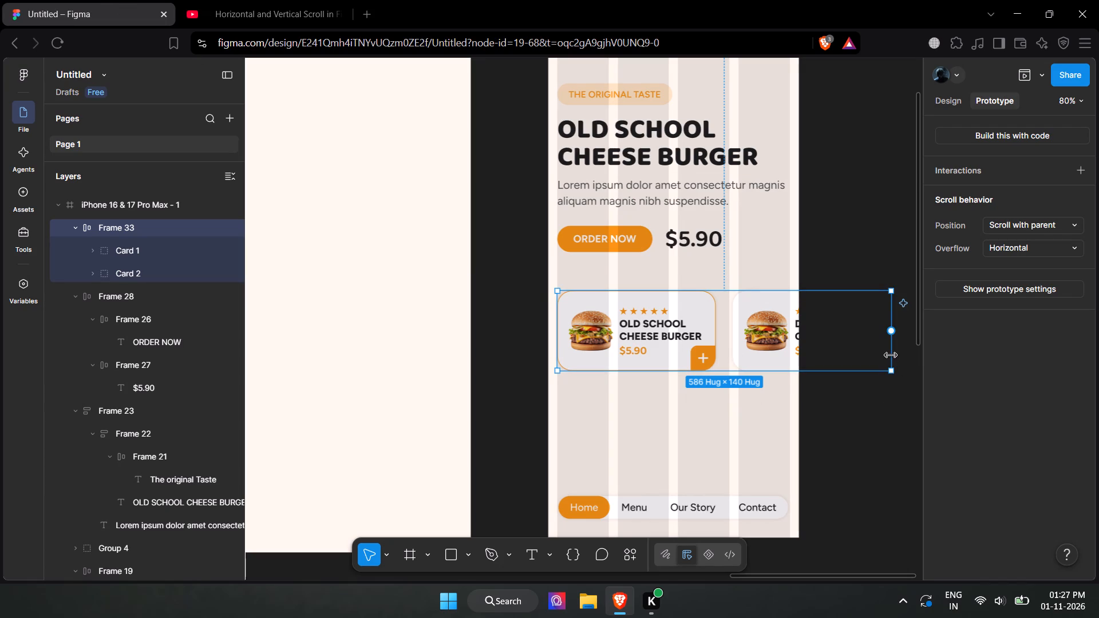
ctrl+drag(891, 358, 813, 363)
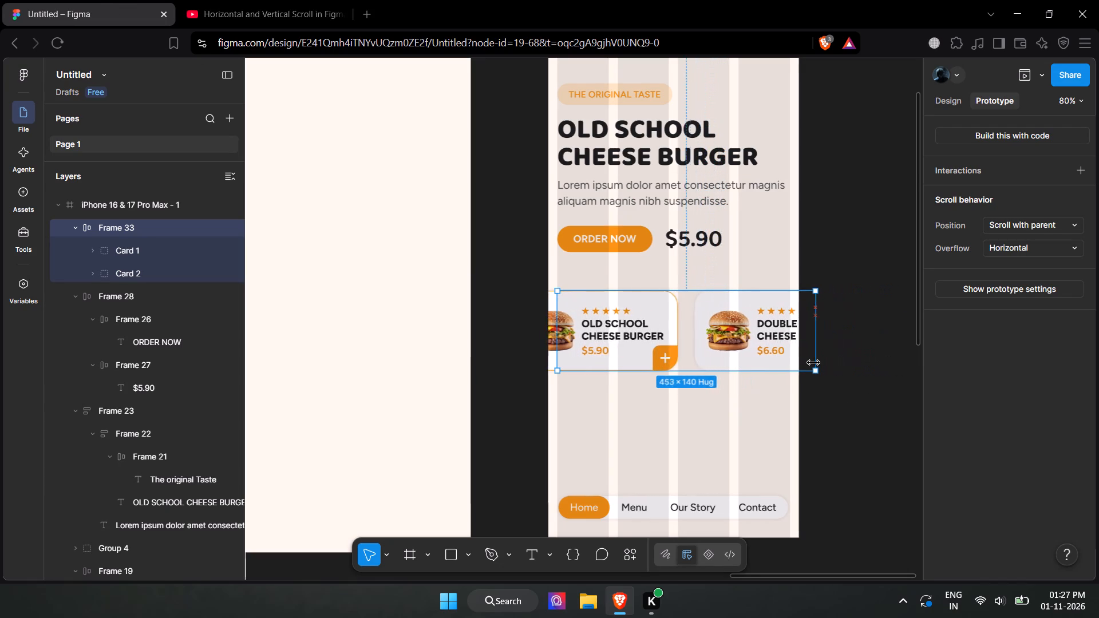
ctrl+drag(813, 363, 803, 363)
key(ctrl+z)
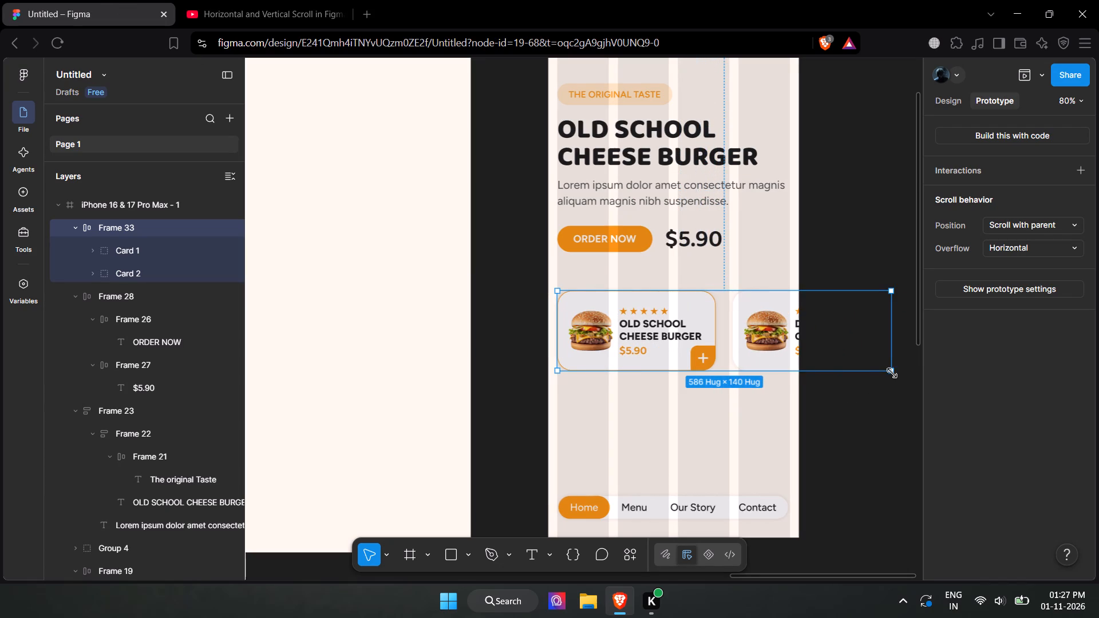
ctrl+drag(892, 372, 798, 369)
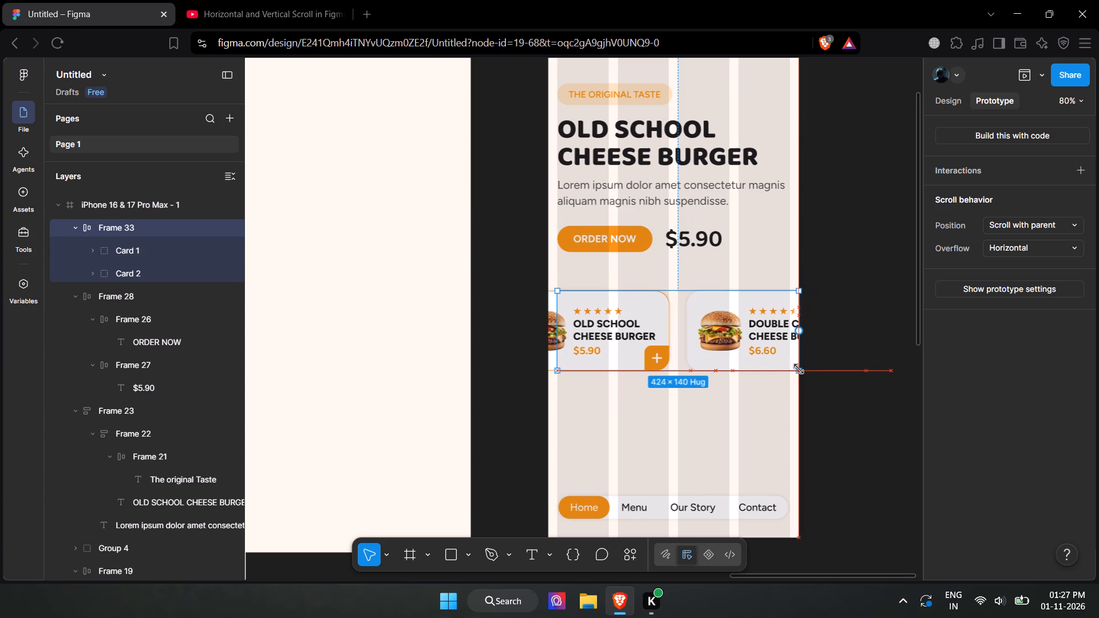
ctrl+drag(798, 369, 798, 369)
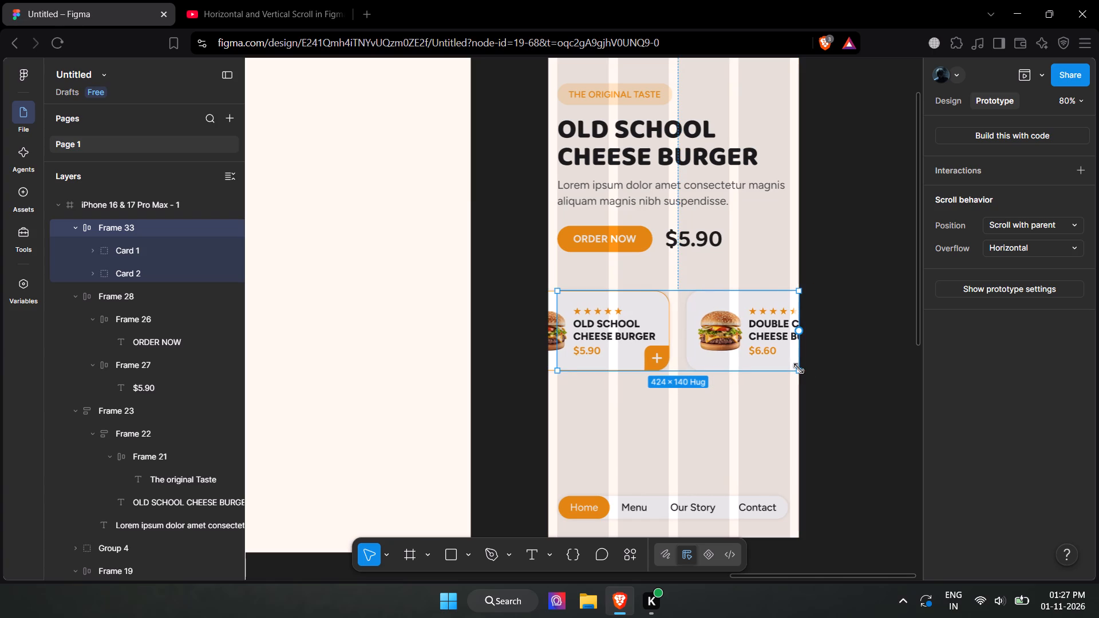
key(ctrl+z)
Return to the YouTube tutorial and rewatch how the category row's width is reduced, from about 1:02.
click(250, 0)
click(370, 303)
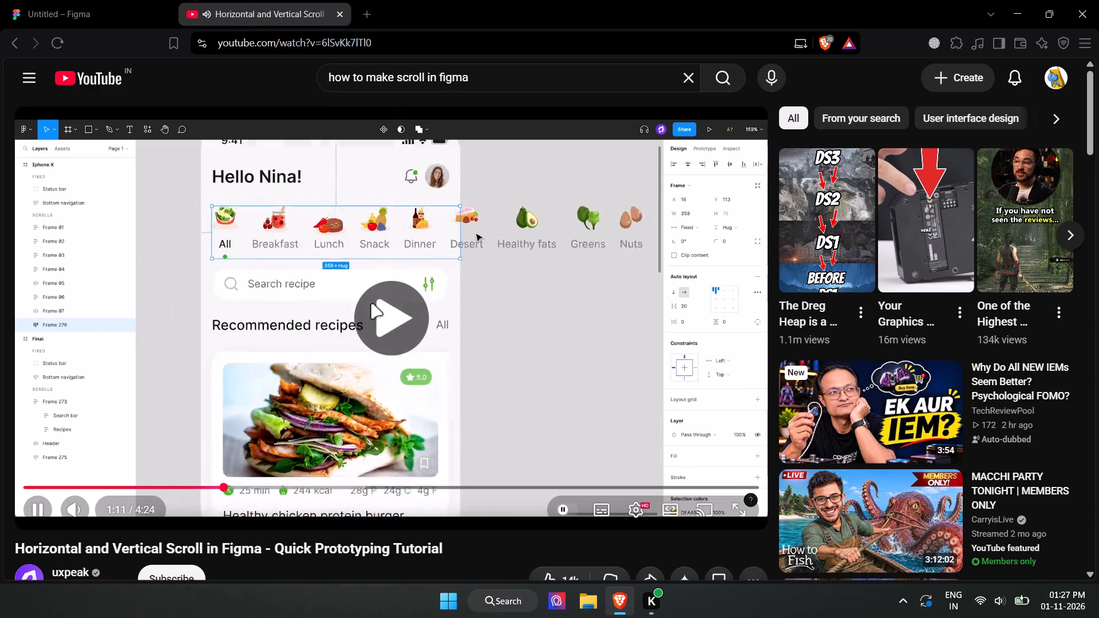
key(Left)
key(Left)
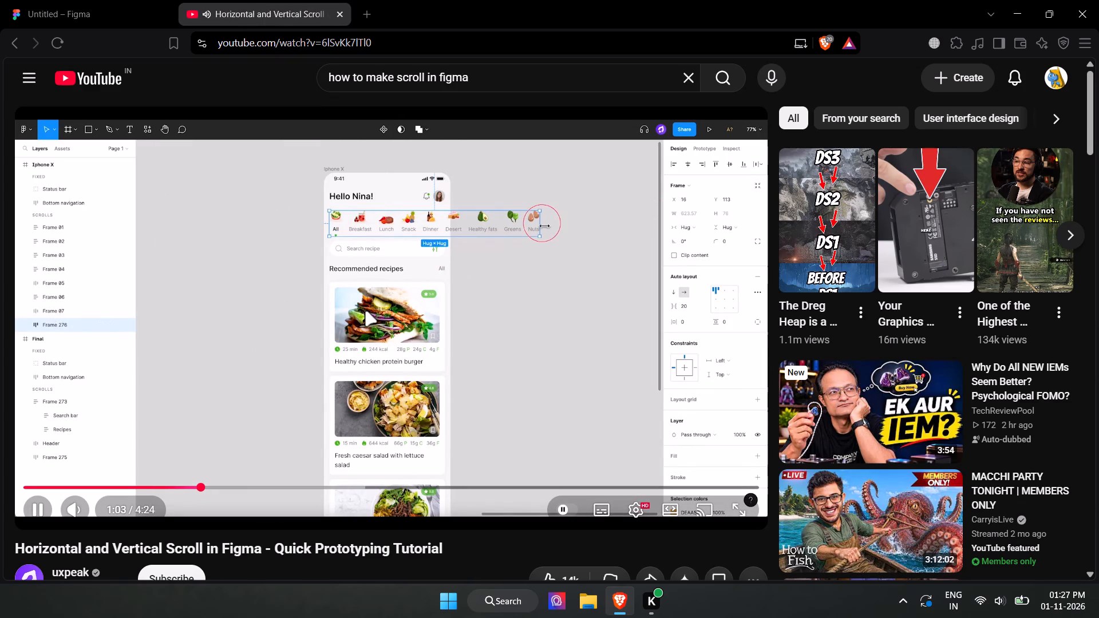
click(176, 482)
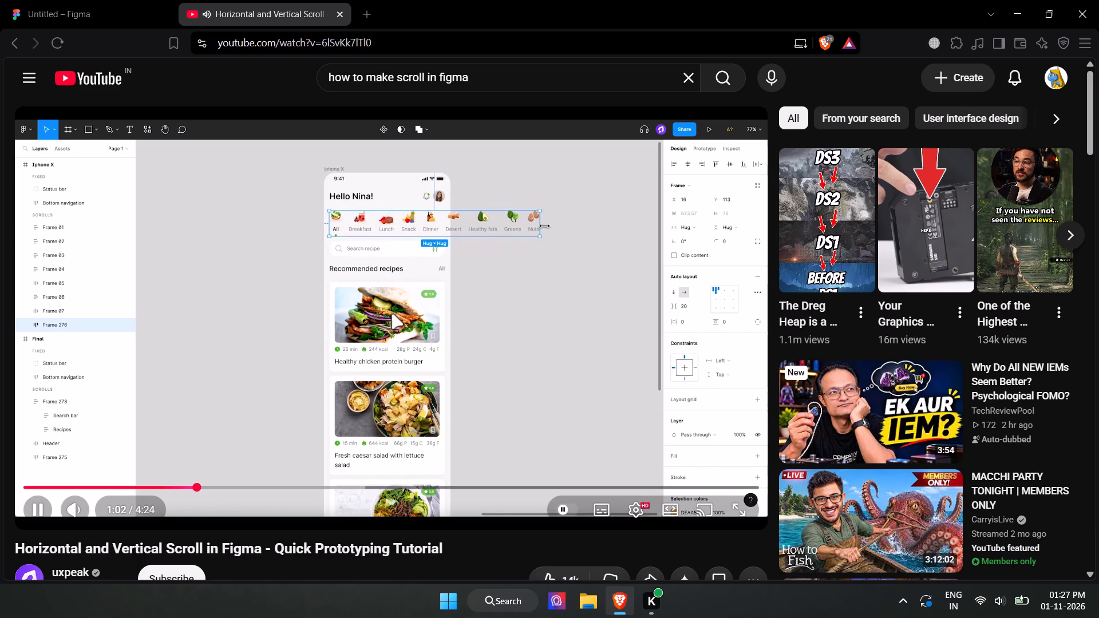
click(451, 270)
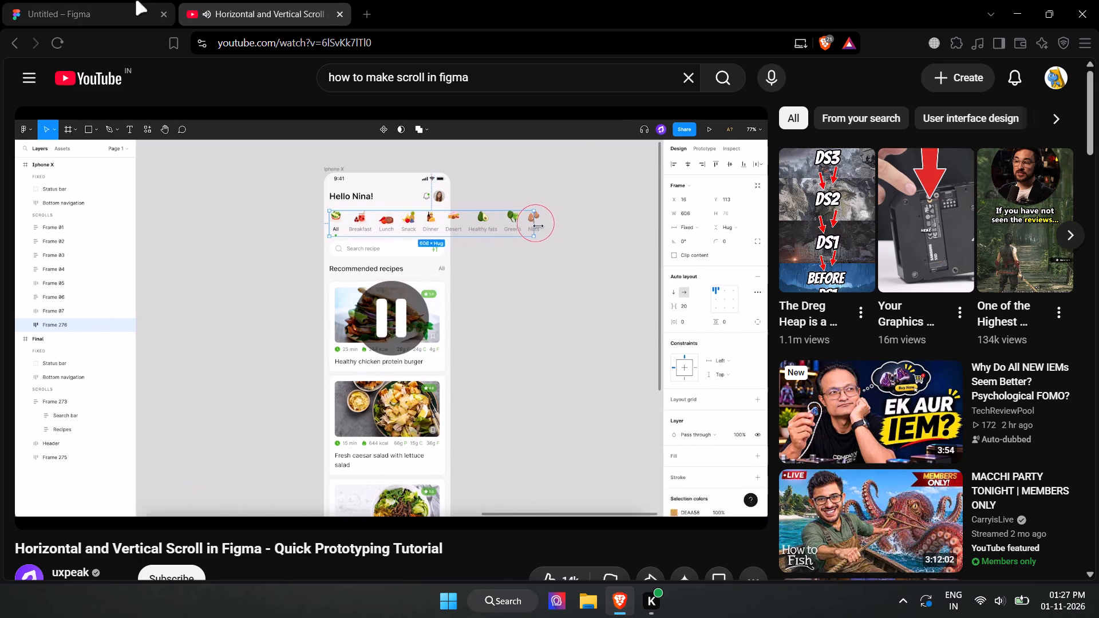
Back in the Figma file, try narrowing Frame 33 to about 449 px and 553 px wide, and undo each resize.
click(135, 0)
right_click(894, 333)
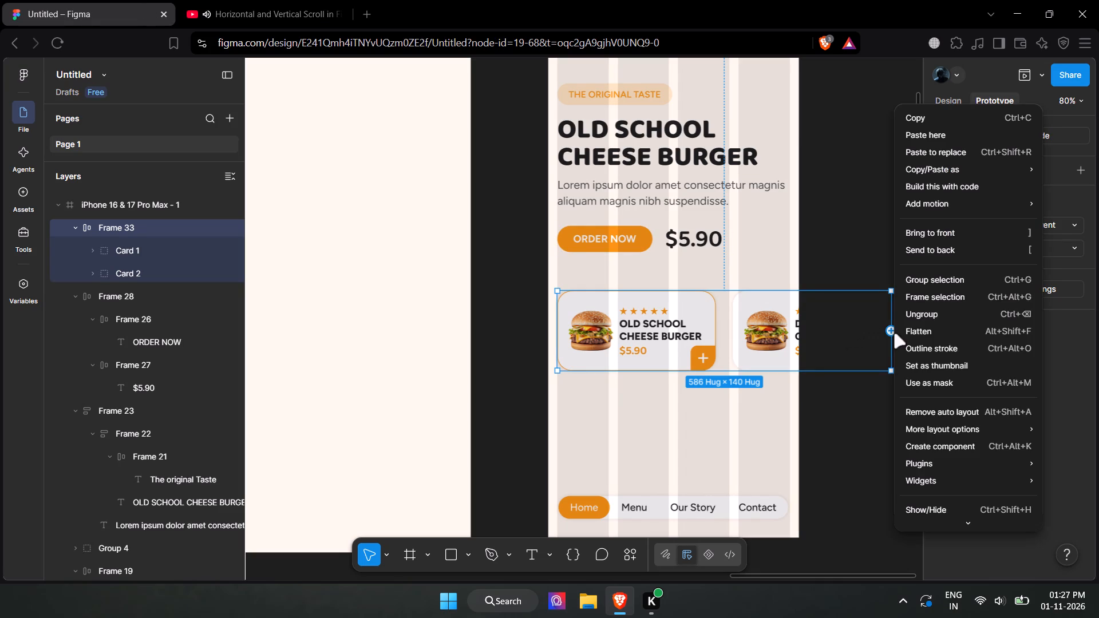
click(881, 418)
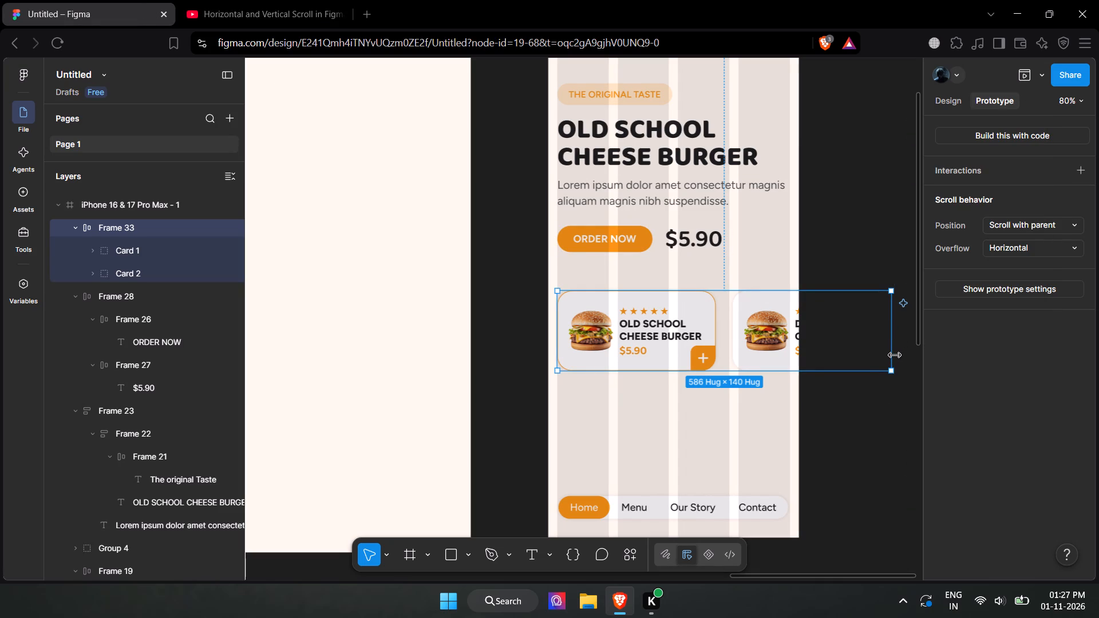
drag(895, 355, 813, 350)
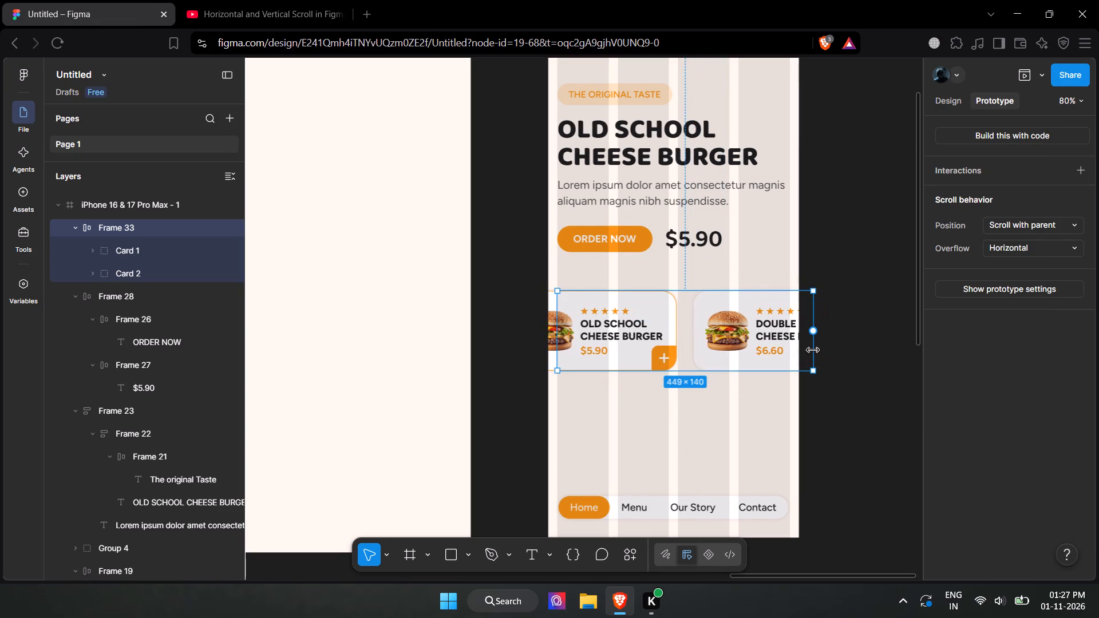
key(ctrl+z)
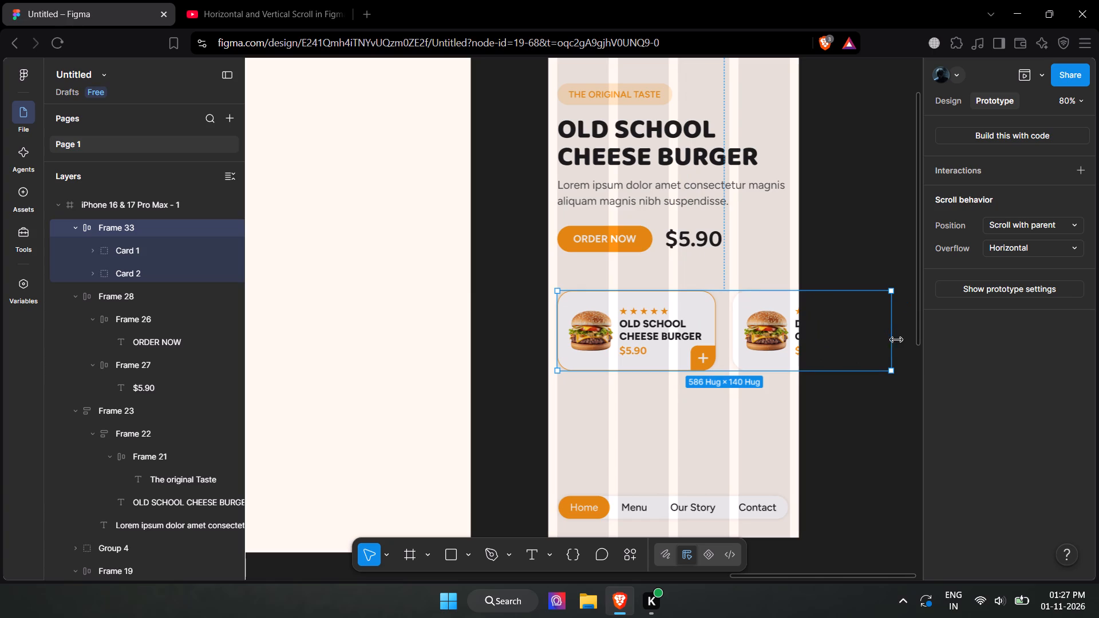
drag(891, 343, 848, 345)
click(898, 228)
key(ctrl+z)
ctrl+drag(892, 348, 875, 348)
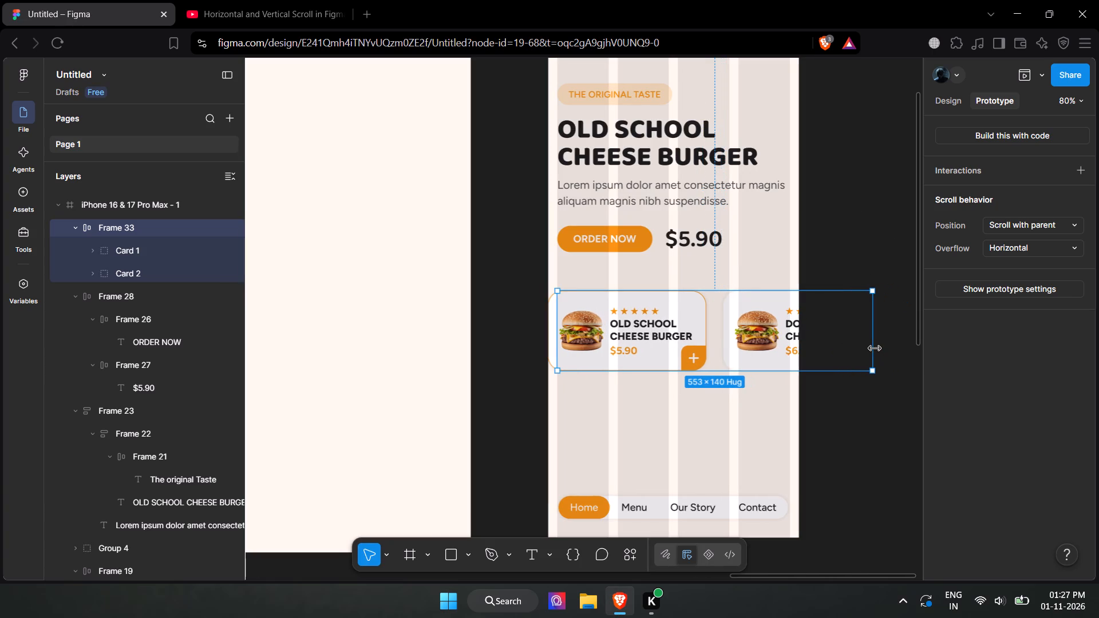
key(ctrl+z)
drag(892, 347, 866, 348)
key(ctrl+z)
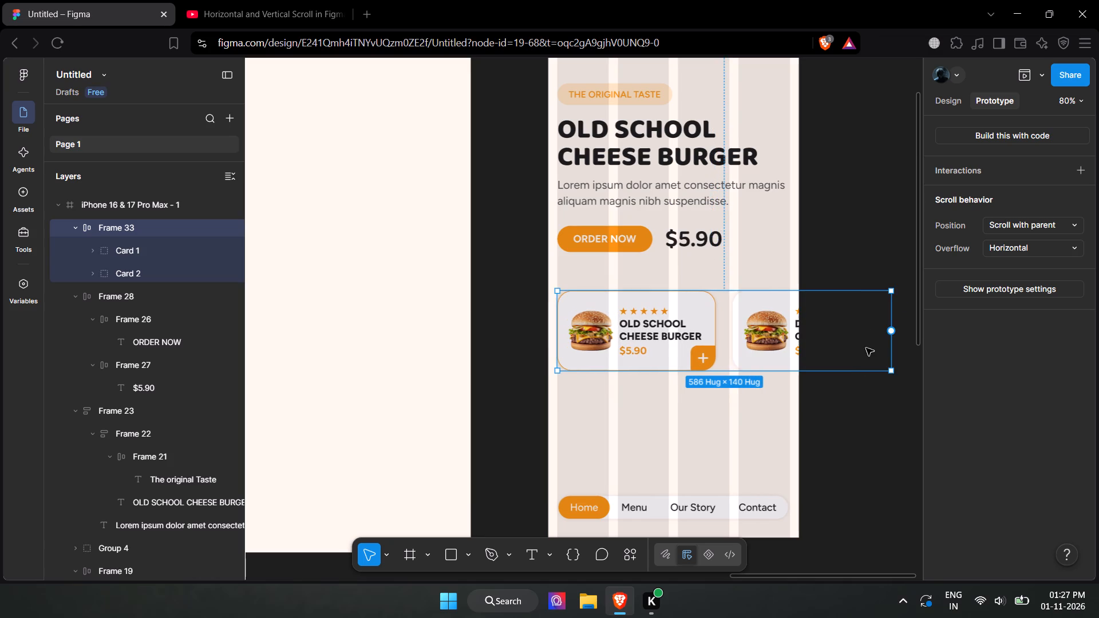
Look over Frame 33's design properties, and replay the opening seconds of the YouTube scroll tutorial for how its row is set up.
click(112, 230)
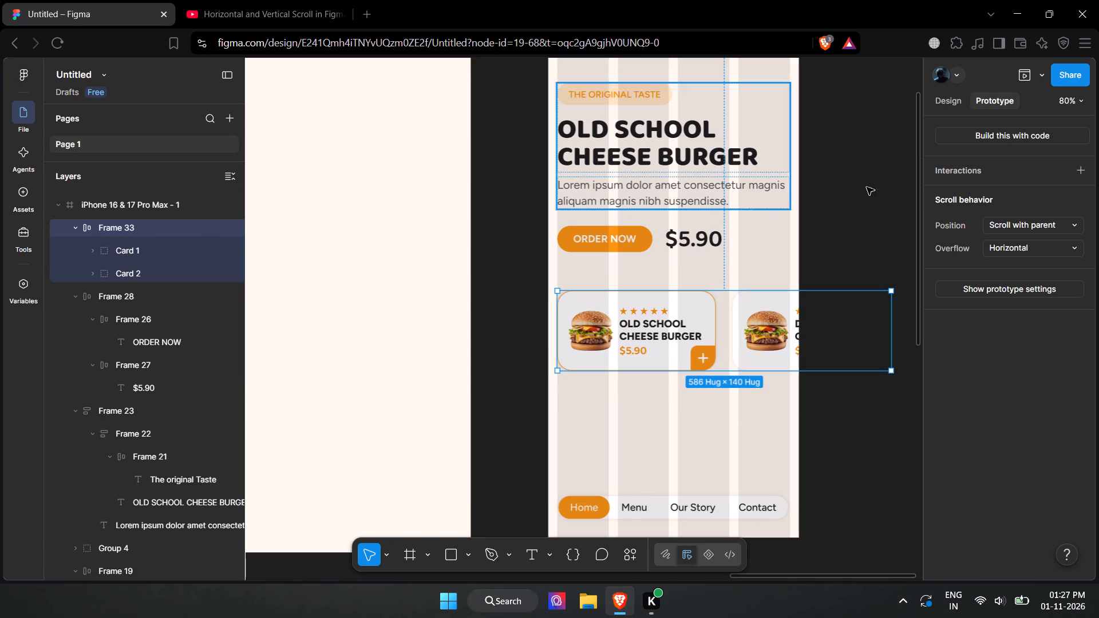
click(942, 101)
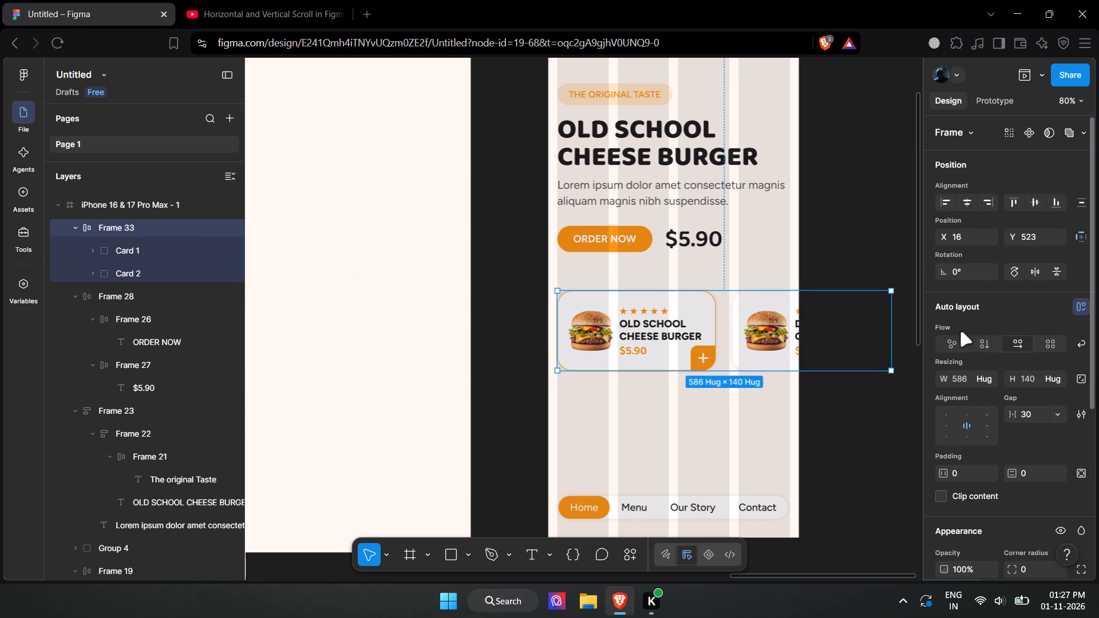
scroll(963, 412, down, 1)
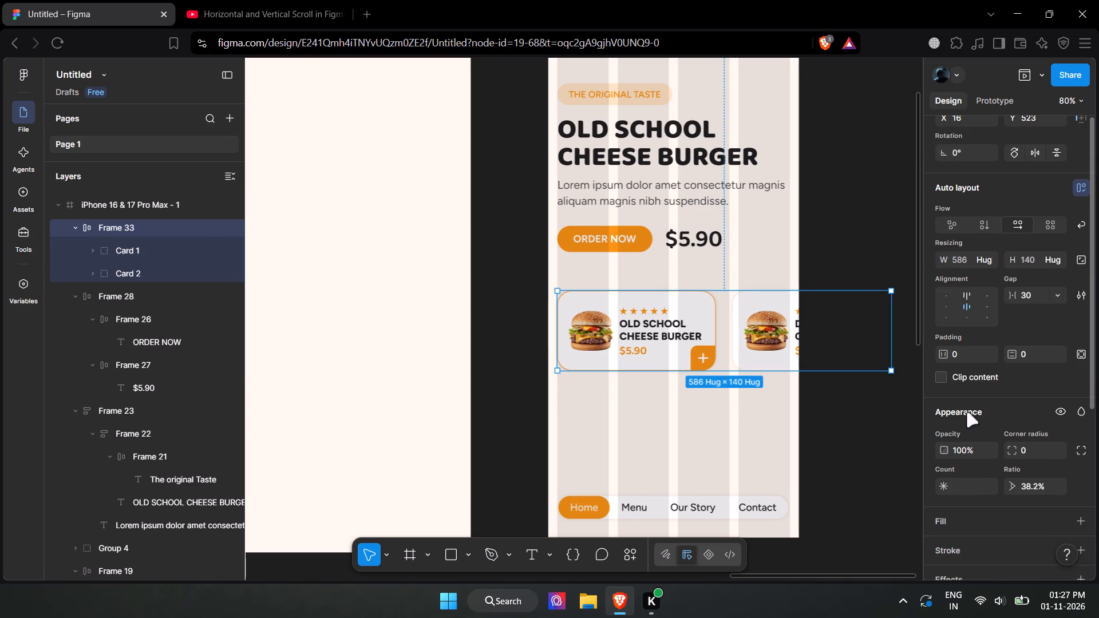
click(262, 0)
click(369, 259)
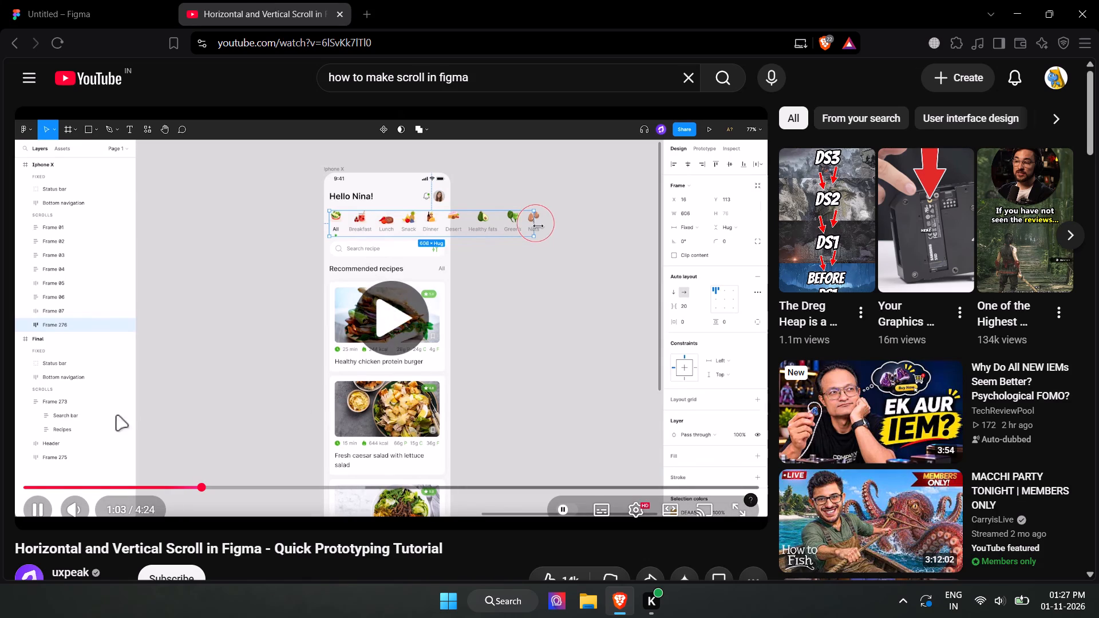
click(64, 487)
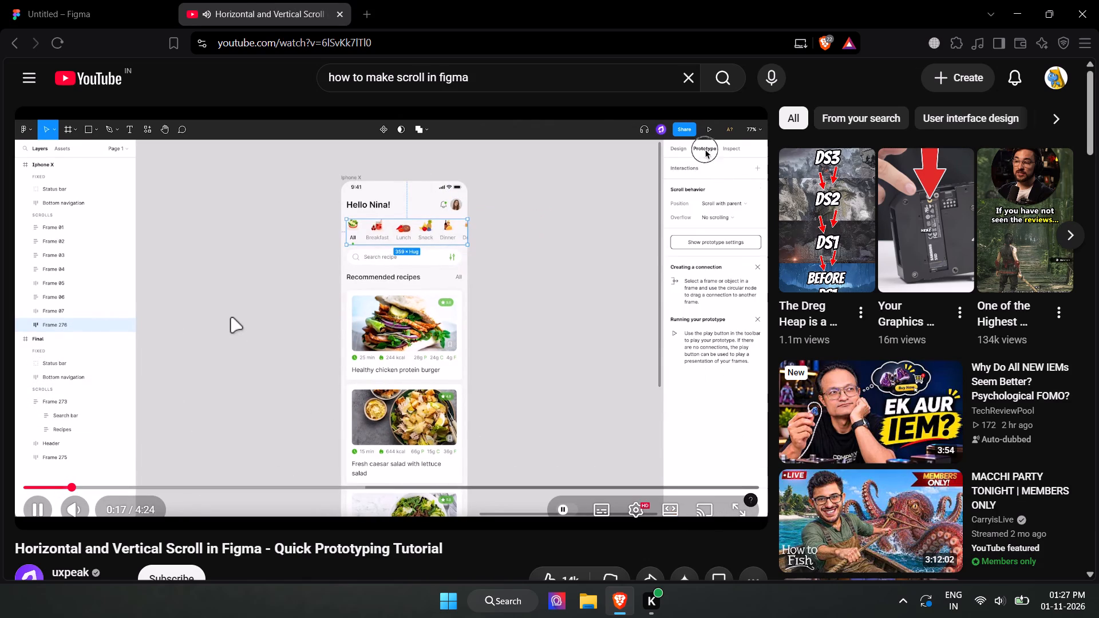
drag(46, 489, 37, 489)
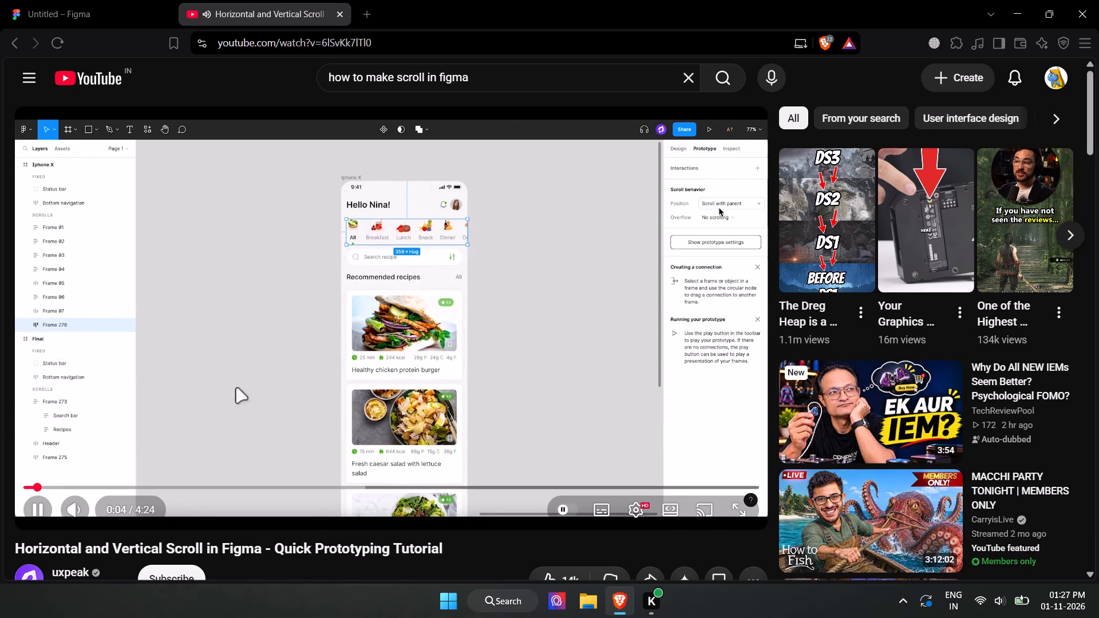
click(52, 483)
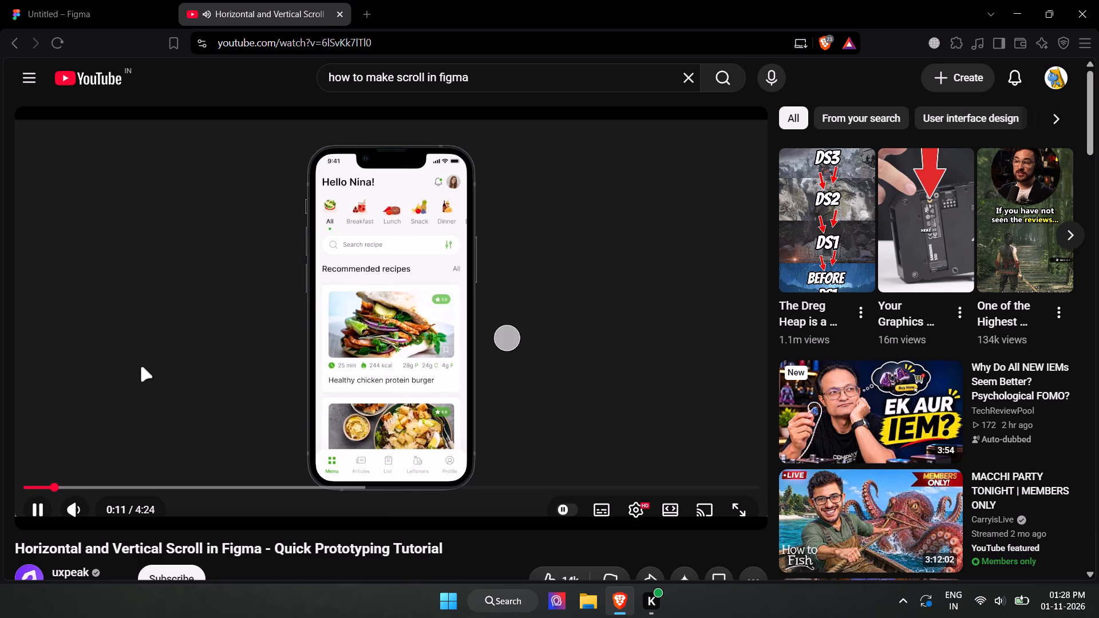
Back in the Figma file, enable Clip content on Frame 33.
click(60, 0)
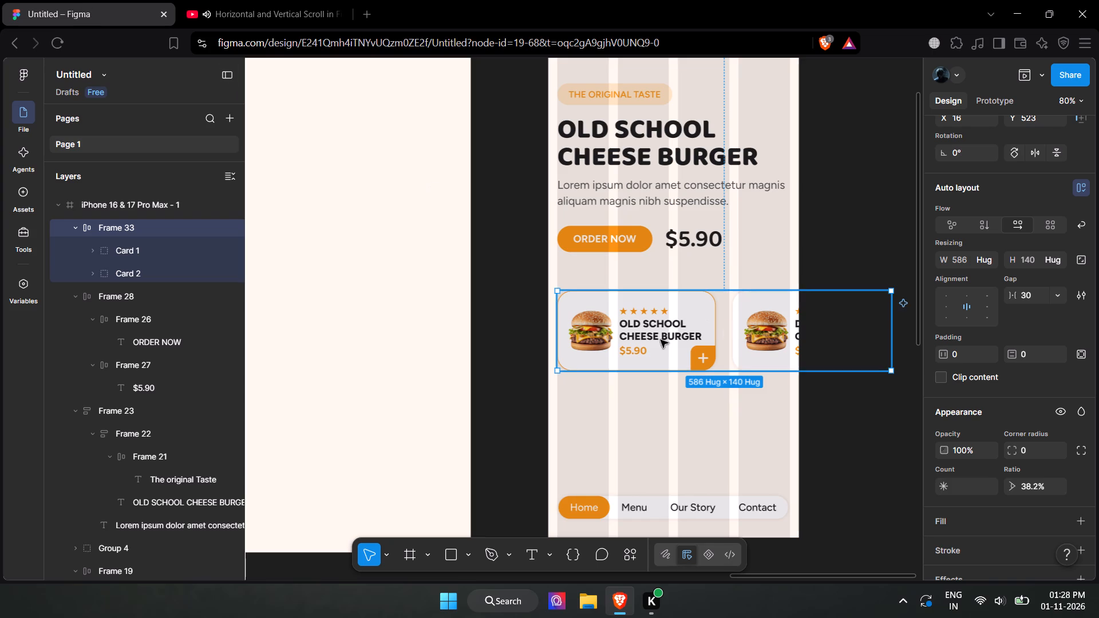
click(943, 374)
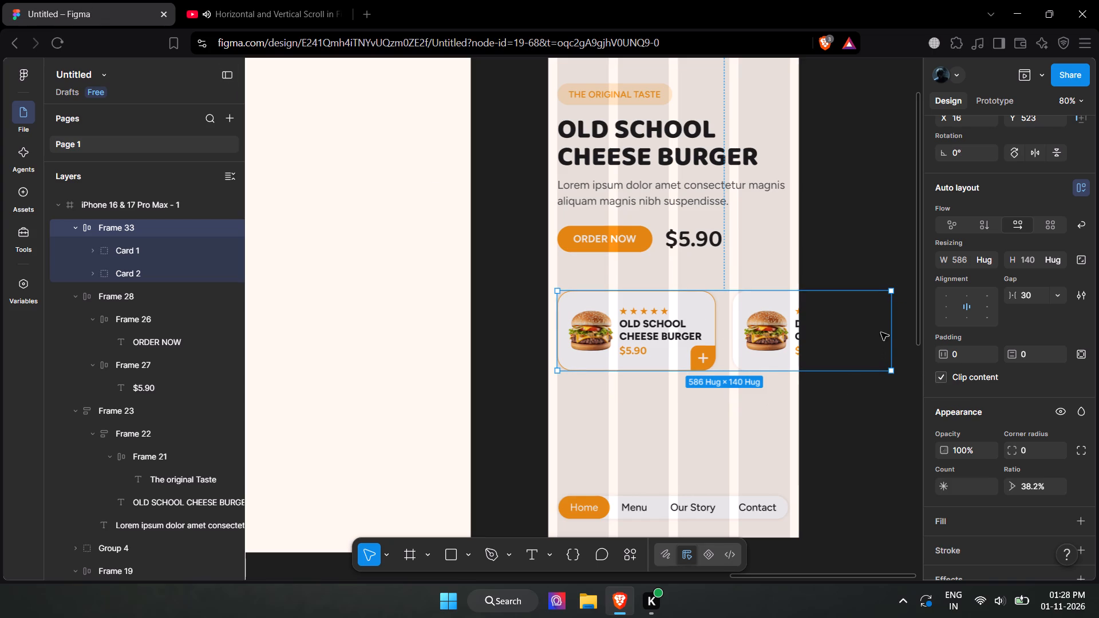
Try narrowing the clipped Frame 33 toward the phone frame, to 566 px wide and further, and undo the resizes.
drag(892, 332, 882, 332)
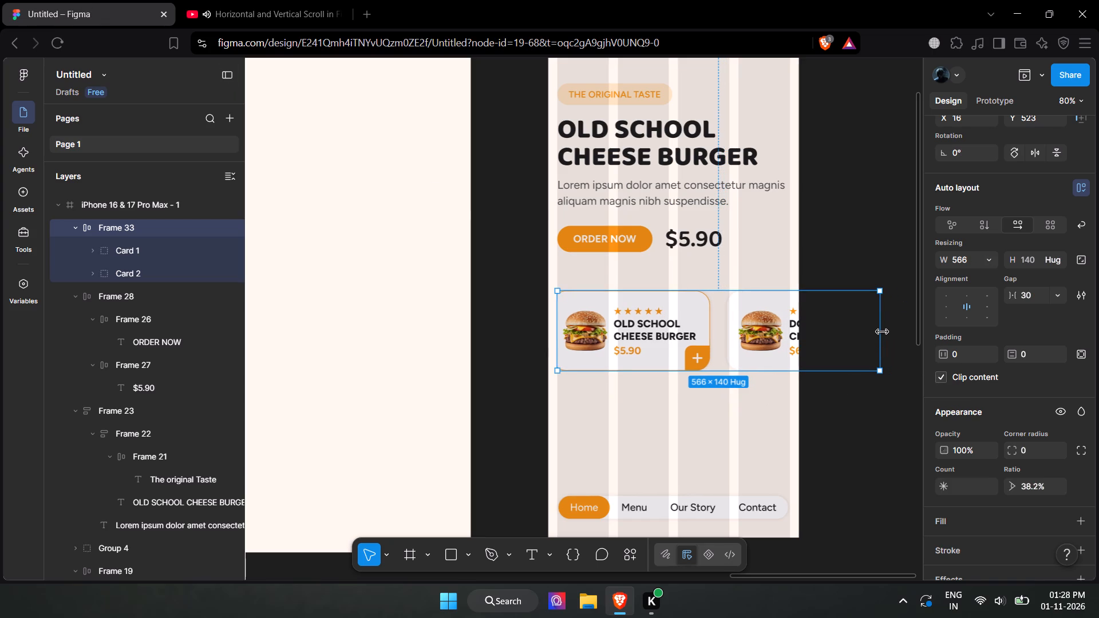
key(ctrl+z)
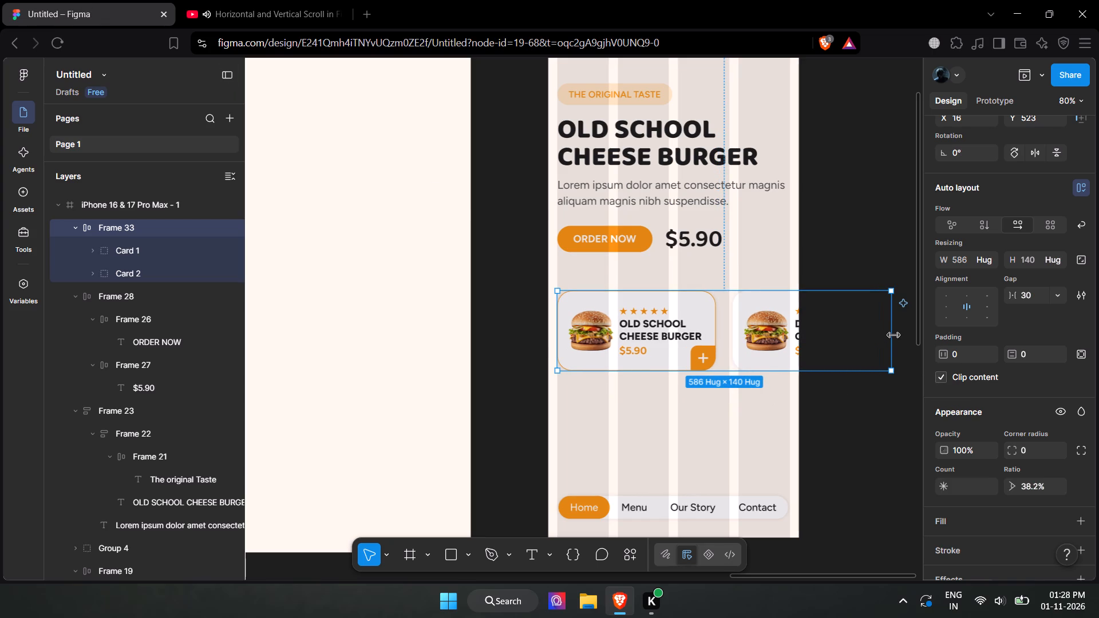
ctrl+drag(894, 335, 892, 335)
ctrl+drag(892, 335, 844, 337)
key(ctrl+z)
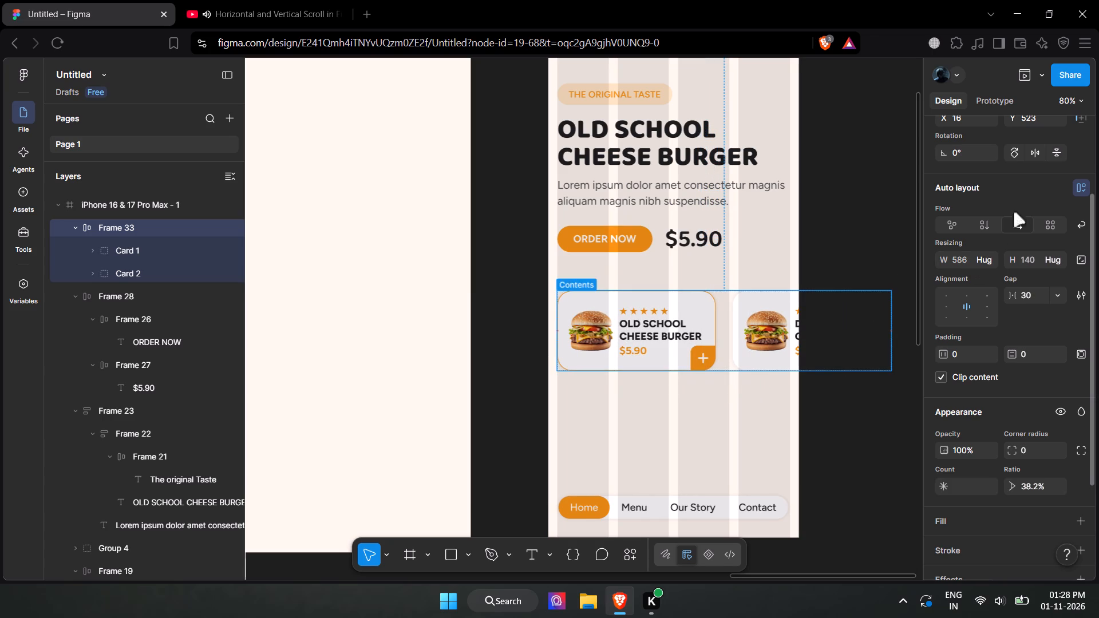
Change Frame 33's layout flow from horizontal auto layout to freeform.
scroll(998, 210, up, 2)
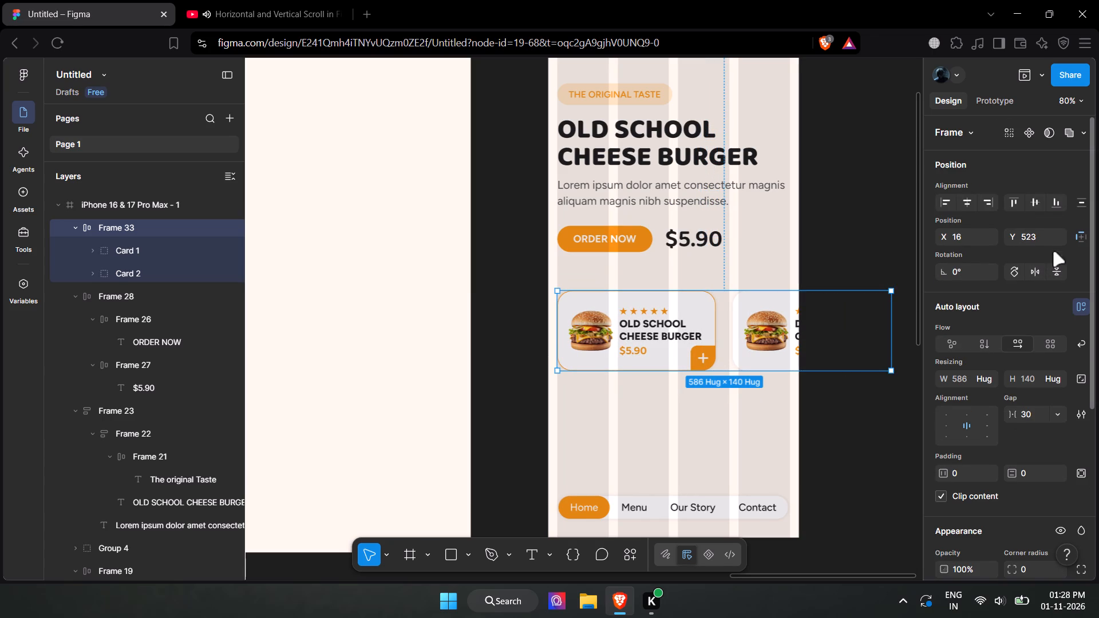
scroll(1047, 275, down, 1)
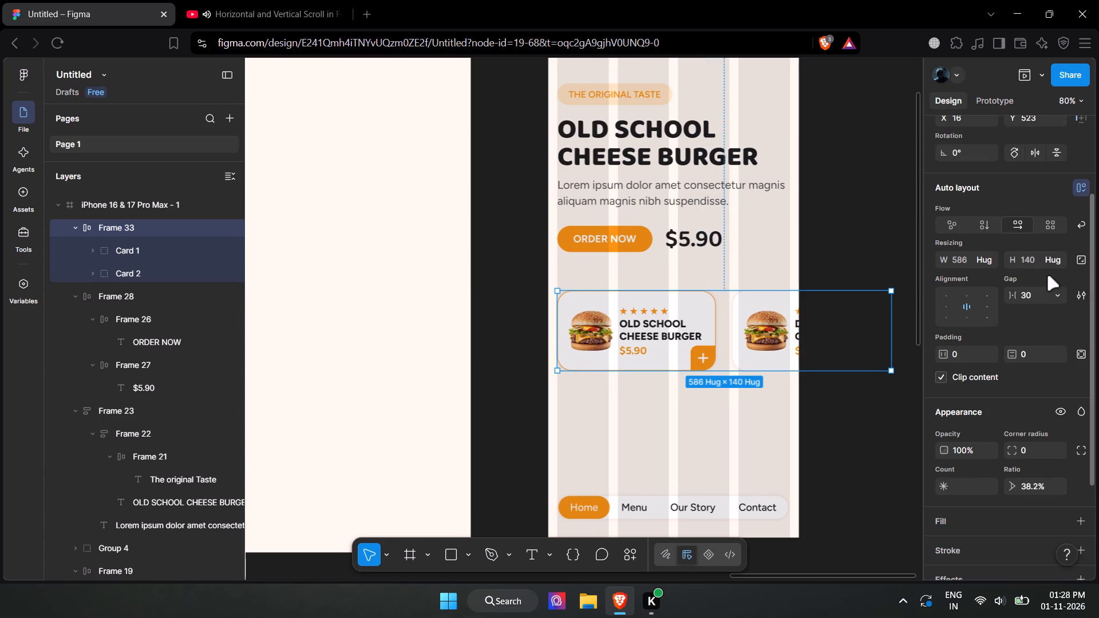
scroll(1025, 278, down, 2)
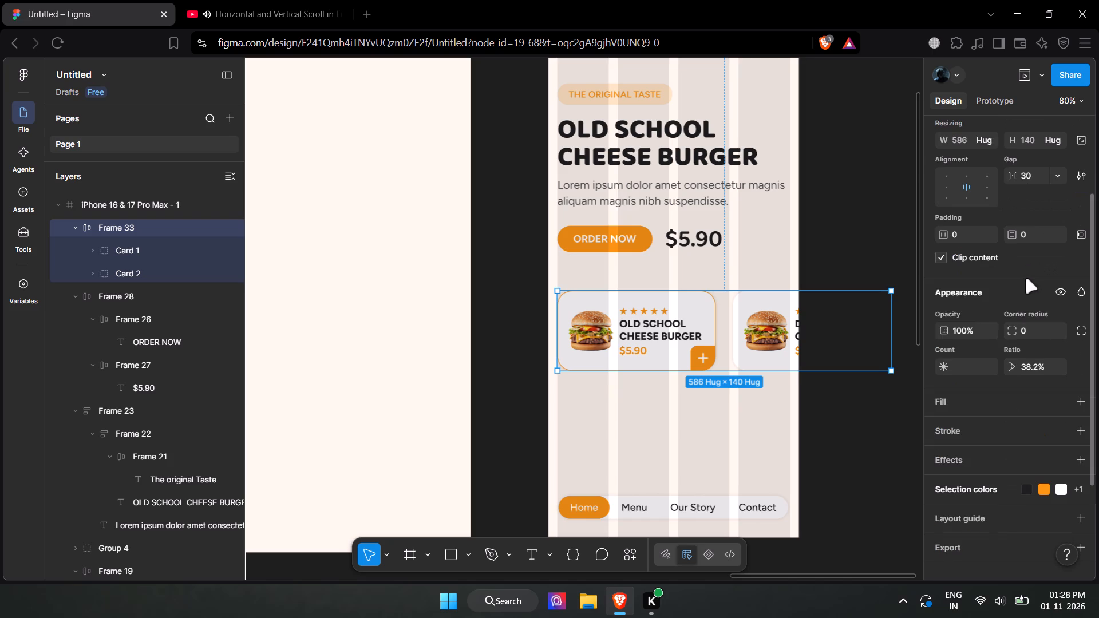
scroll(1022, 278, up, 3)
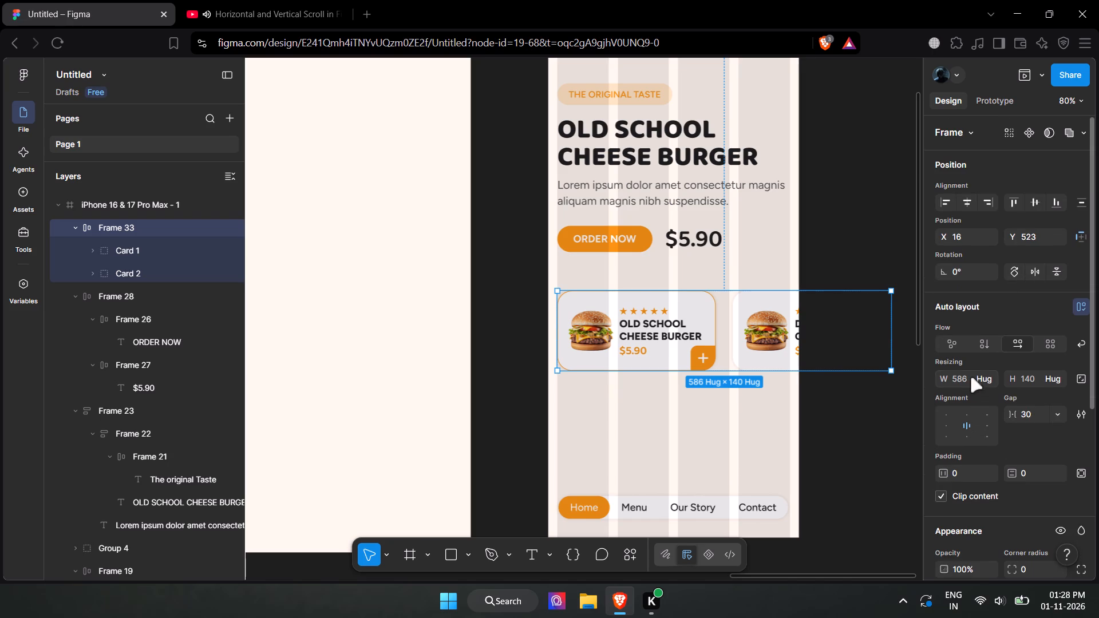
click(952, 344)
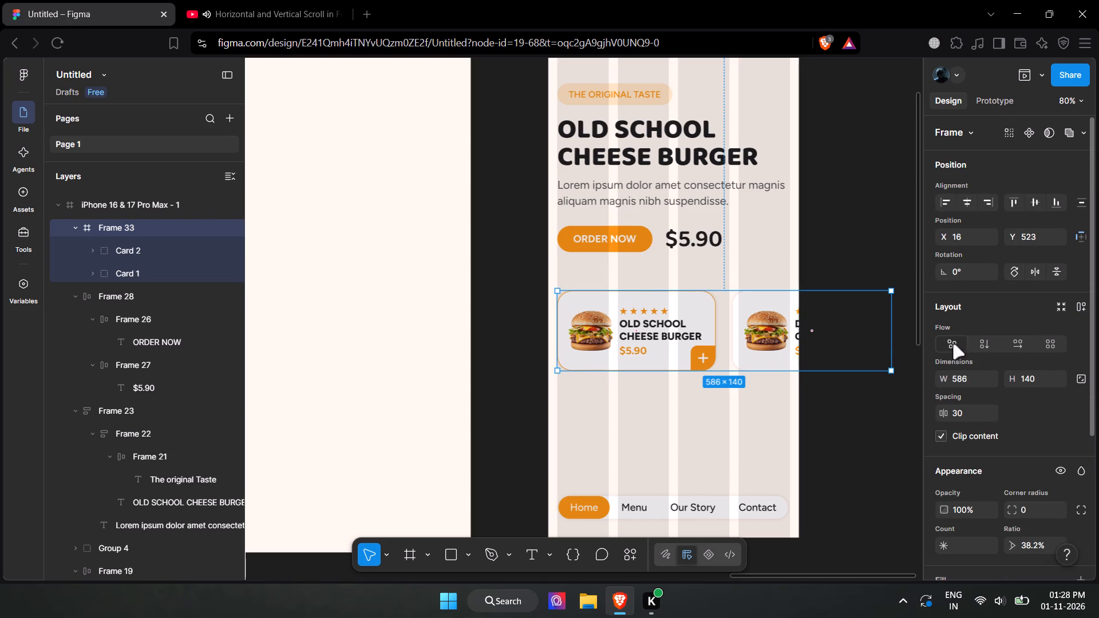
Narrow Frame 33 to 424 px wide so its edge meets the phone frame's edge.
drag(889, 330, 868, 328)
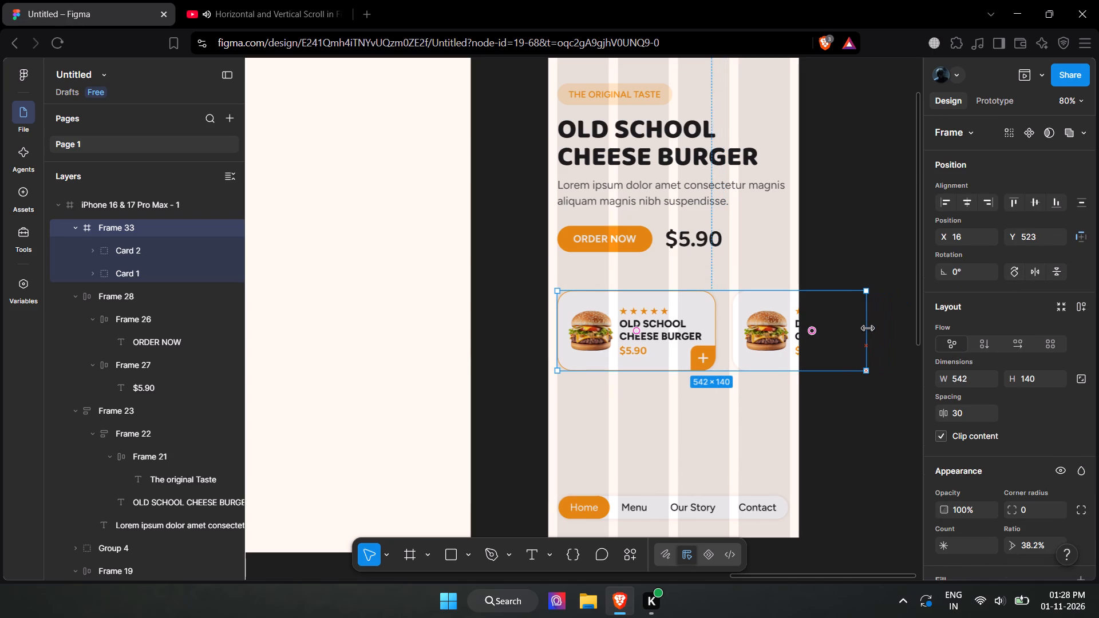
drag(868, 328, 874, 331)
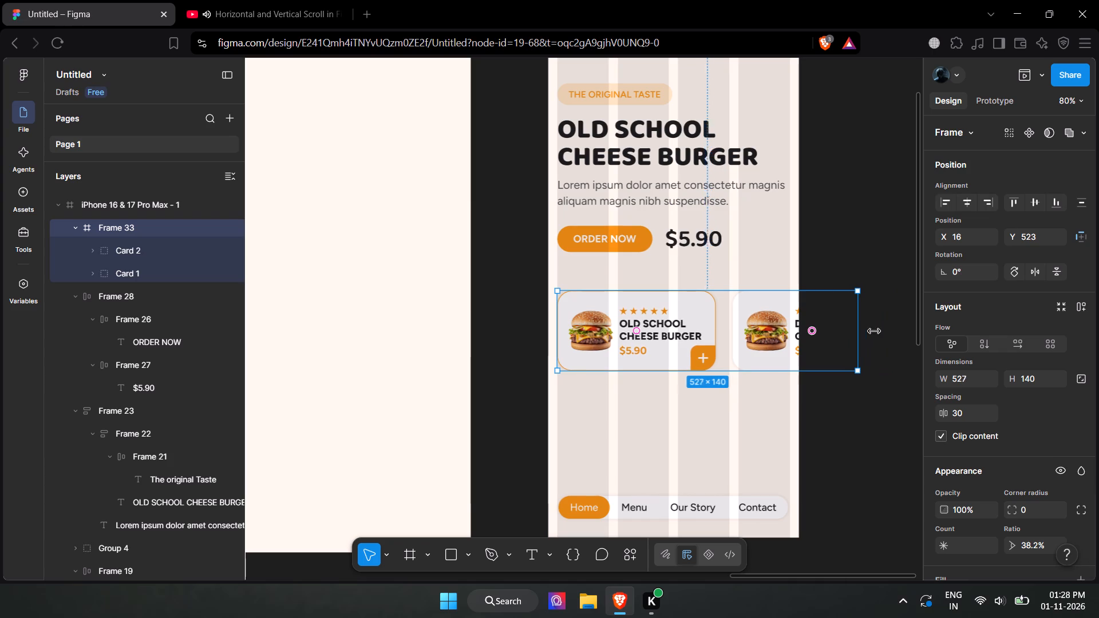
drag(874, 331, 877, 332)
key(ctrl+z)
ctrl+drag(892, 332, 800, 344)
click(835, 328)
click(744, 330)
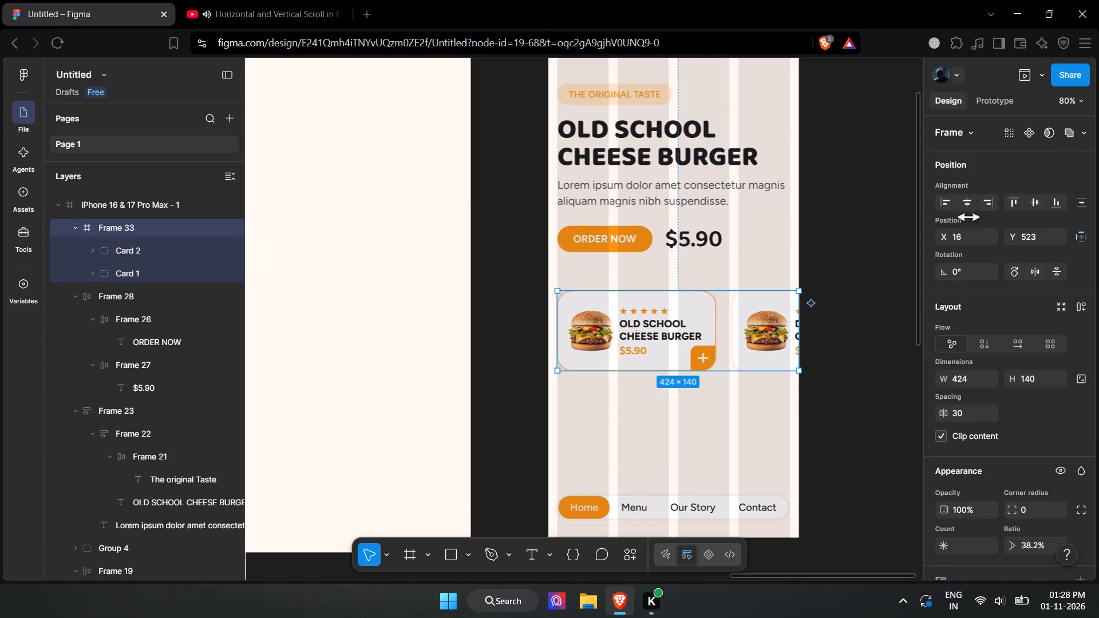
Preview the iPhone 16 & 17 Pro Max - 1 frame and test scrolling the burger card row sideways both ways.
click(995, 97)
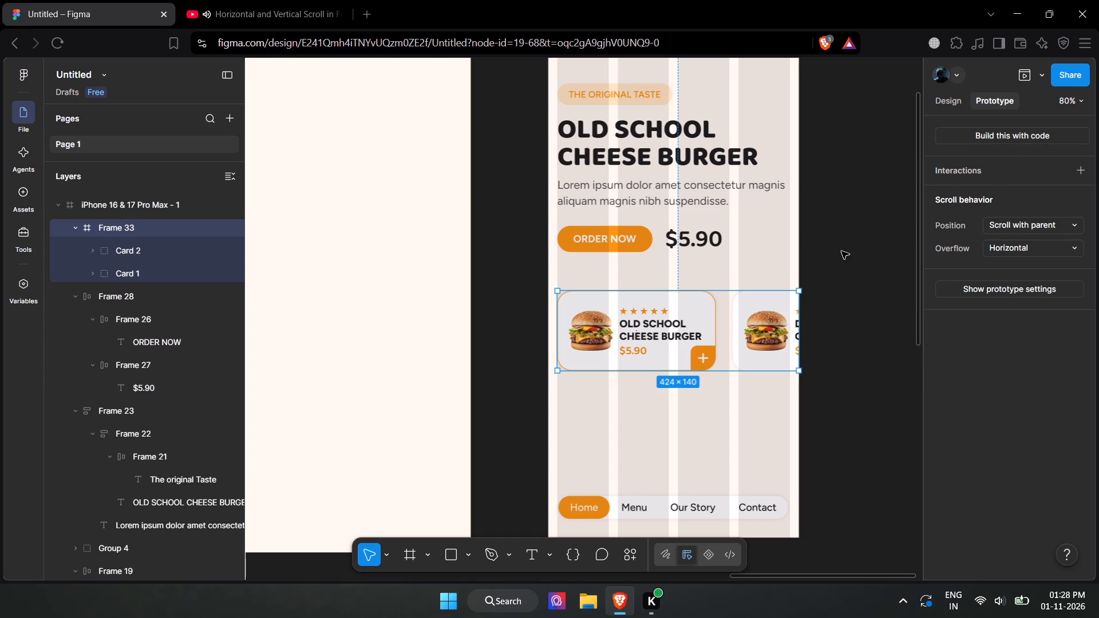
click(139, 203)
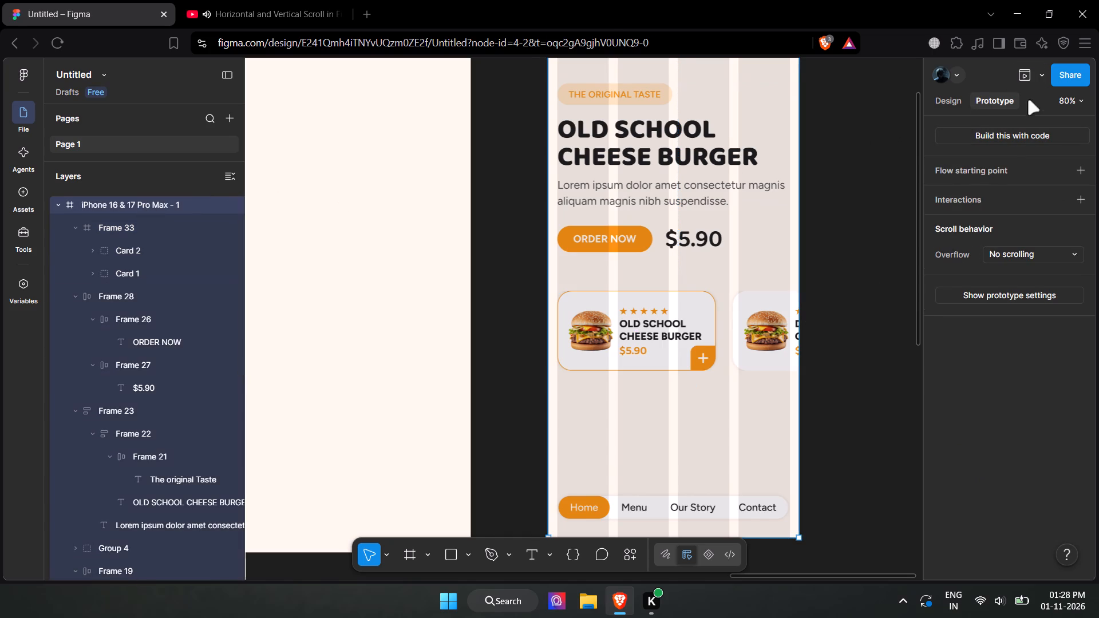
click(1021, 74)
drag(409, 387, 380, 385)
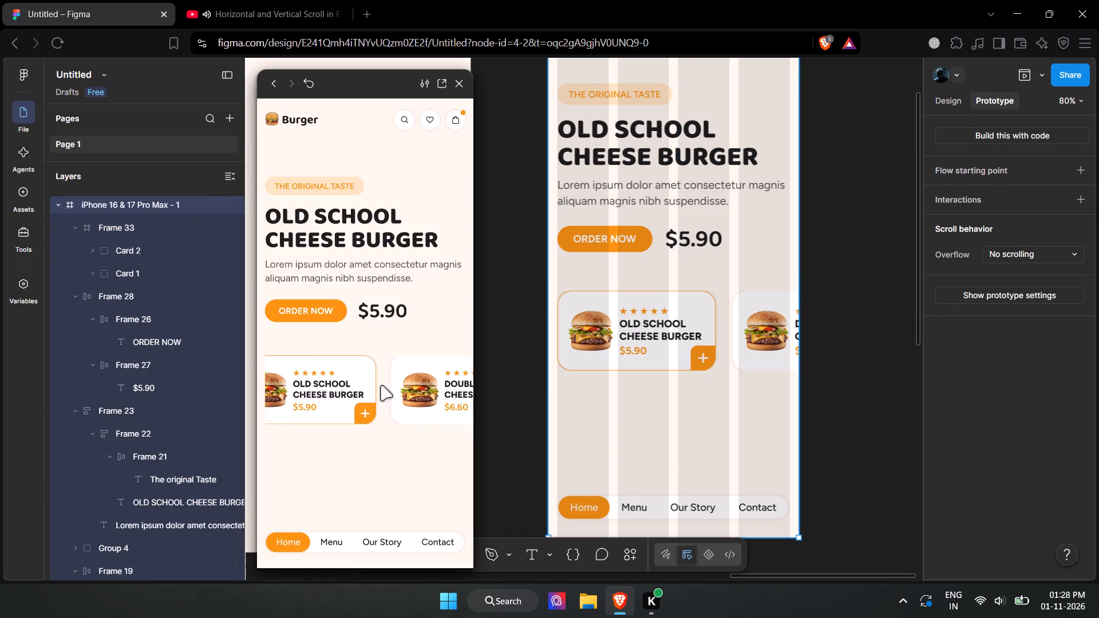
drag(380, 385, 532, 407)
click(888, 205)
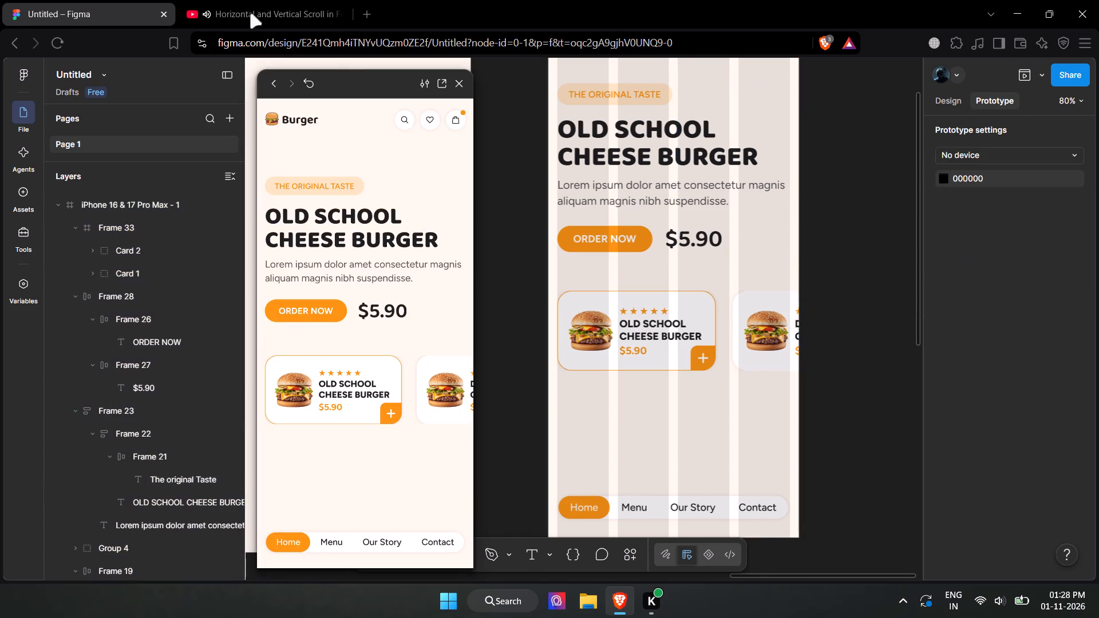
Close the YouTube tutorial page and return to the Figma file.
click(243, 0)
click(340, 15)
click(63, 0)
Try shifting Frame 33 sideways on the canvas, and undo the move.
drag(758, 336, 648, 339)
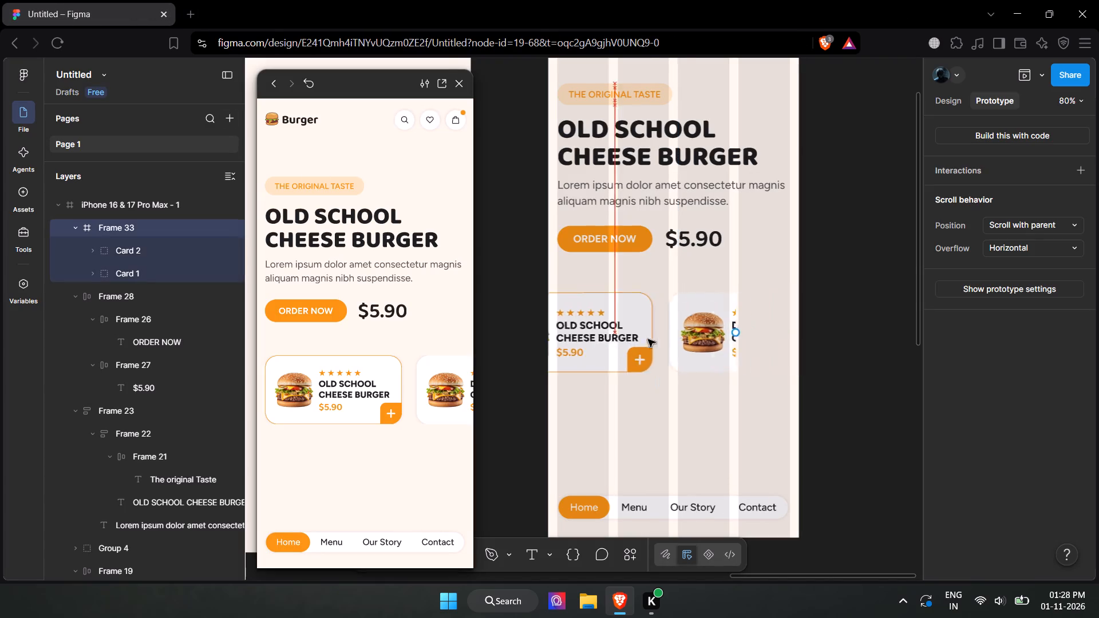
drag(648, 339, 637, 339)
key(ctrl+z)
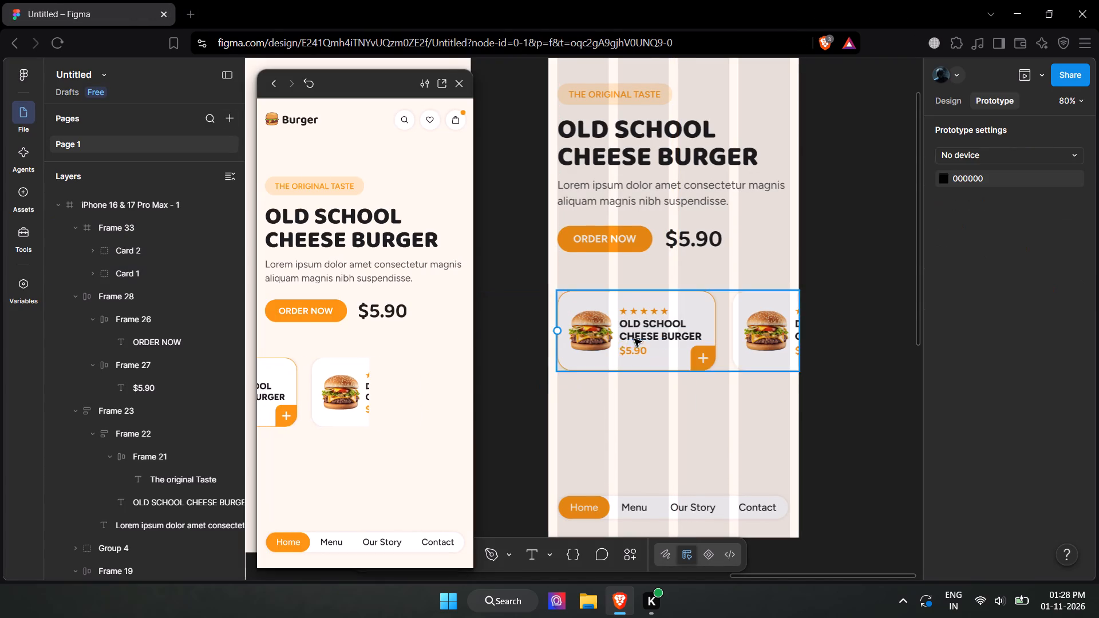
Scroll the burger card row in the prototype preview to bring the Double Chicken Burger card into view.
drag(432, 391, 306, 393)
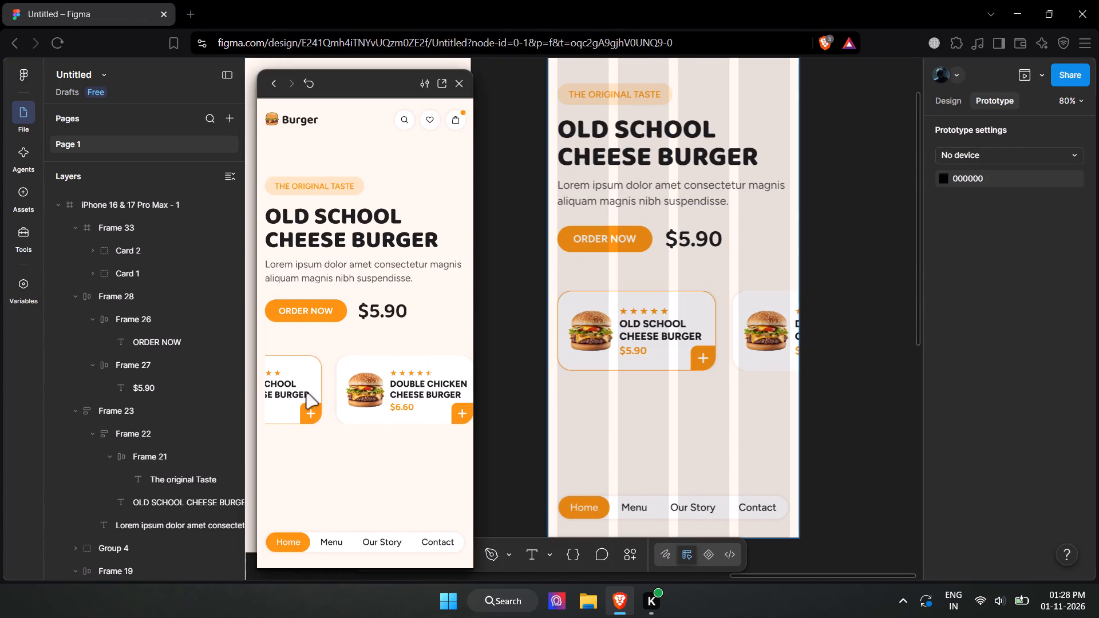
Test scrolling the burger card row back and forth in the prototype preview, checking how the cards meet the screen edge.
drag(306, 393, 364, 394)
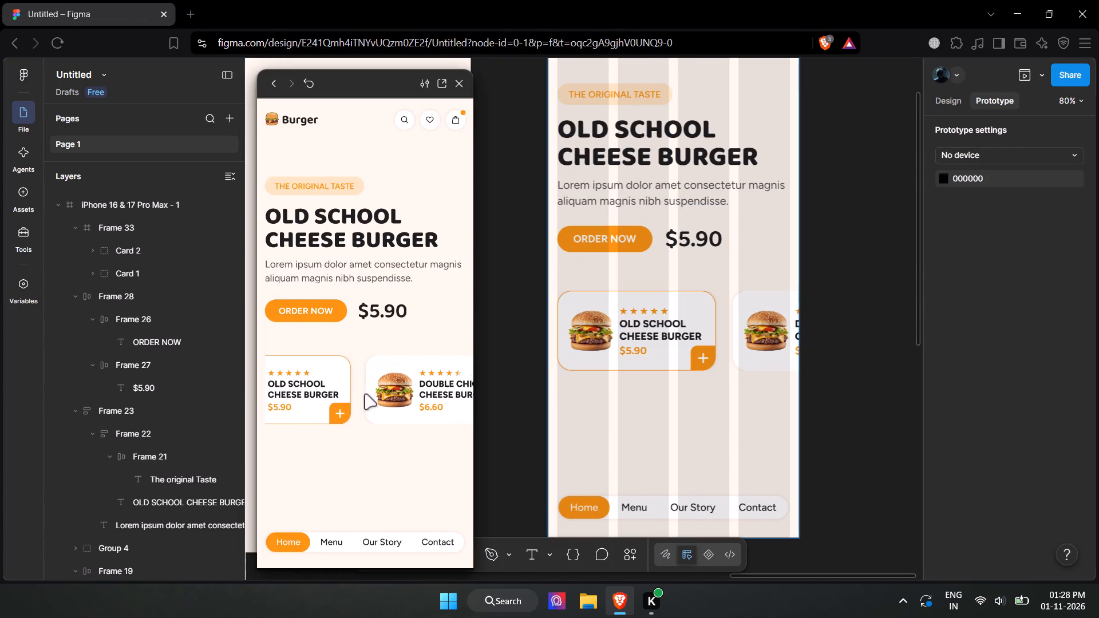
drag(364, 394, 326, 381)
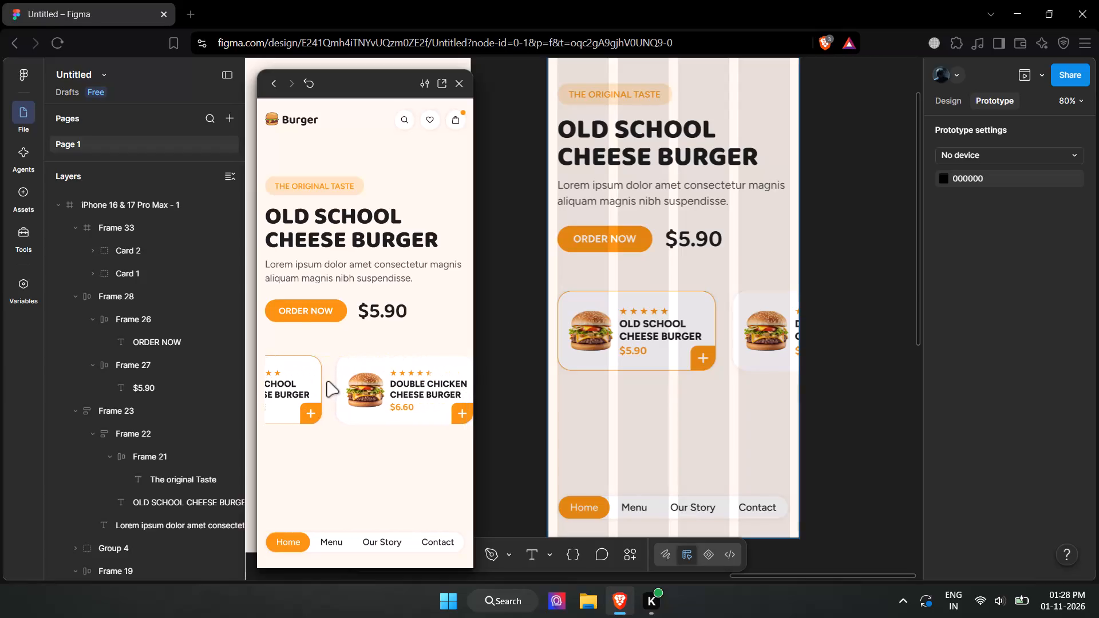
drag(326, 381, 425, 372)
drag(454, 381, 434, 386)
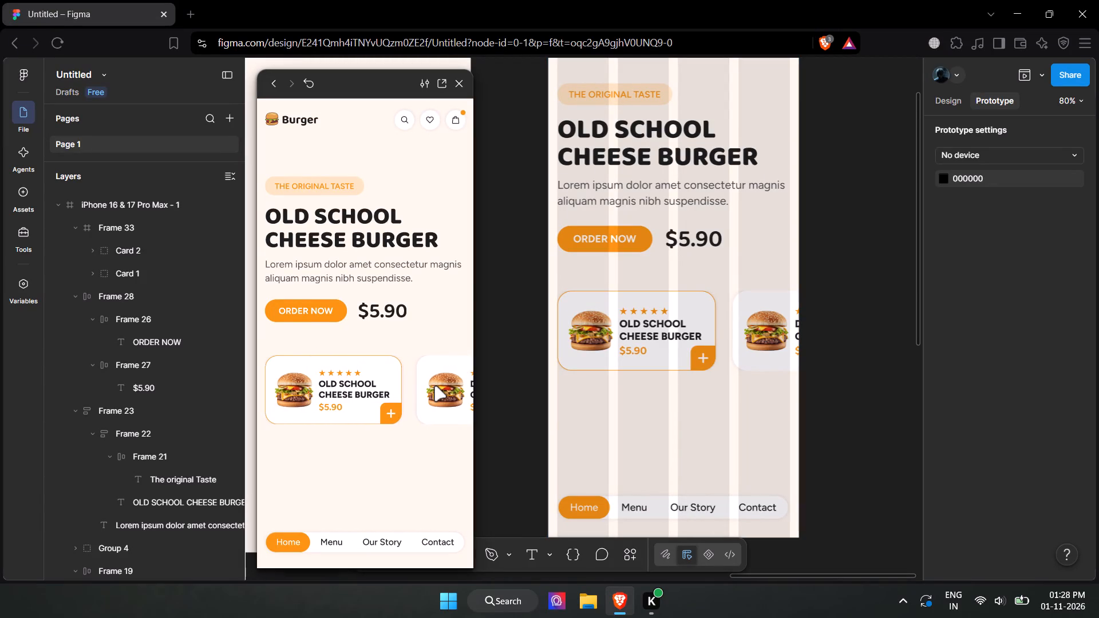
drag(434, 386, 309, 387)
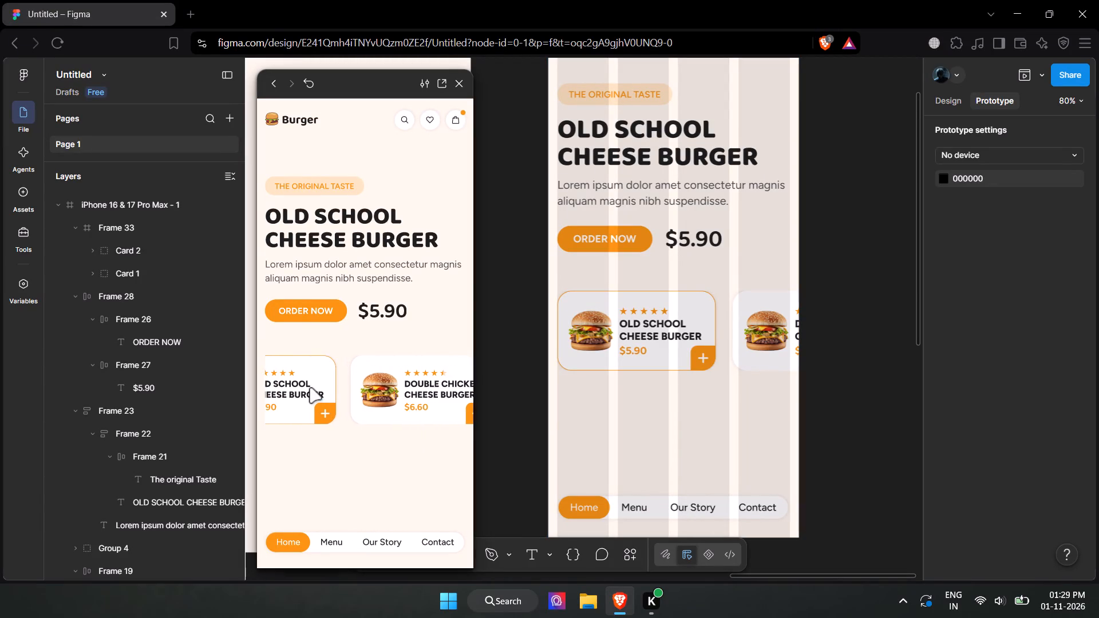
drag(309, 387, 389, 386)
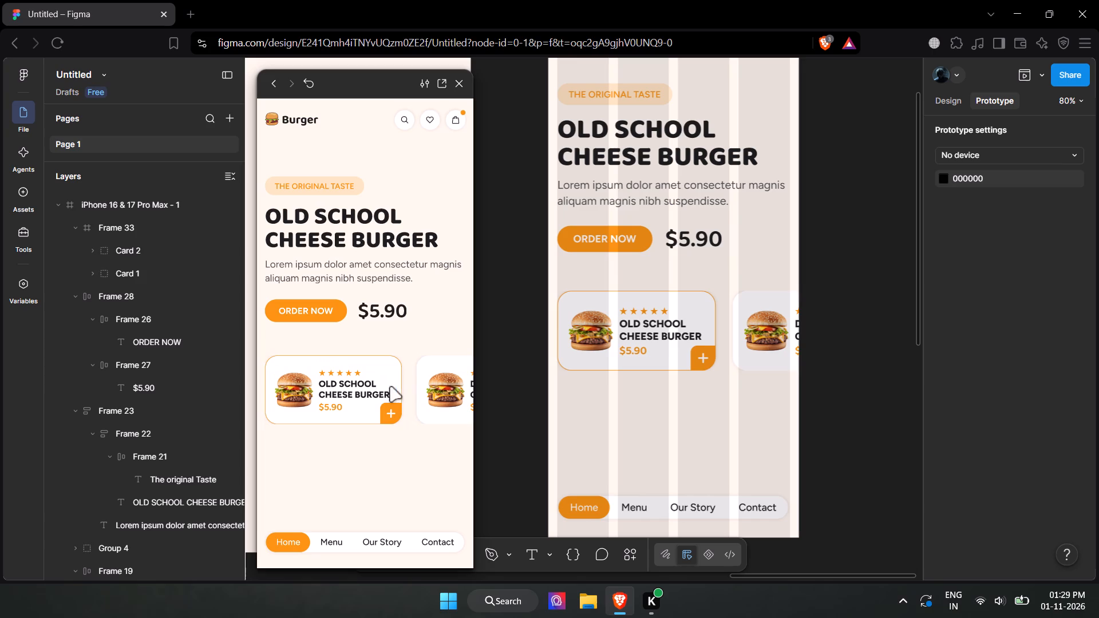
drag(389, 386, 397, 386)
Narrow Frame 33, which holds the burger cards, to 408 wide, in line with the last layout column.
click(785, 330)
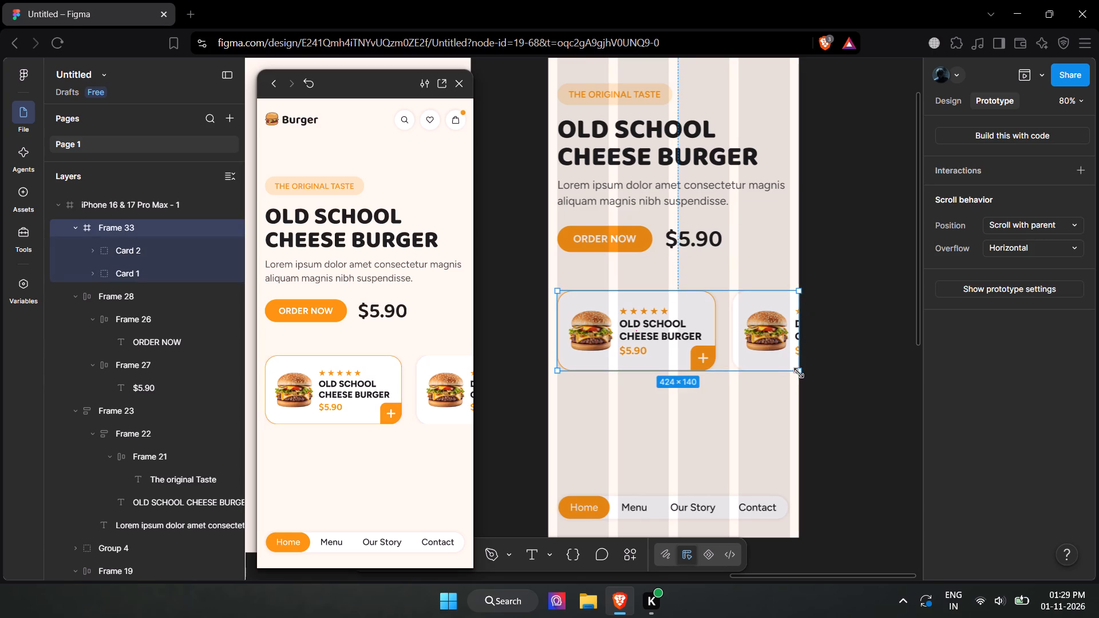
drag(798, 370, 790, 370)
Test scrolling the narrowed burger card row both ways in the prototype preview.
click(394, 386)
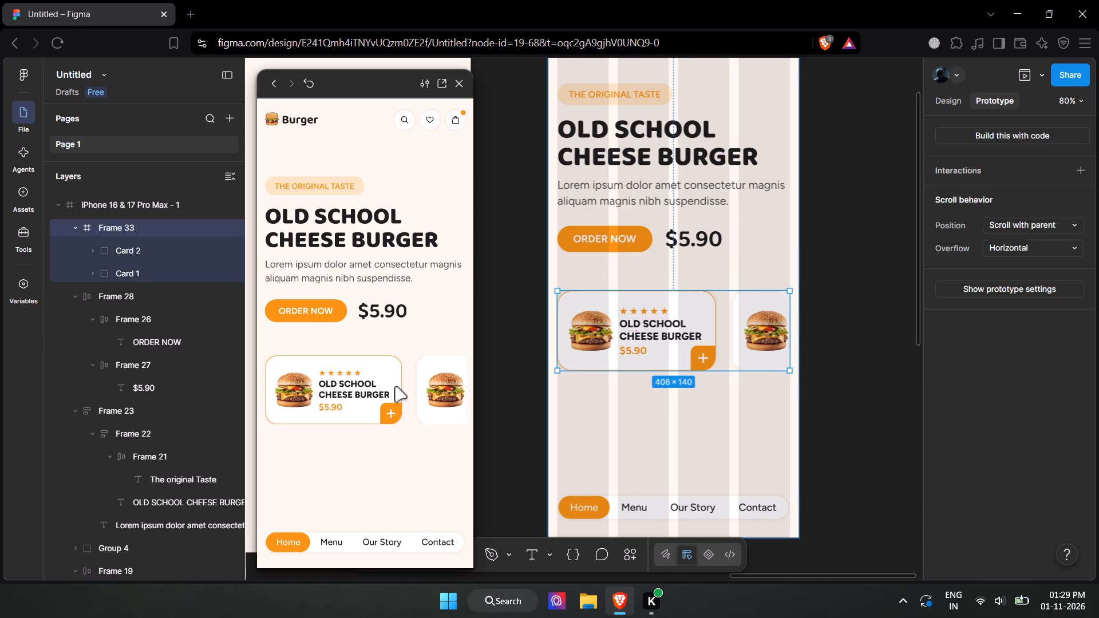
drag(447, 389, 450, 397)
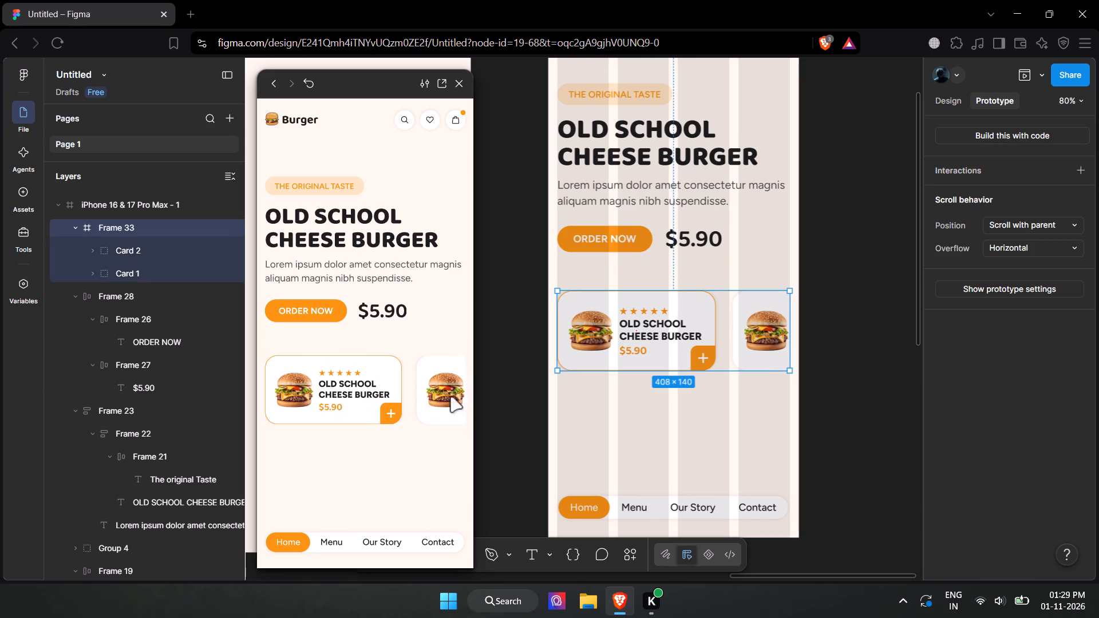
drag(450, 397, 465, 397)
drag(425, 394, 332, 399)
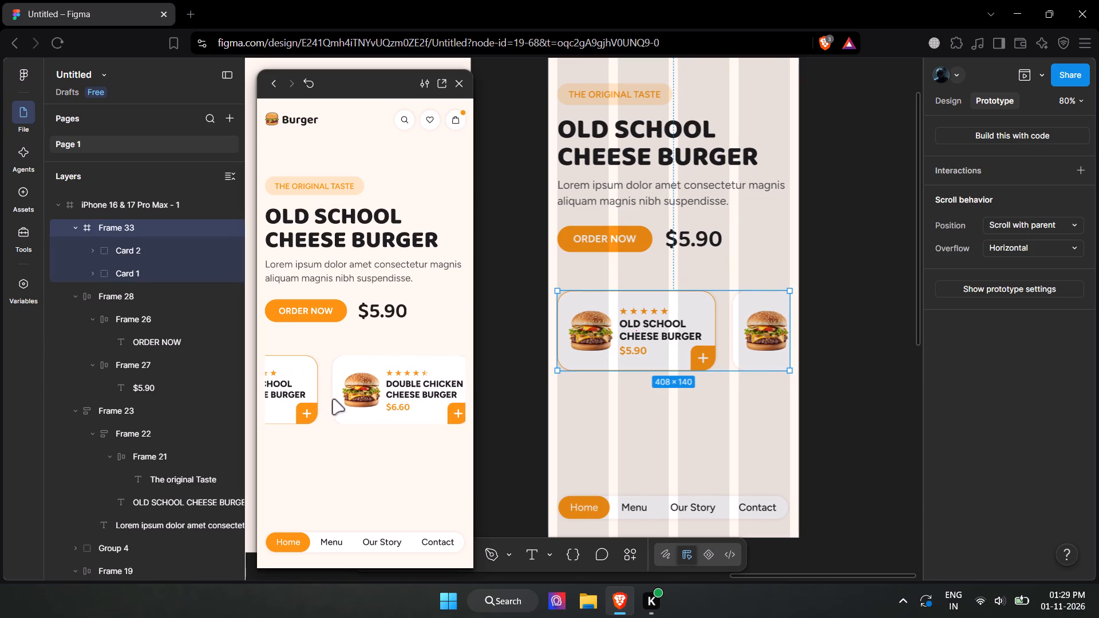
drag(332, 399, 447, 407)
drag(455, 395, 334, 401)
drag(337, 400, 268, 395)
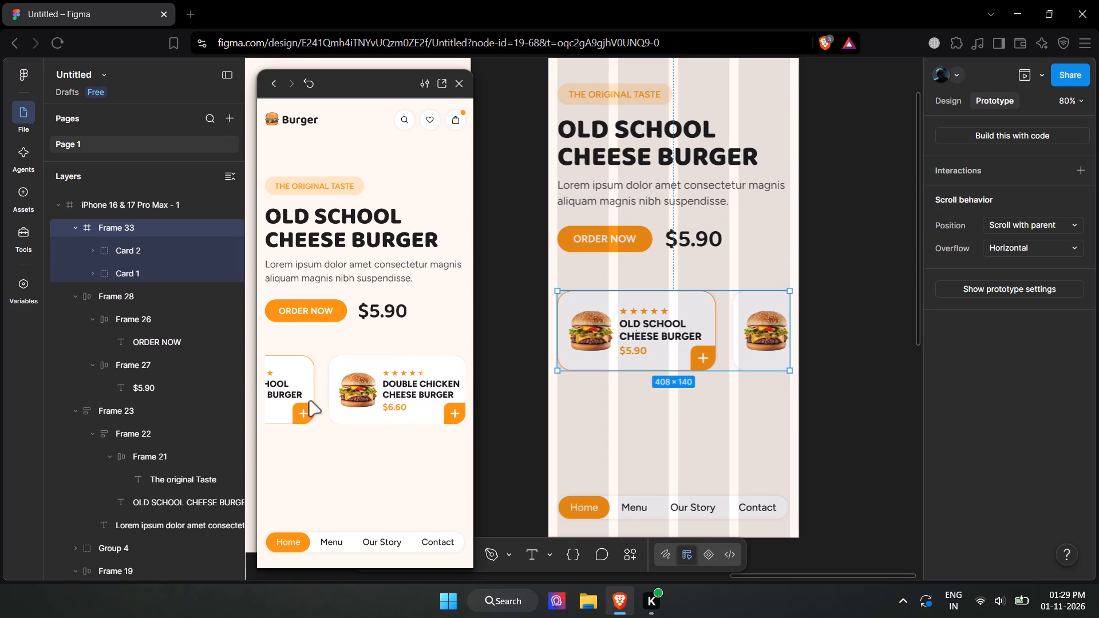
drag(312, 401, 529, 408)
drag(419, 400, 499, 401)
drag(454, 401, 313, 391)
drag(313, 391, 480, 390)
Move the preview window over the phone frame, test the burger card row's scrolling again, and close the preview.
drag(366, 89, 543, 76)
drag(605, 388, 610, 381)
drag(567, 380, 544, 382)
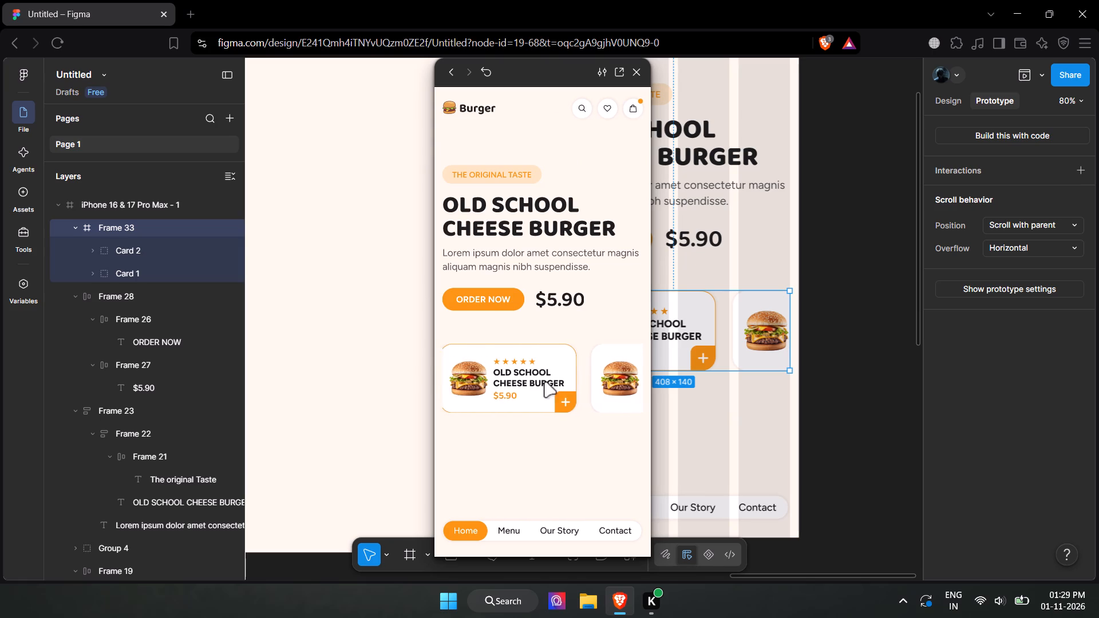
drag(544, 382, 462, 387)
scroll(540, 387, down, 2)
scroll(540, 387, up, 1)
drag(485, 379, 647, 381)
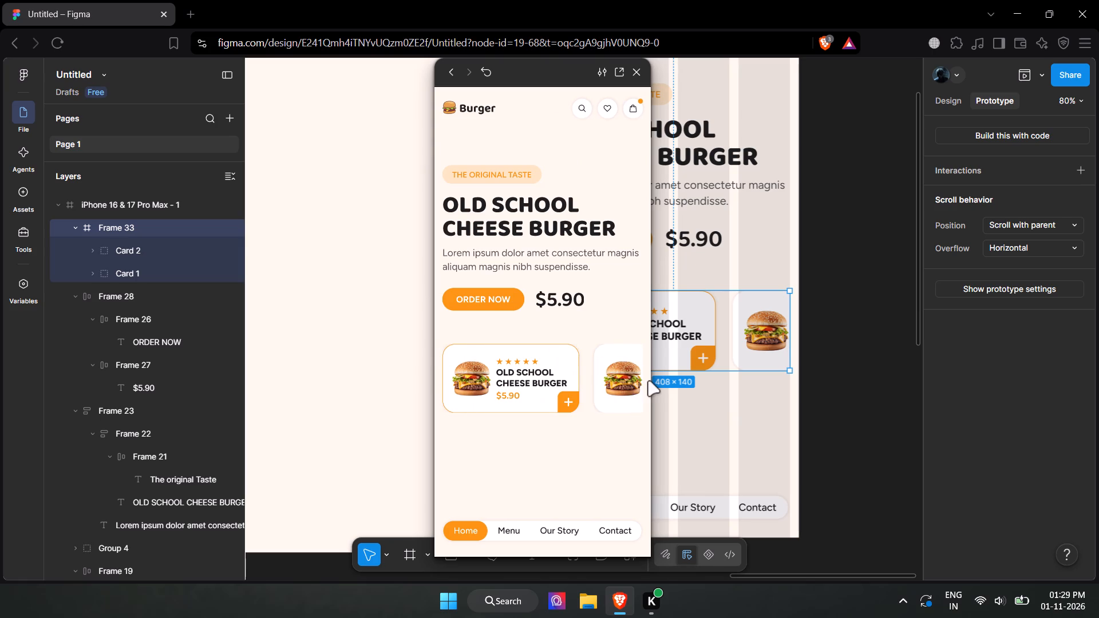
drag(647, 381, 520, 388)
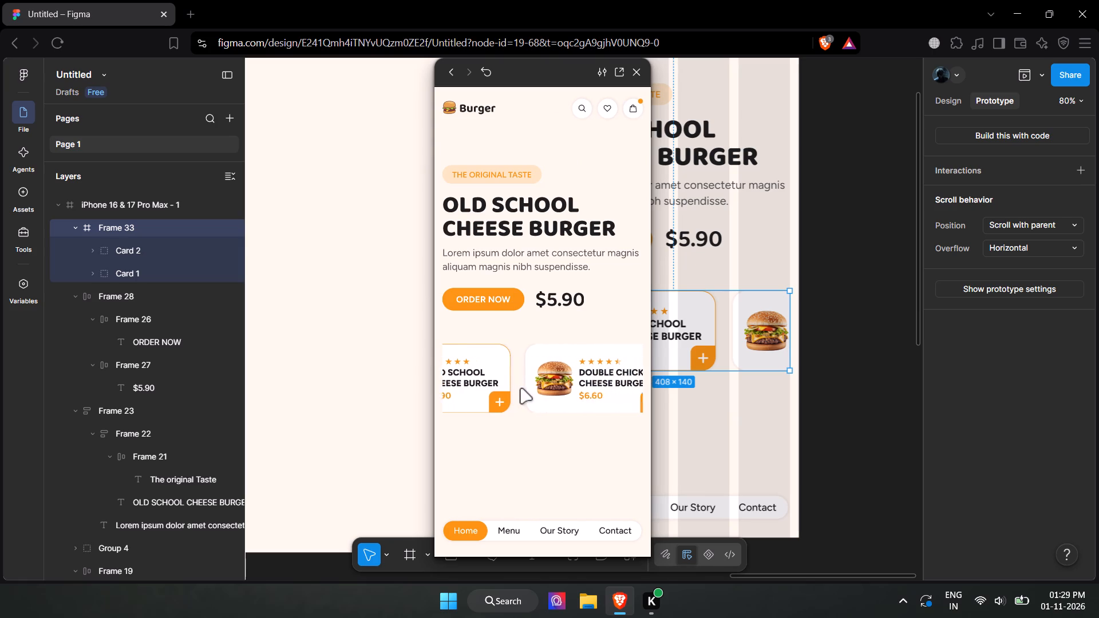
drag(520, 388, 587, 389)
scroll(590, 387, up, 1)
click(636, 72)
click(837, 302)
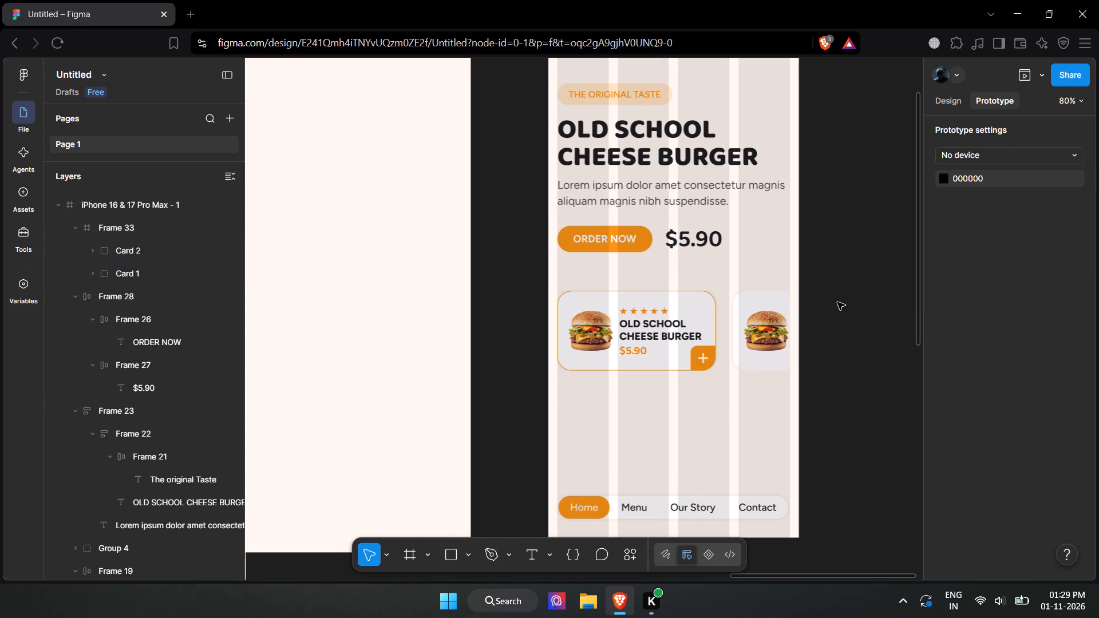
Hide the 4-column layout guide on the iPhone 16 & 17 Pro Max - 1 frame.
click(123, 202)
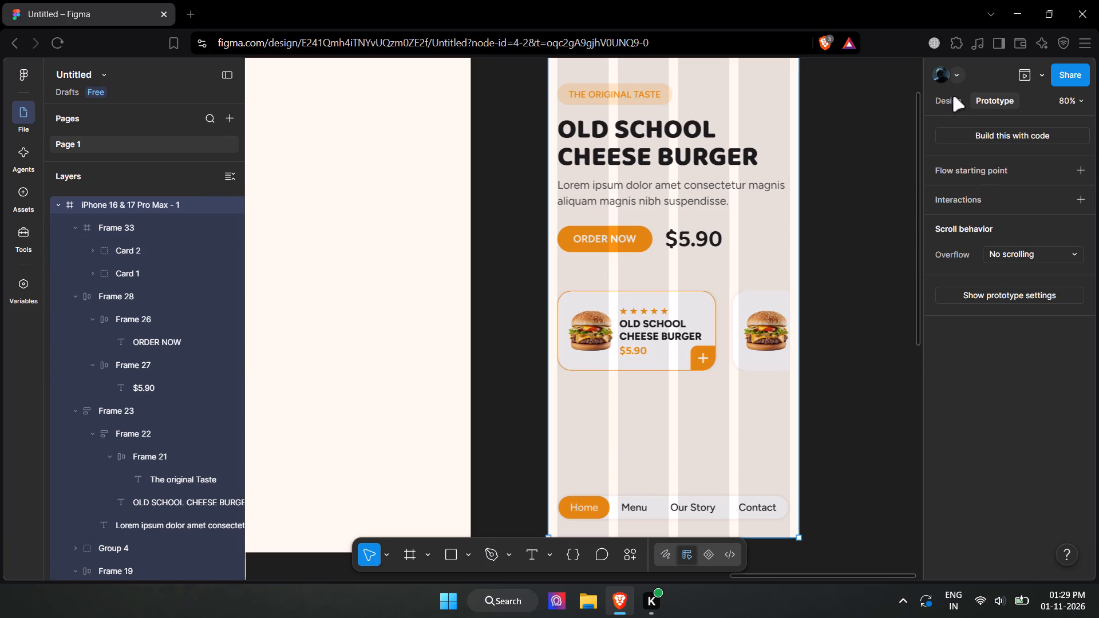
click(953, 95)
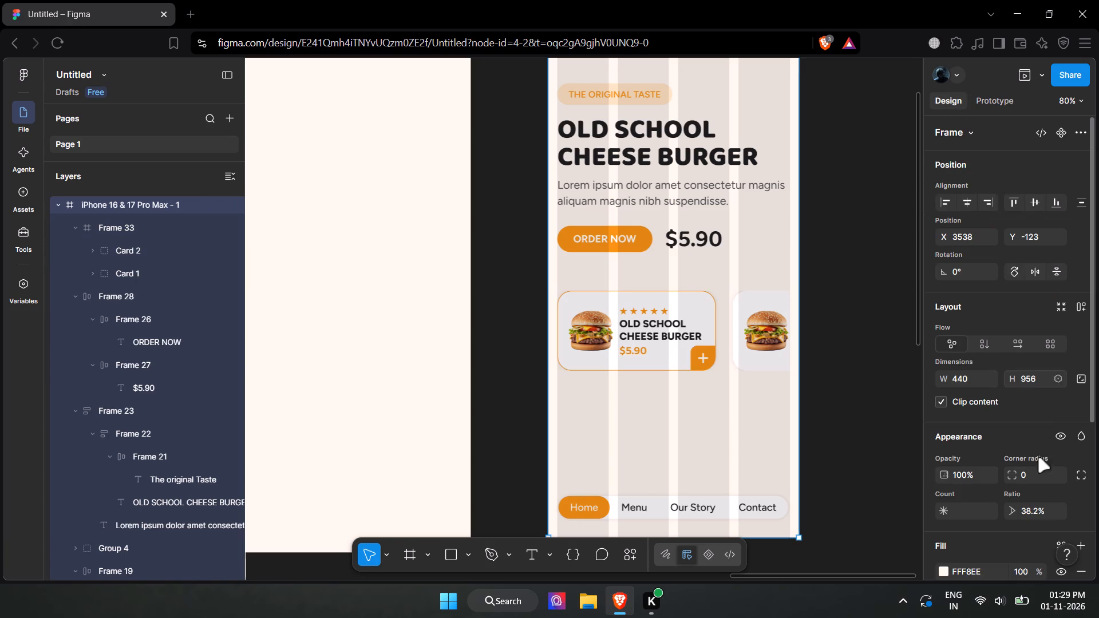
scroll(1011, 476, down, 4)
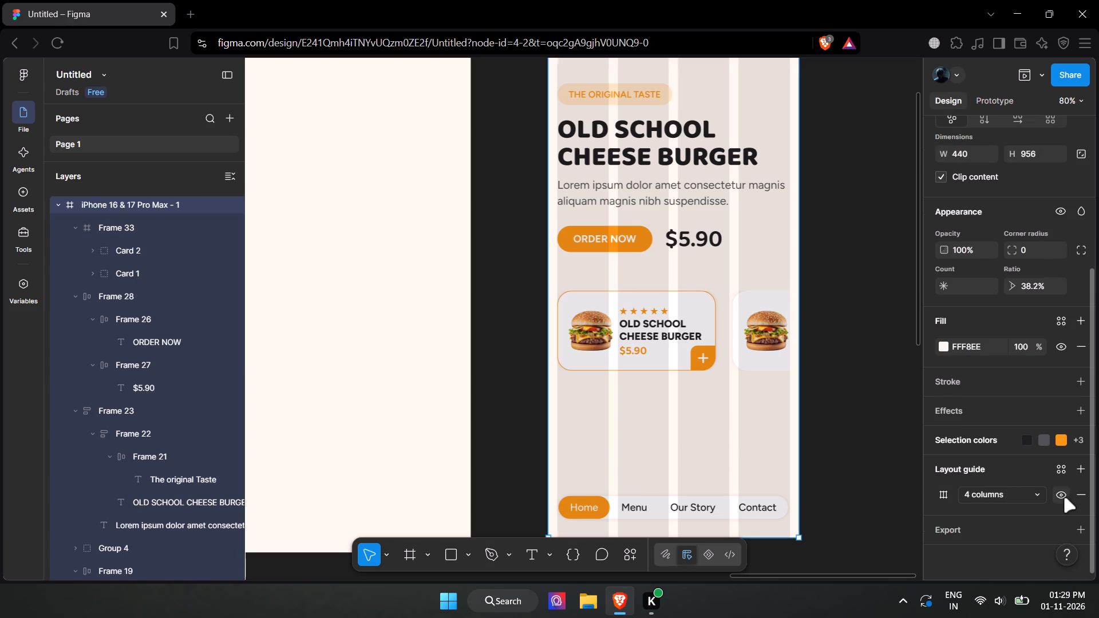
click(1064, 497)
click(885, 376)
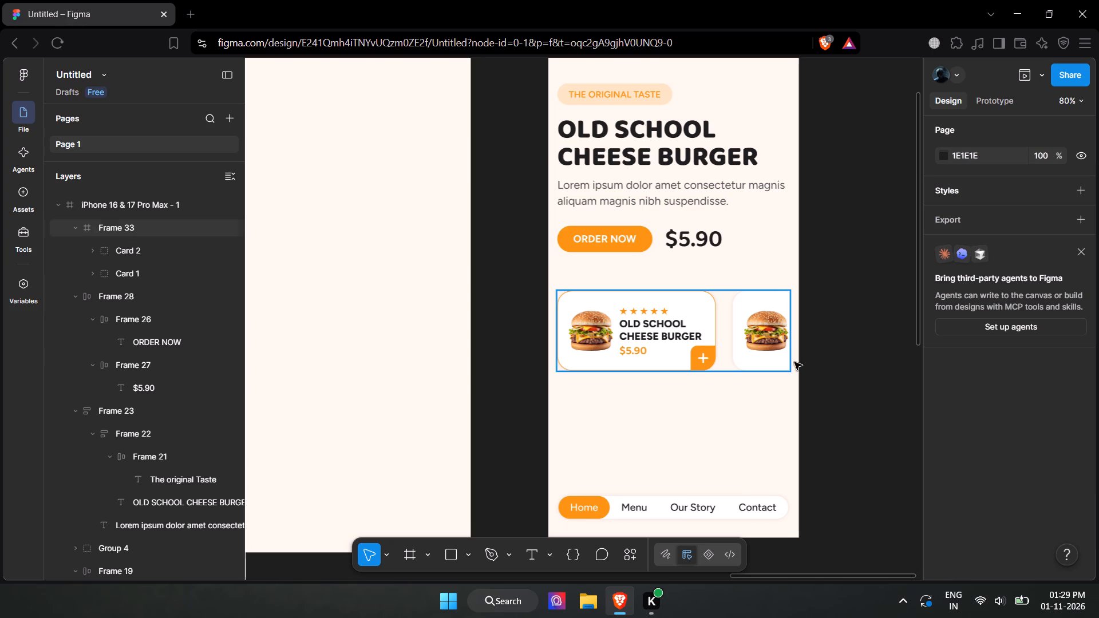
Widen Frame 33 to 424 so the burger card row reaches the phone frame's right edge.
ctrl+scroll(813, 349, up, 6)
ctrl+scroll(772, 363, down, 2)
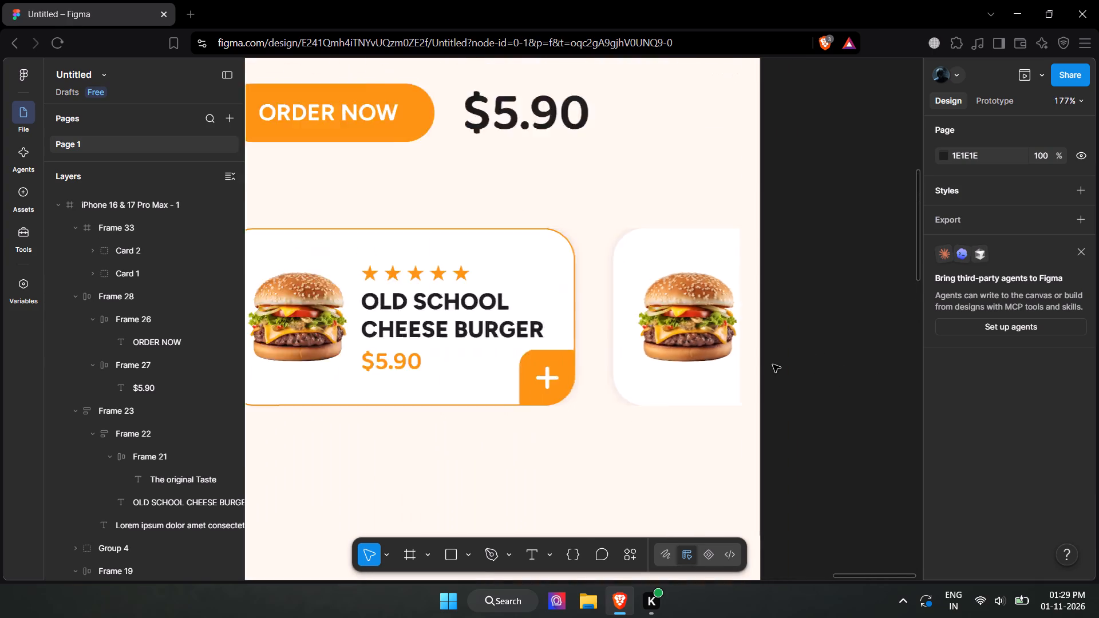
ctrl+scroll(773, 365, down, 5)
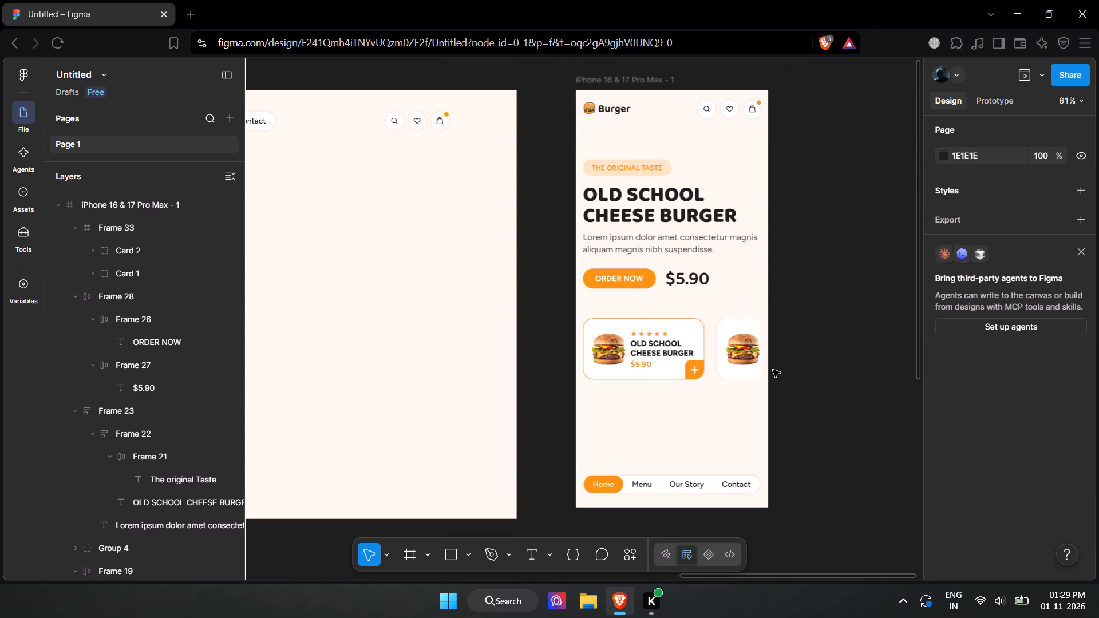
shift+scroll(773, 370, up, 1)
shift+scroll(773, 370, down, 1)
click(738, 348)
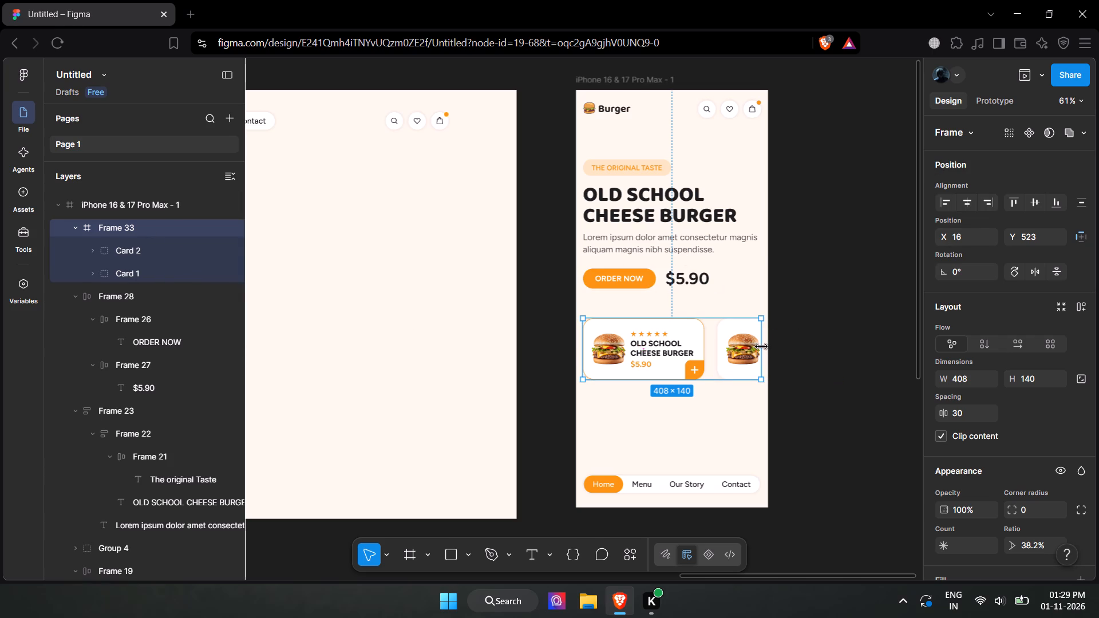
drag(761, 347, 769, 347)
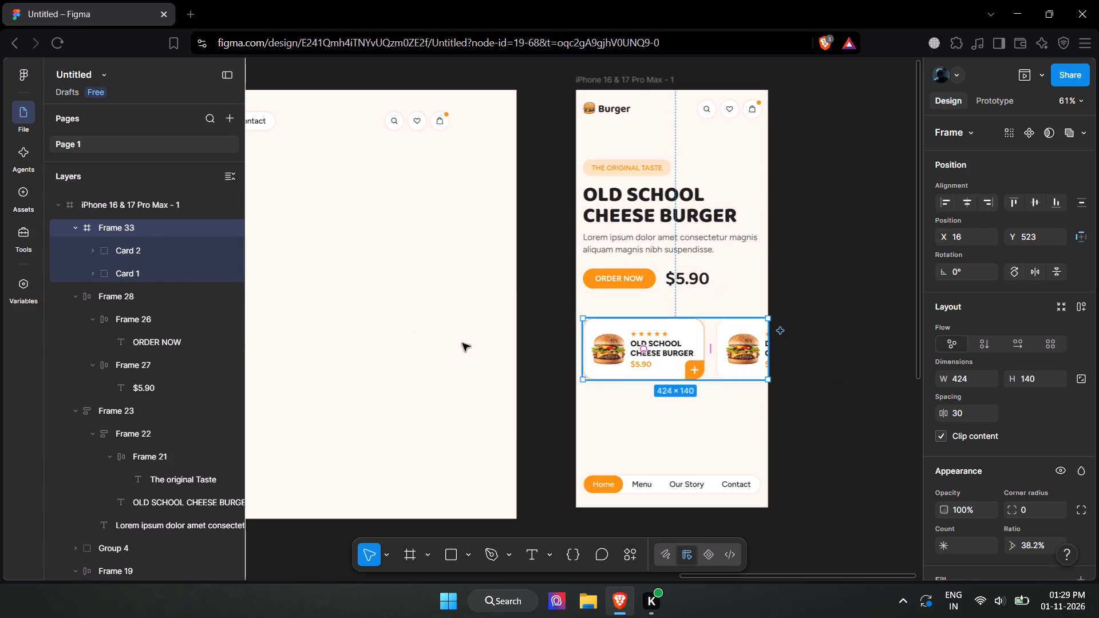
Preview the prototype, test scrolling the widened burger card row both ways, and close the preview.
click(140, 211)
click(149, 228)
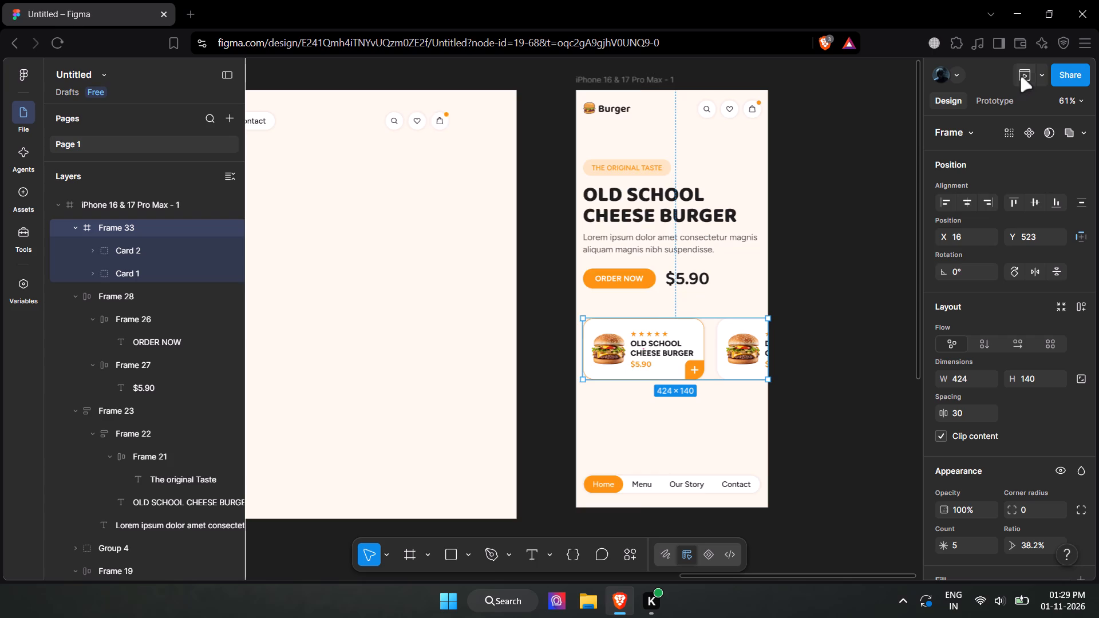
click(1020, 77)
drag(621, 371, 453, 369)
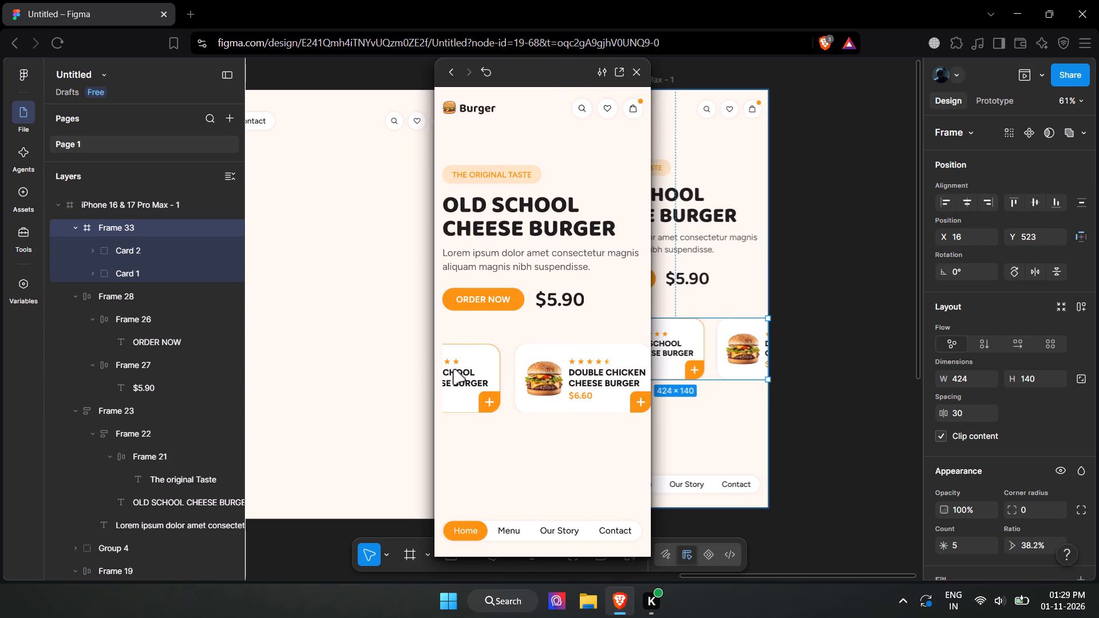
drag(453, 369, 421, 385)
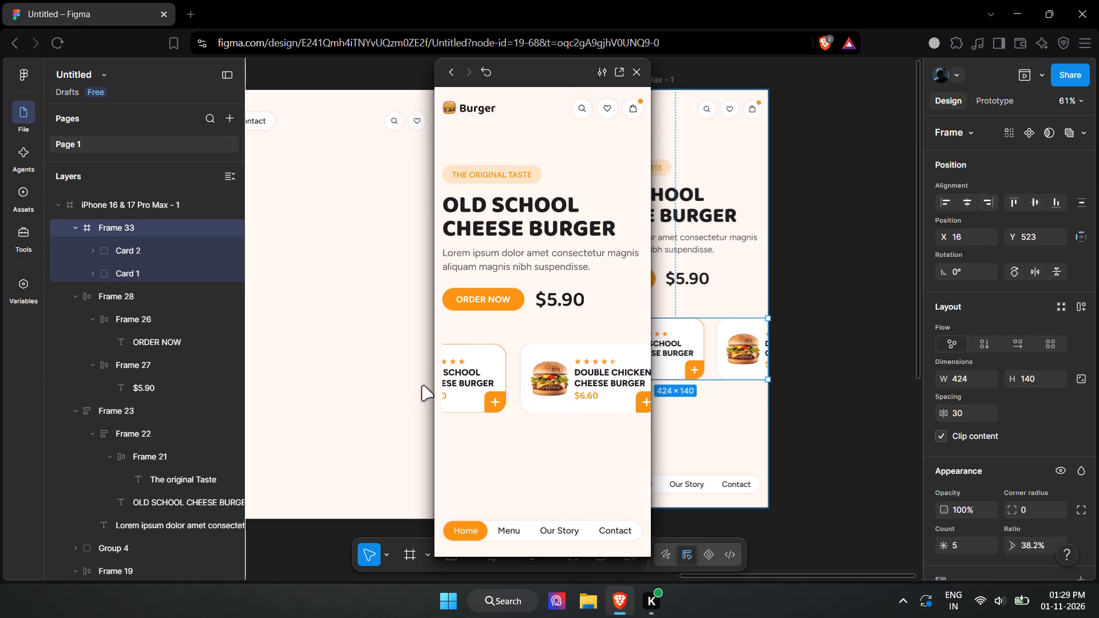
drag(421, 385, 517, 390)
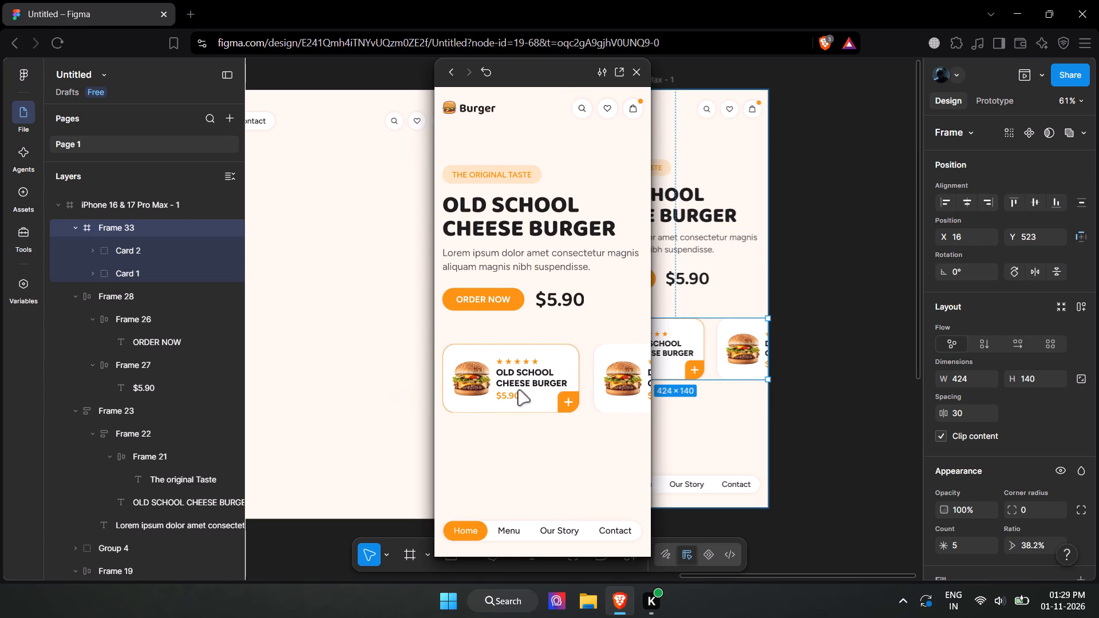
drag(517, 390, 419, 395)
click(832, 358)
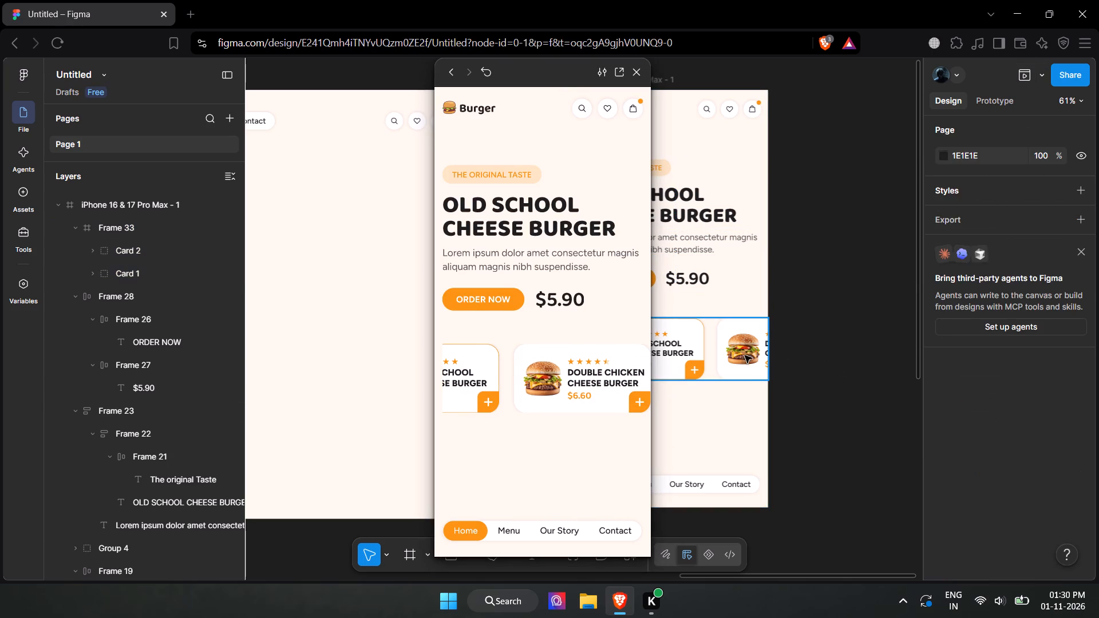
click(738, 355)
click(816, 369)
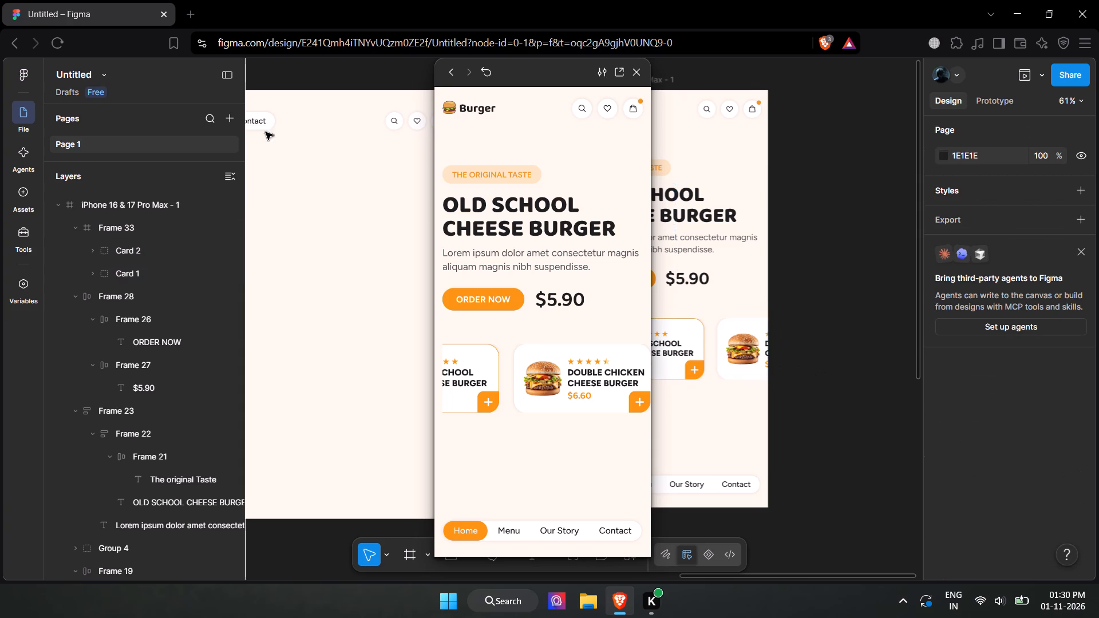
click(634, 73)
Widen Frame 33 to 439 so it extends slightly past the phone frame's right edge.
click(695, 351)
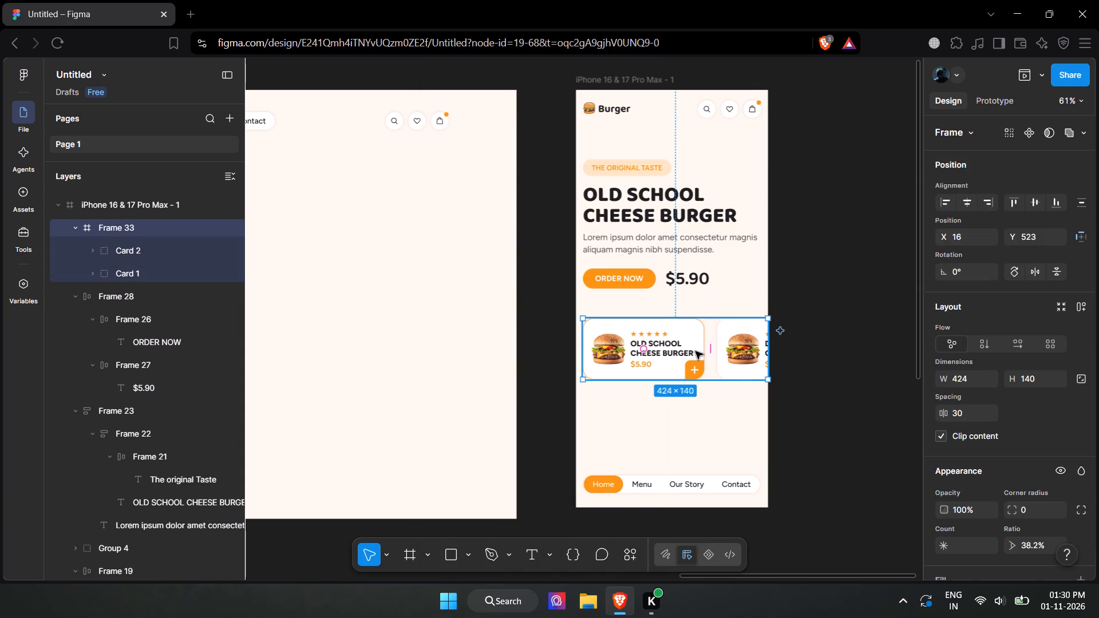
ctrl+scroll(788, 365, up, 3)
drag(747, 327, 761, 328)
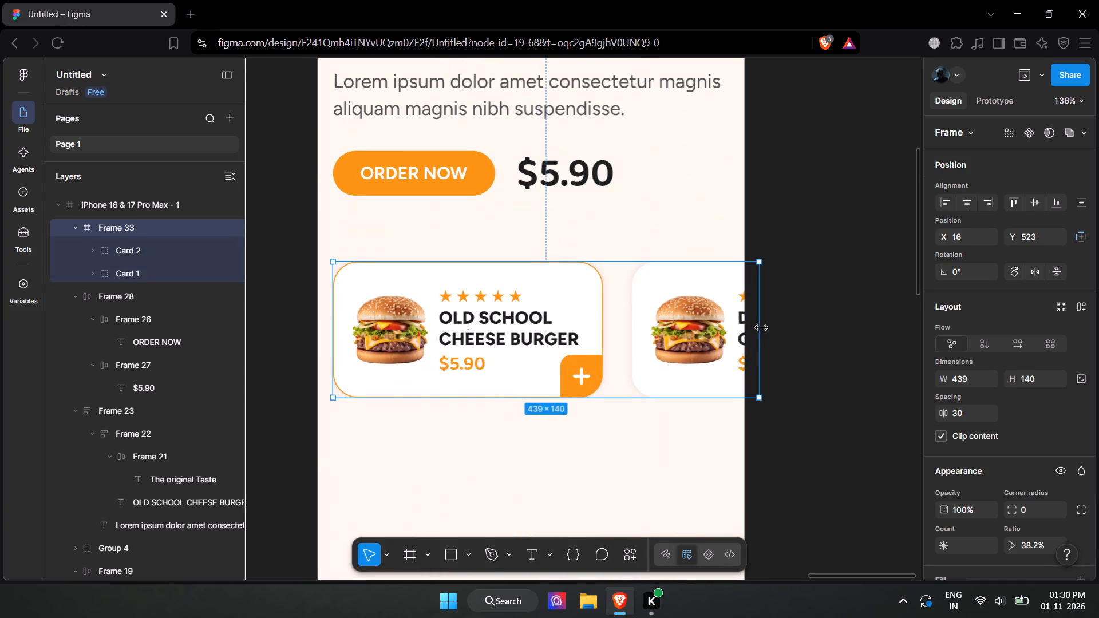
drag(761, 328, 760, 328)
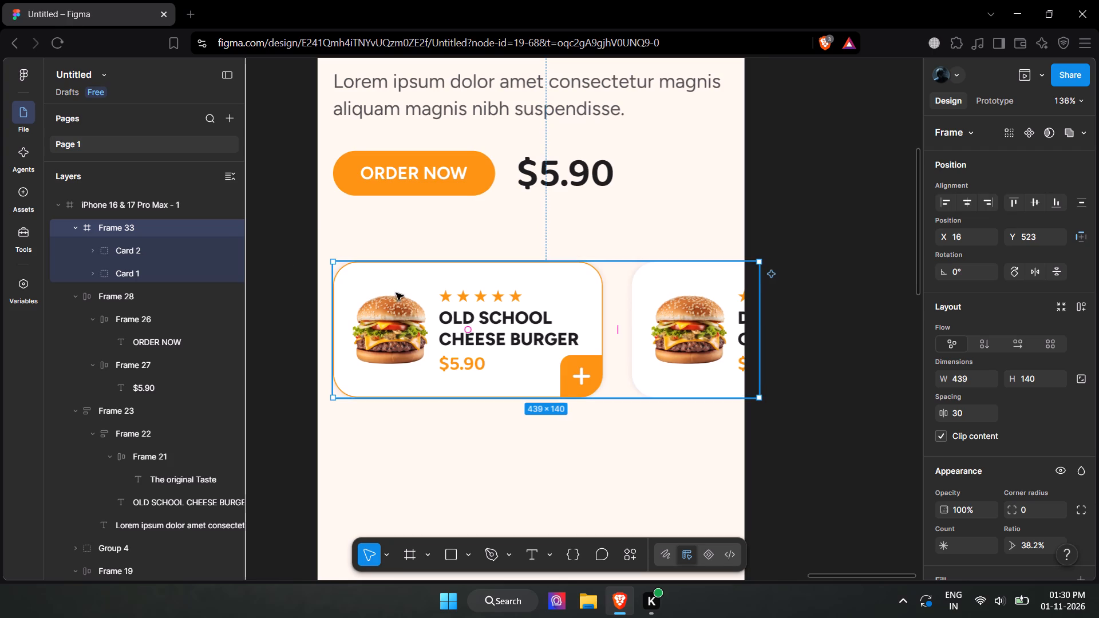
Preview the prototype, test scrolling the burger card row with the wider Frame 33, and close the preview.
click(1031, 79)
drag(618, 382, 579, 382)
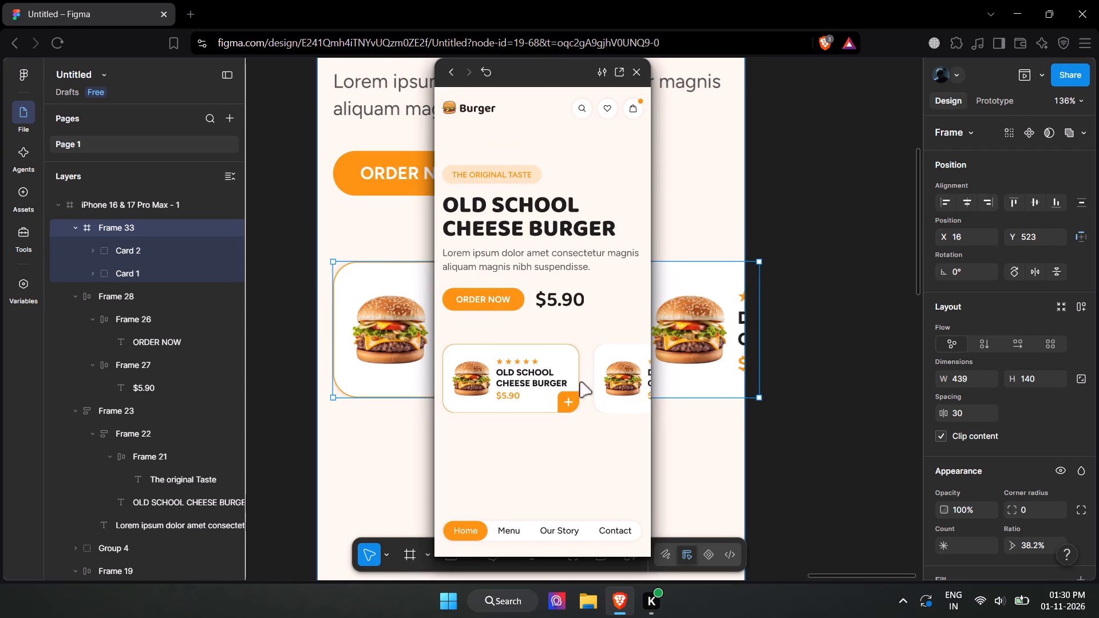
drag(579, 382, 569, 382)
click(861, 331)
click(630, 72)
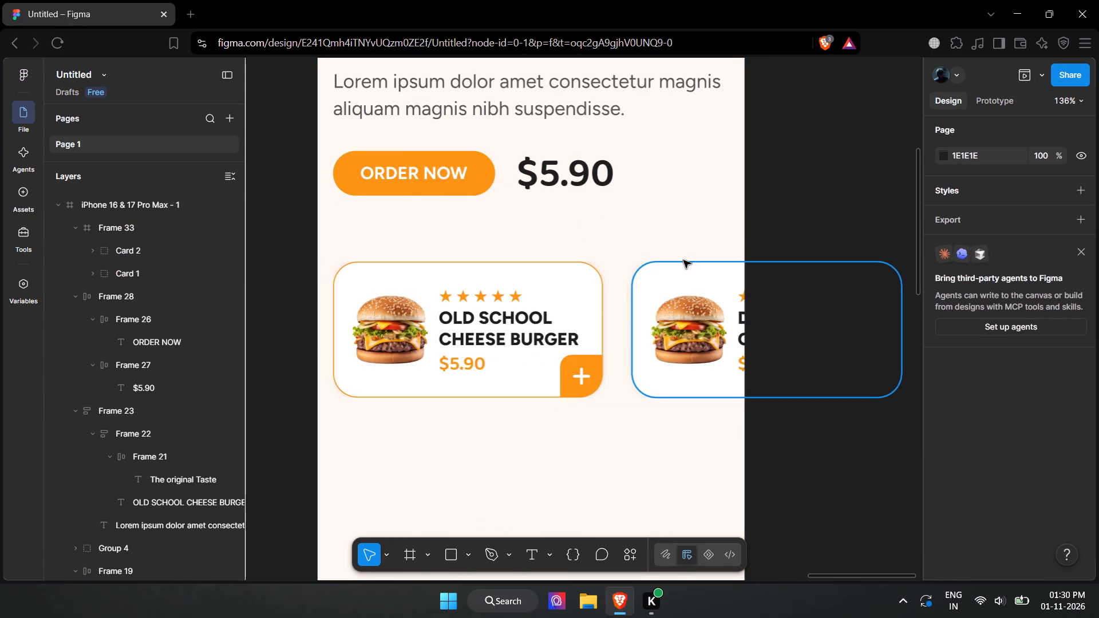
Narrow Frame 33 to 424 so the burger card row ends exactly at the phone frame's right edge.
key(ctrl+z)
drag(762, 325, 756, 326)
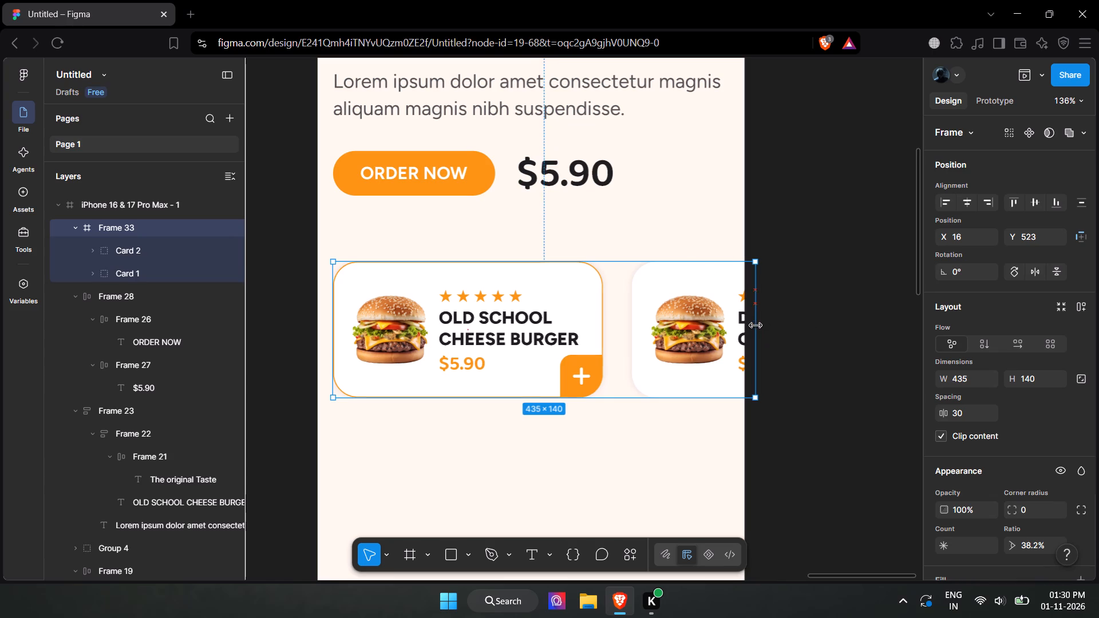
drag(756, 326, 746, 328)
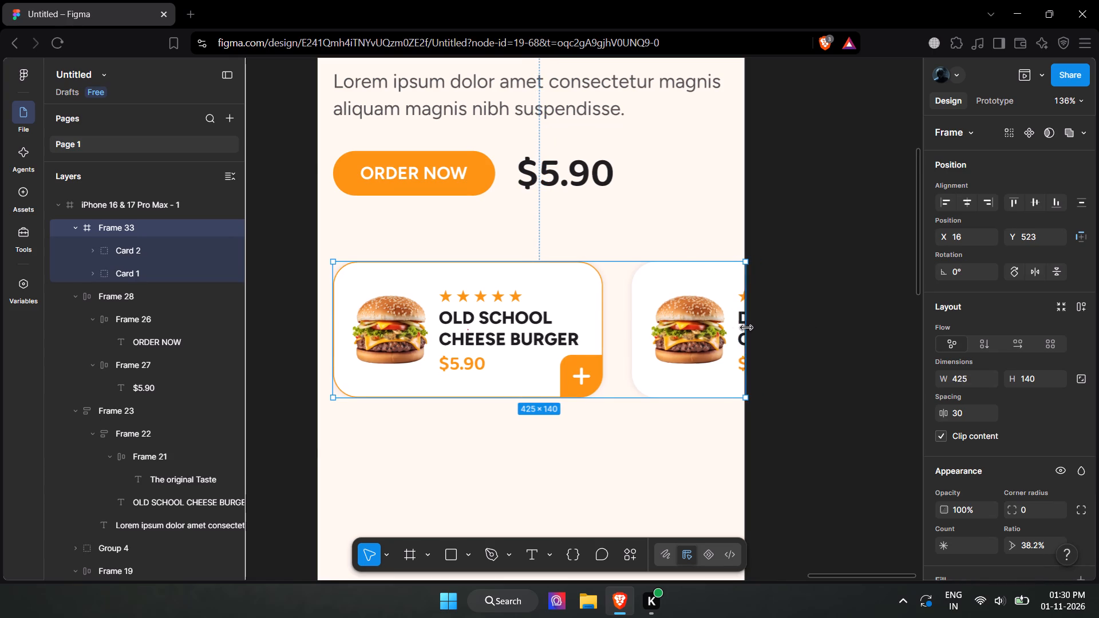
drag(746, 328, 745, 328)
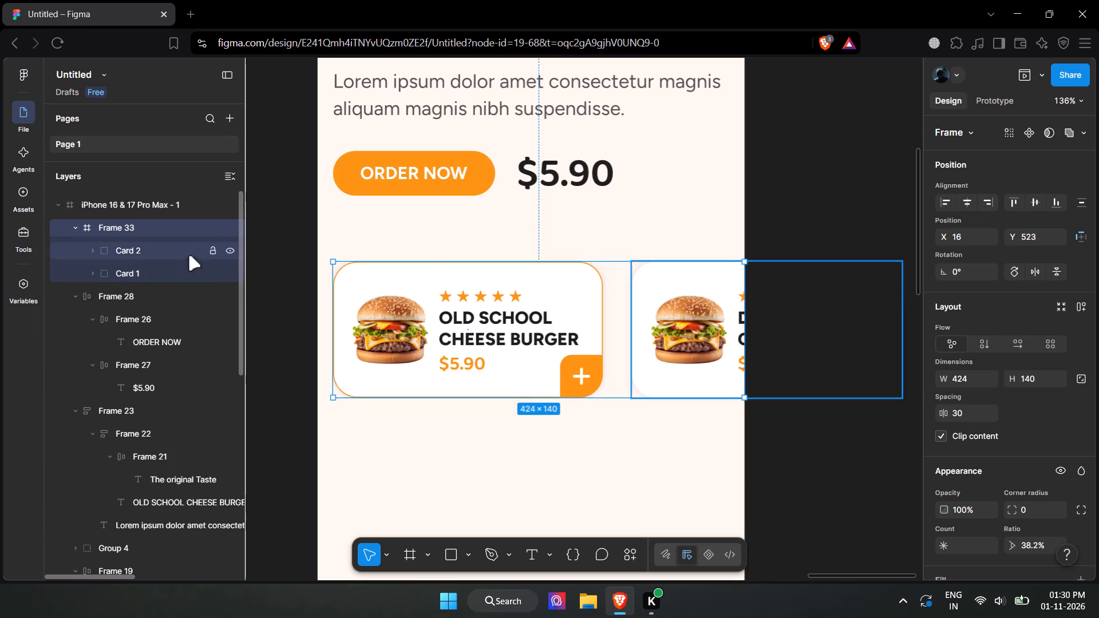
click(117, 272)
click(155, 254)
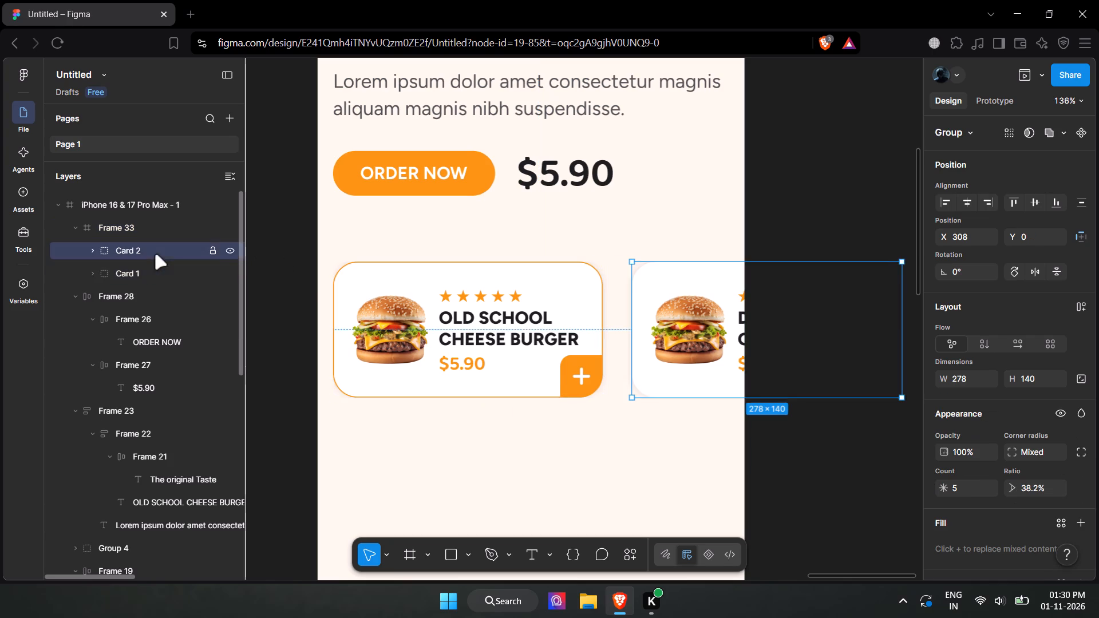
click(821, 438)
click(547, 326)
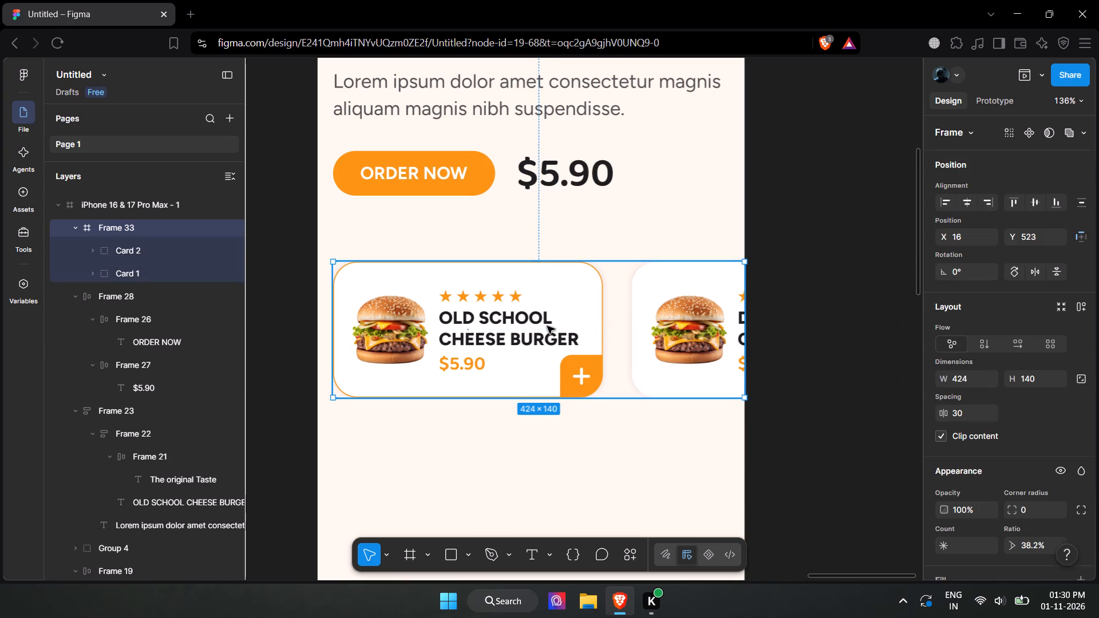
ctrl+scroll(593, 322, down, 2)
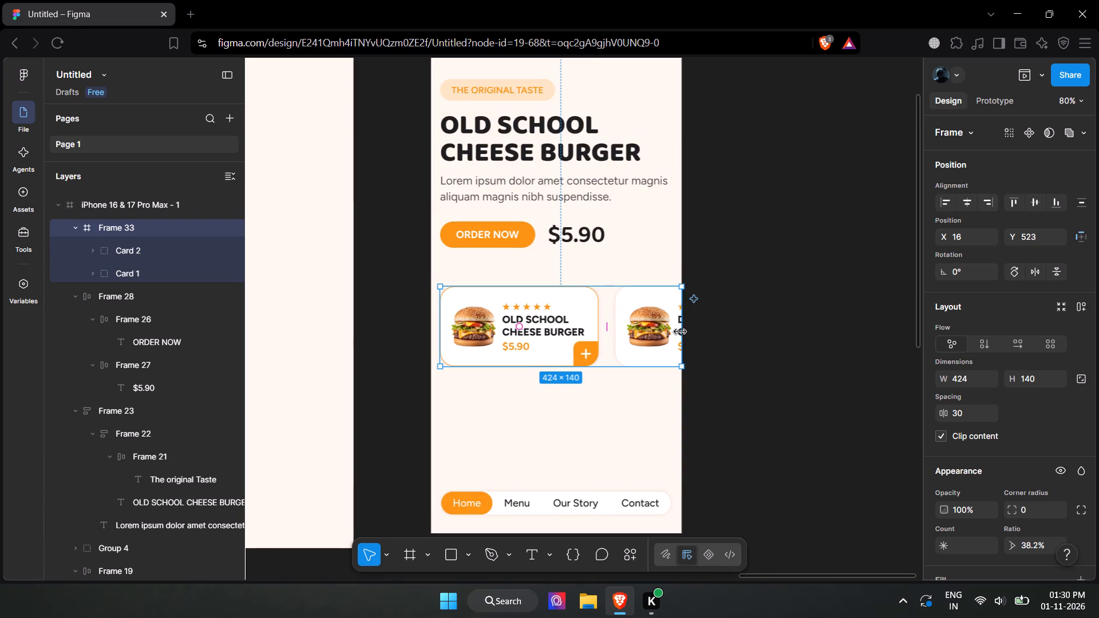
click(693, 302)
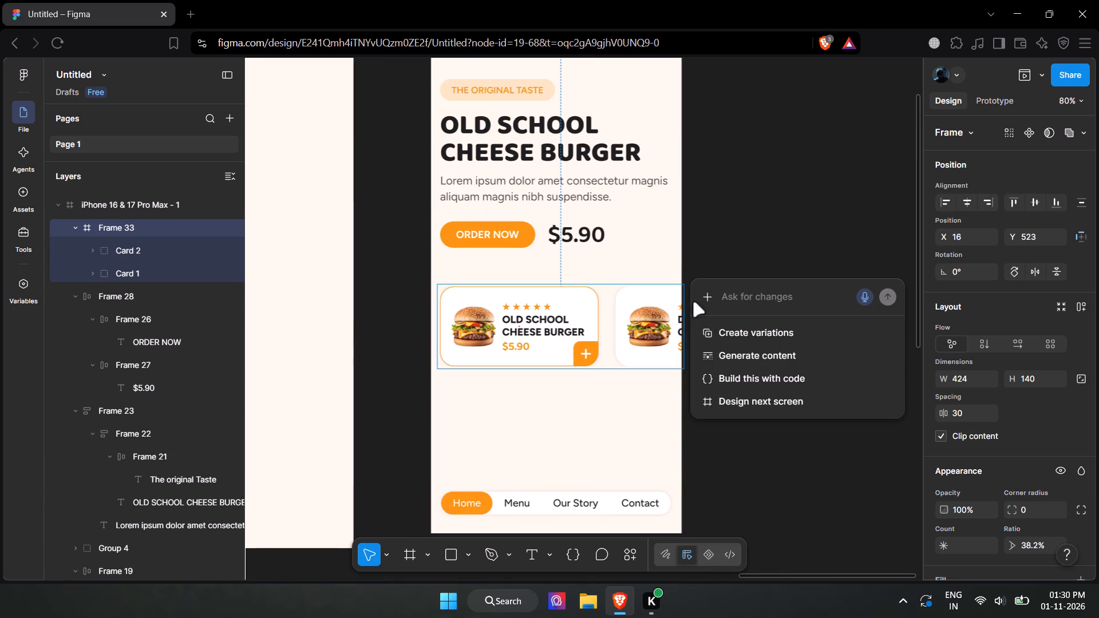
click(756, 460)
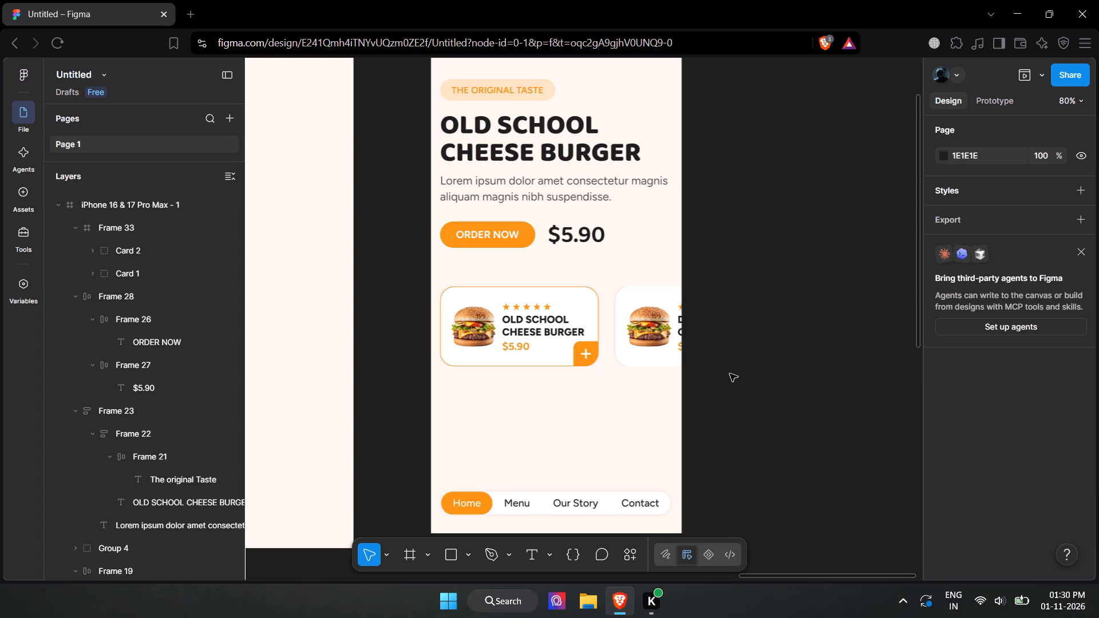
Open YouTube in a new browser tab and play the "Horizontal and Vertical Scroll in Figma" tutorial from the watch history.
click(184, 12)
click(62, 69)
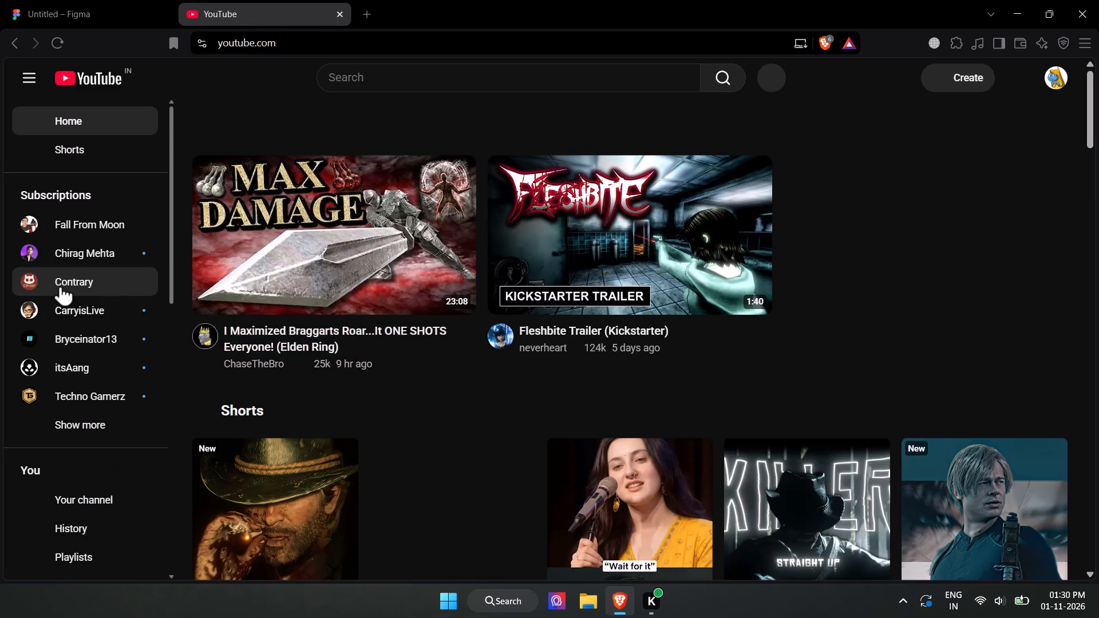
scroll(93, 283, down, 1)
click(78, 406)
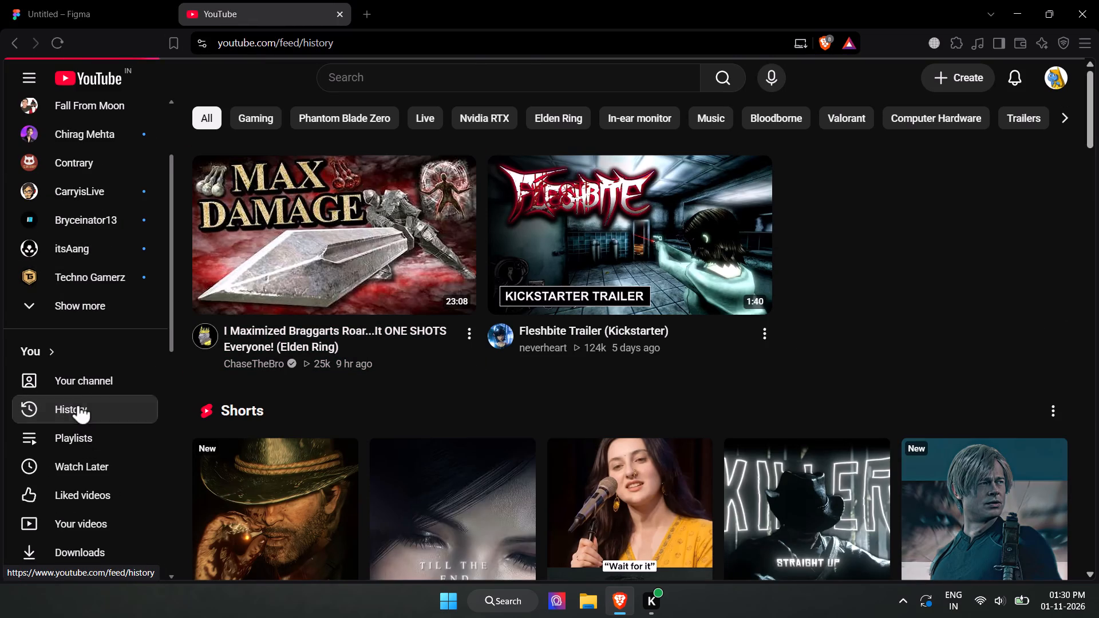
click(321, 245)
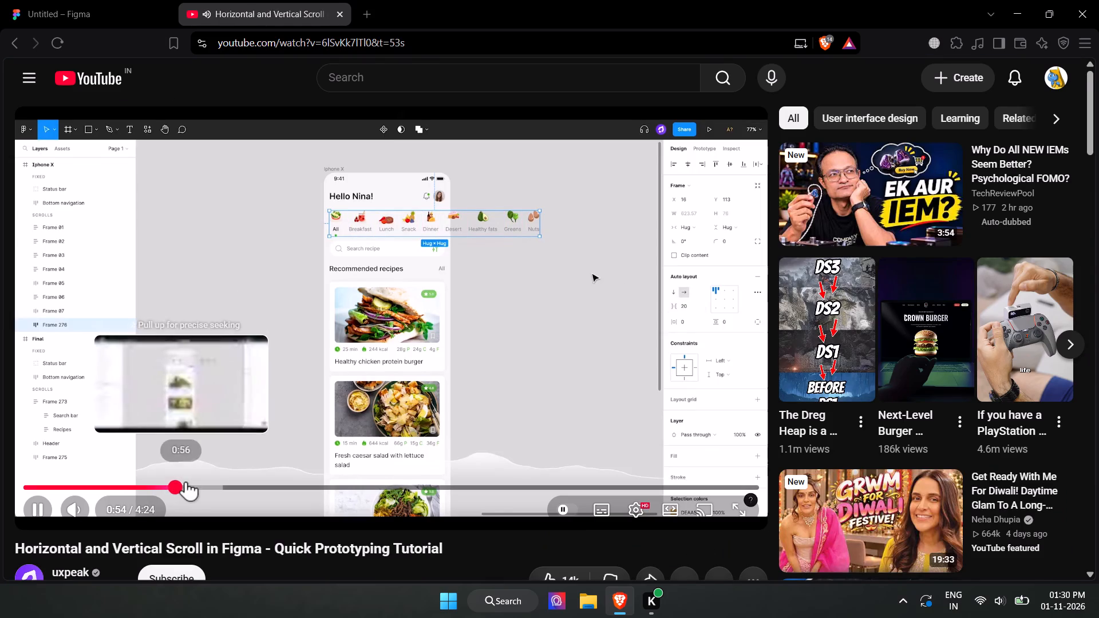
Skim the tutorial's section on resizing the row frame, setting horizontal overflow and previewing the scroll, and pause it around 2:00.
click(191, 485)
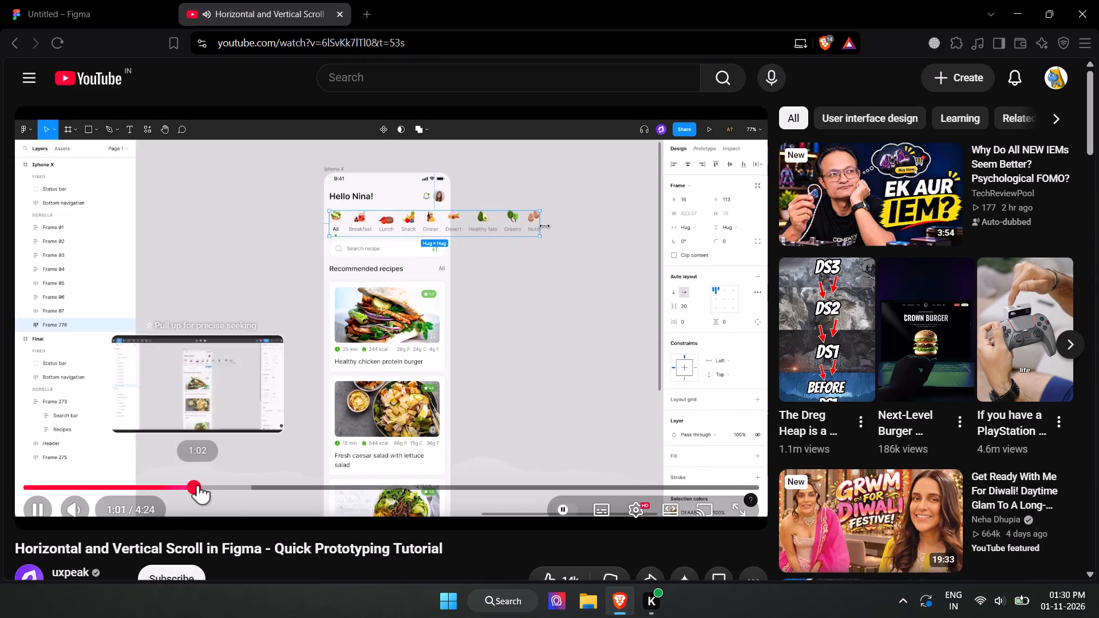
click(201, 485)
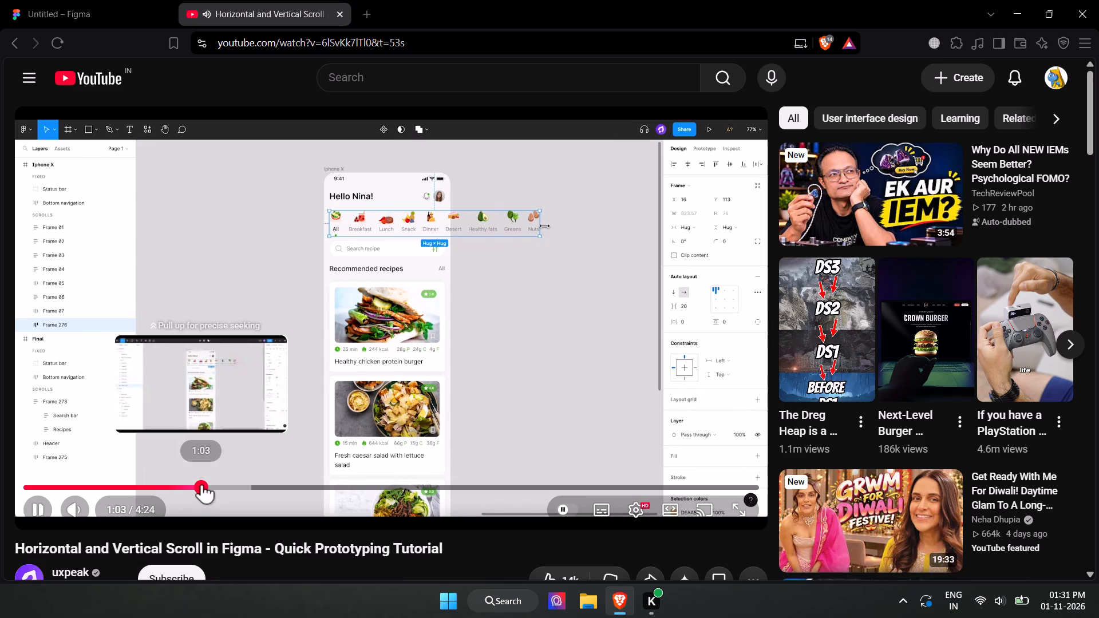
click(220, 485)
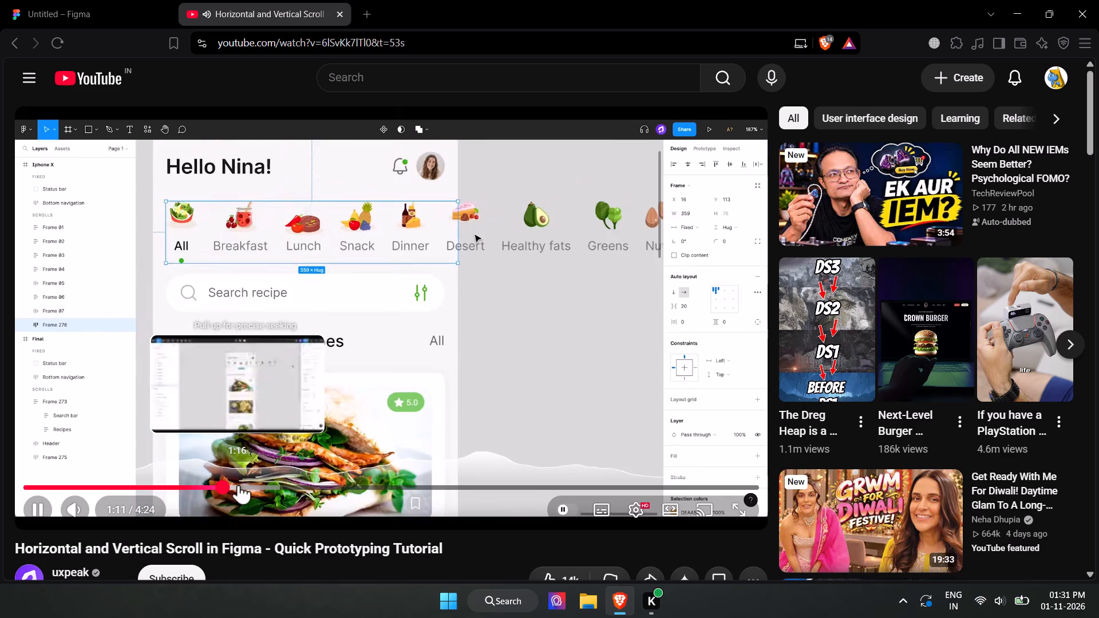
click(245, 485)
click(272, 488)
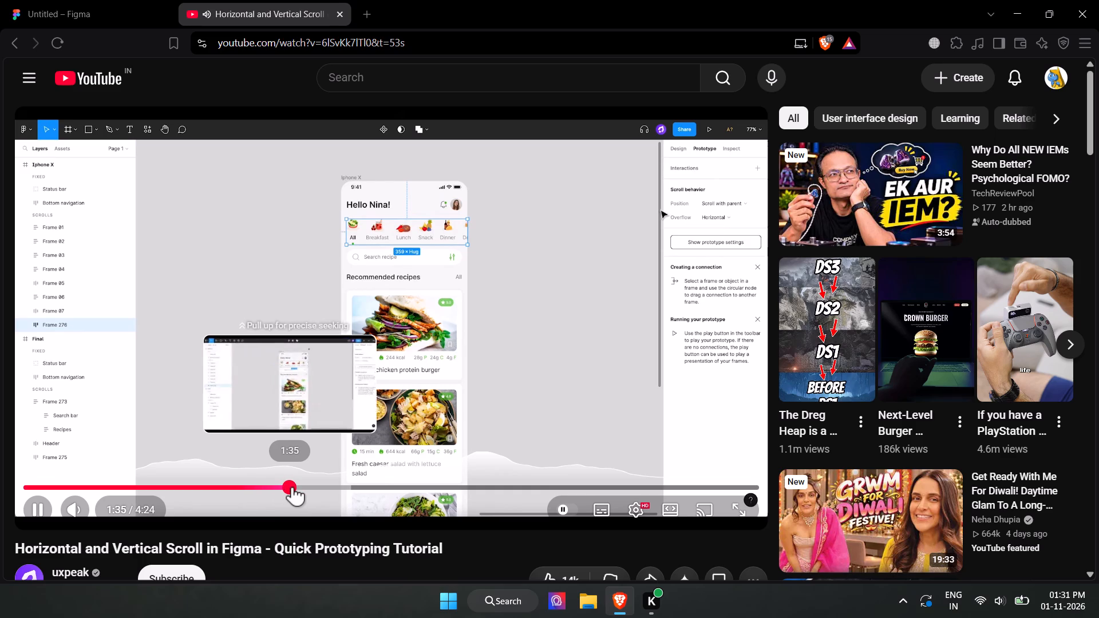
click(298, 487)
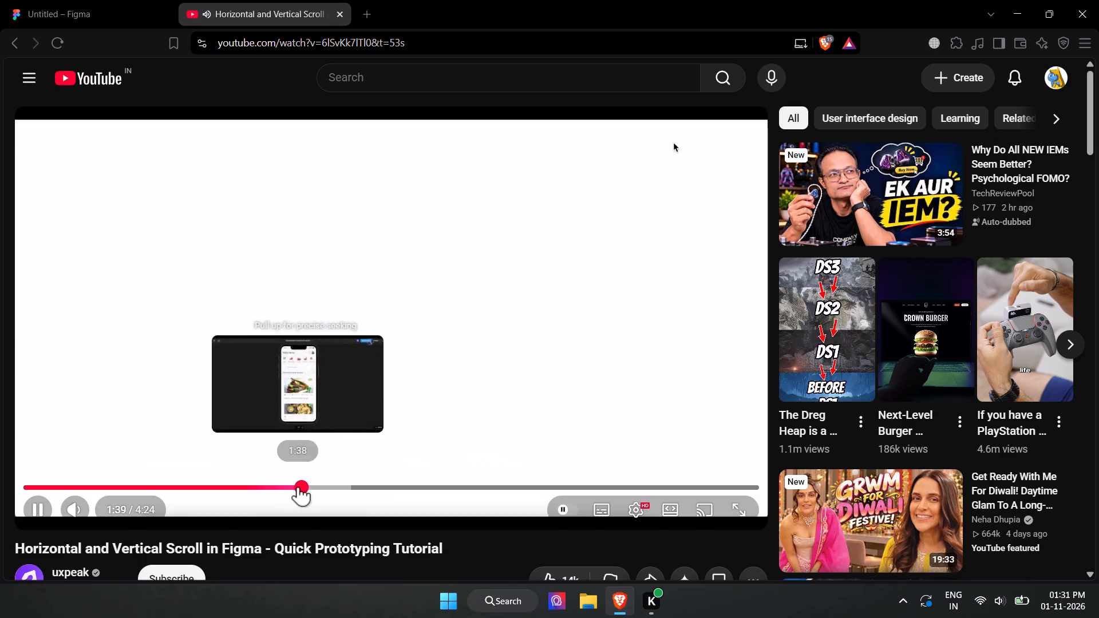
click(310, 485)
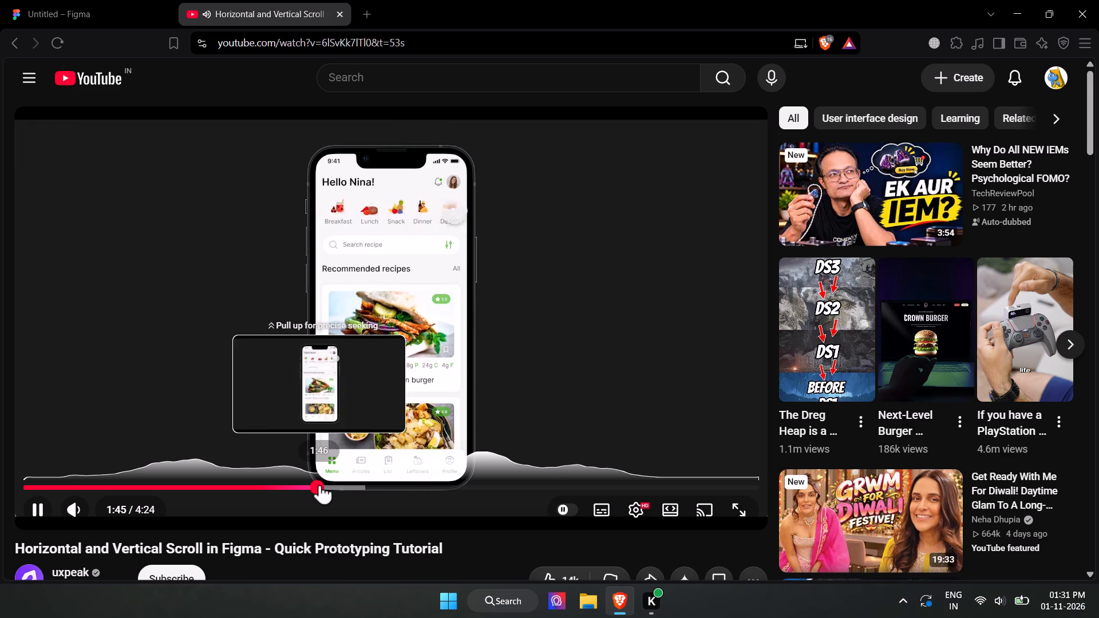
click(335, 489)
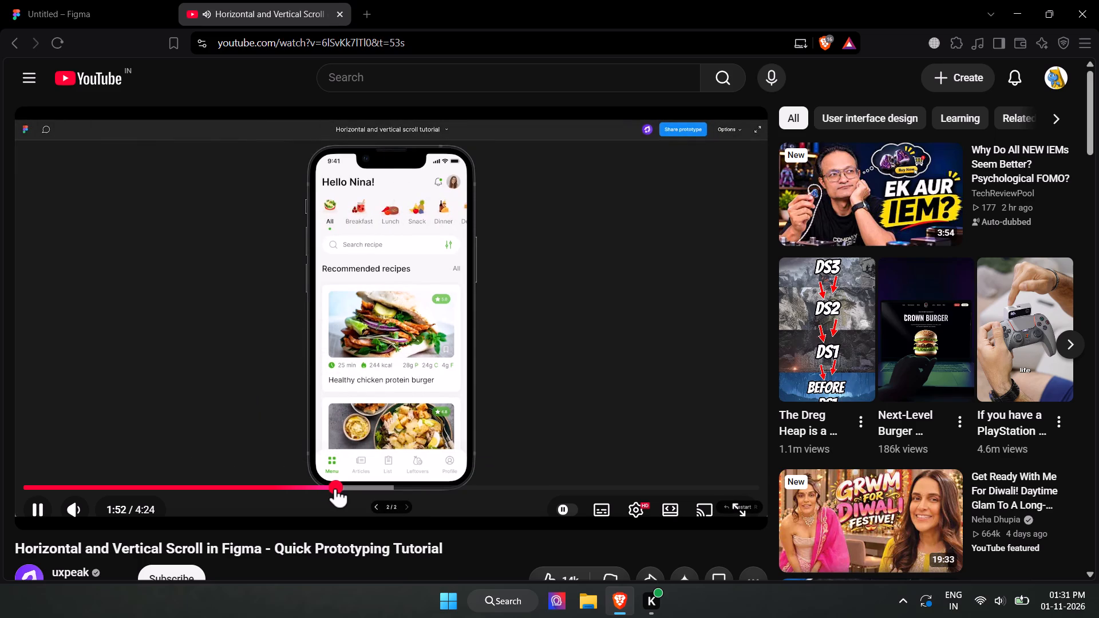
click(351, 488)
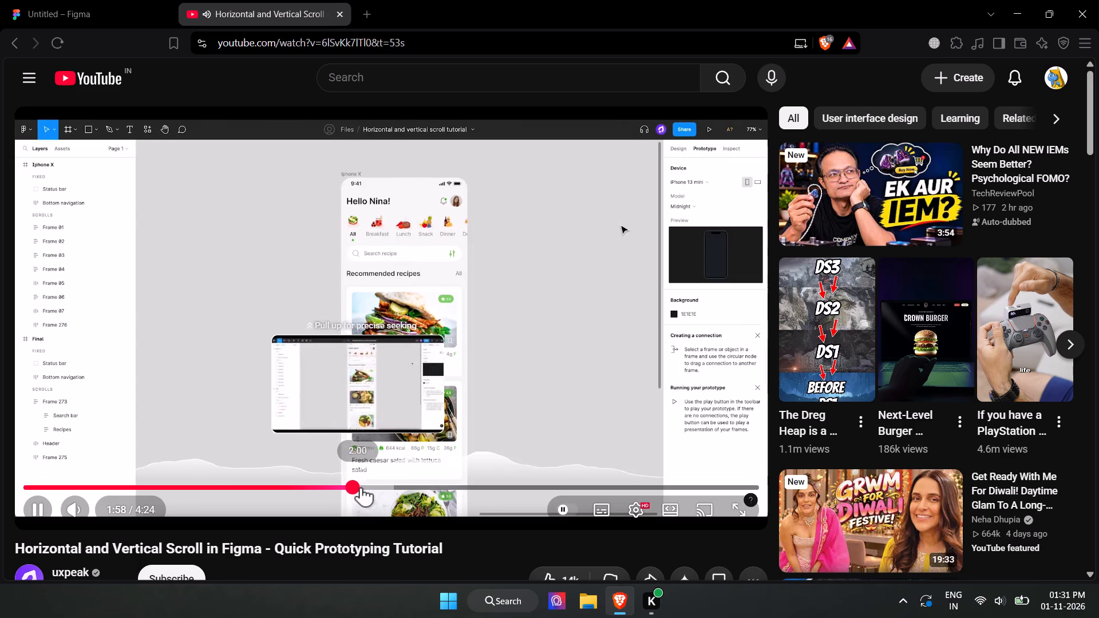
click(367, 487)
click(407, 292)
click(77, 41)
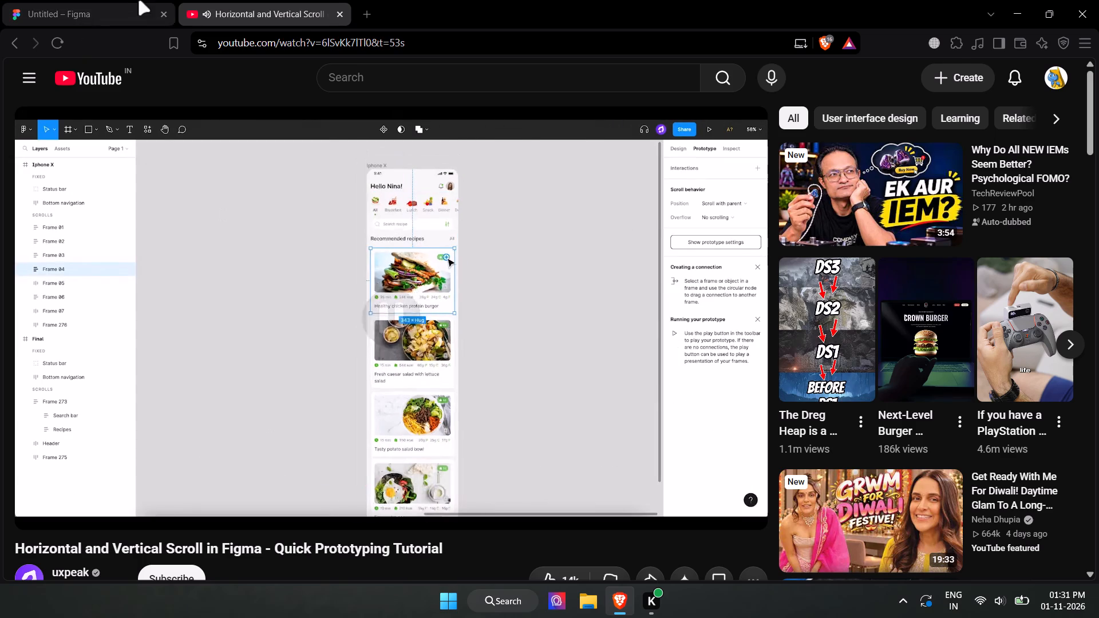
Return to the Figma design and examine the layout, appearance, fill and stroke properties of Card 2 and Frame 33.
click(138, 0)
click(665, 314)
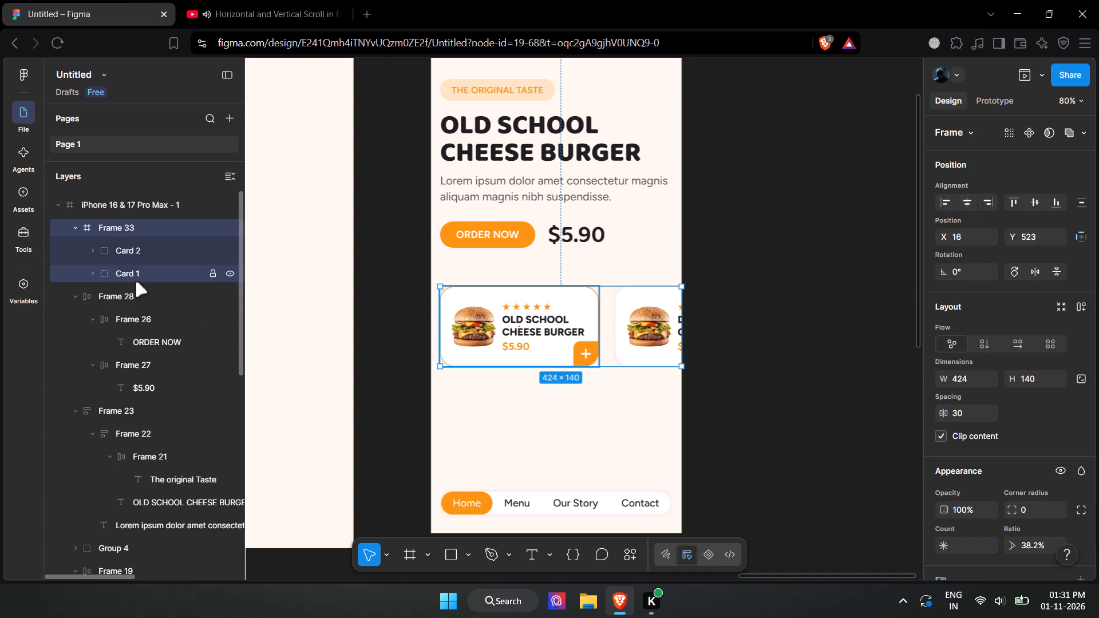
click(137, 279)
click(139, 251)
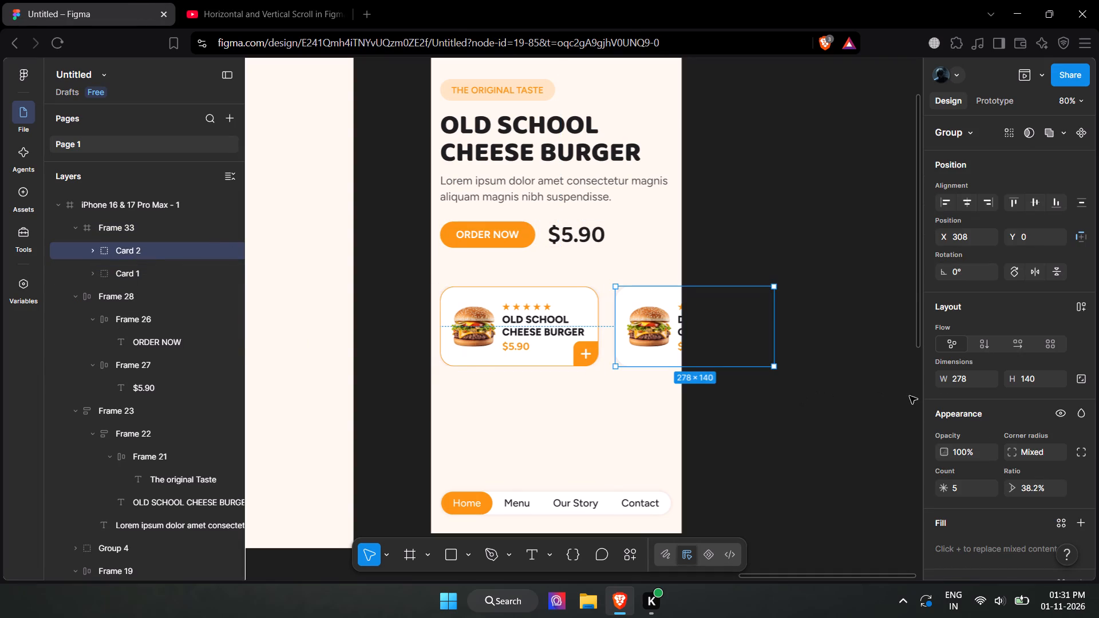
scroll(964, 414, down, 1)
scroll(964, 414, up, 1)
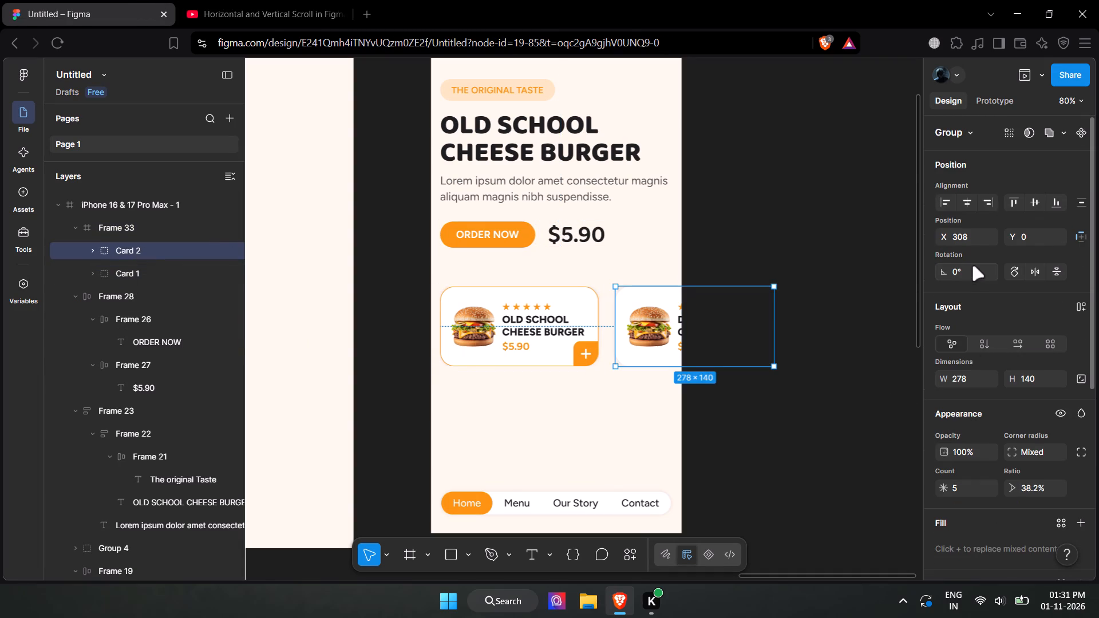
scroll(985, 449, down, 1)
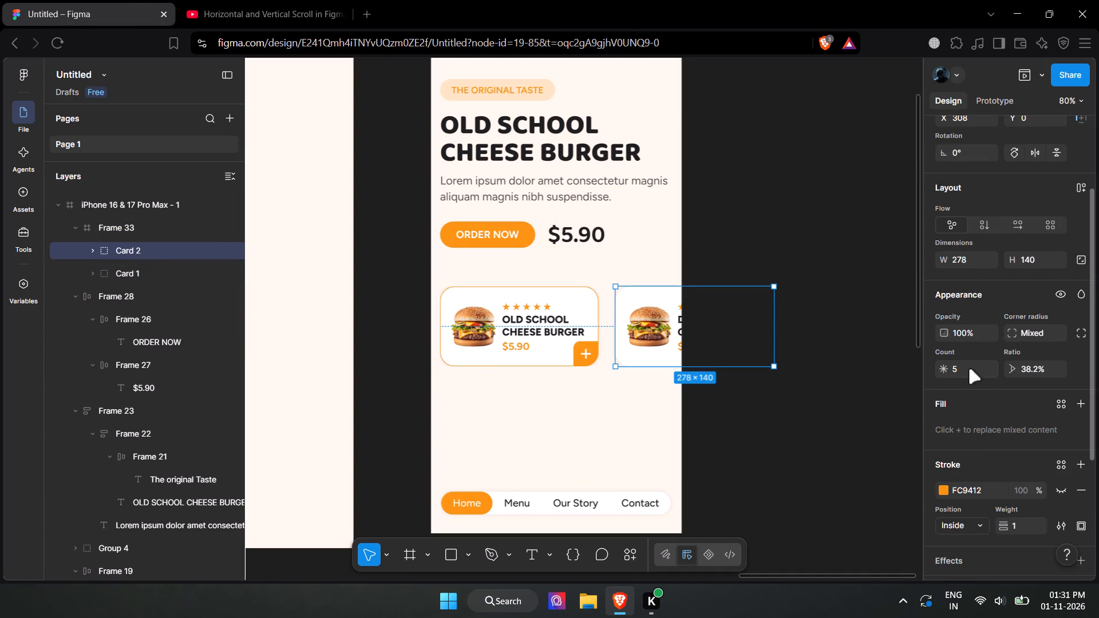
scroll(980, 348, up, 3)
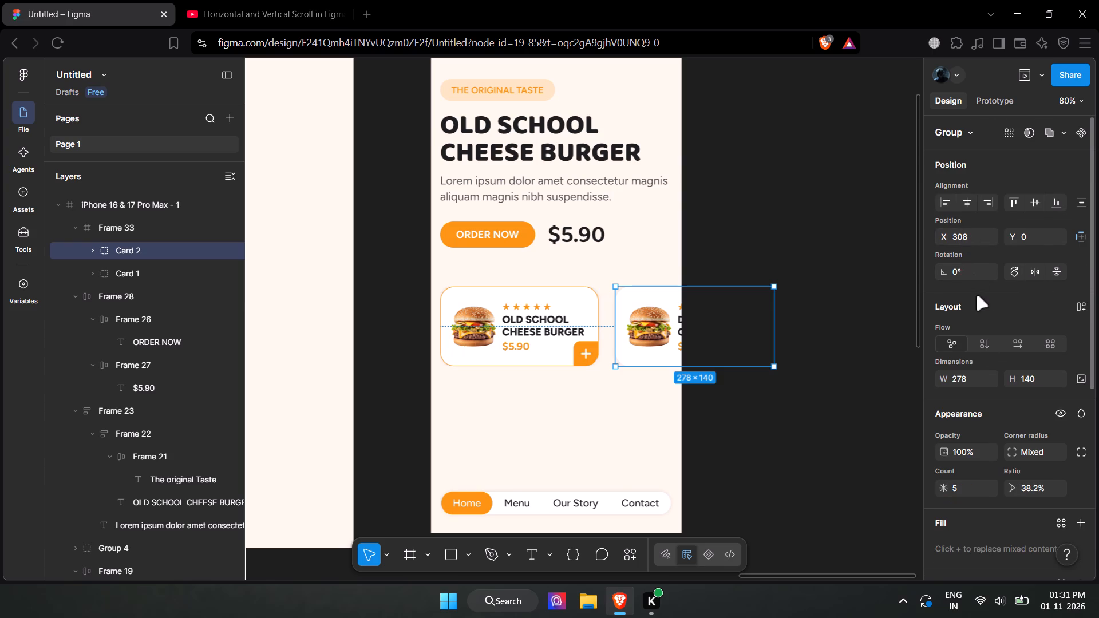
click(1019, 313)
scroll(1034, 462, down, 1)
click(962, 367)
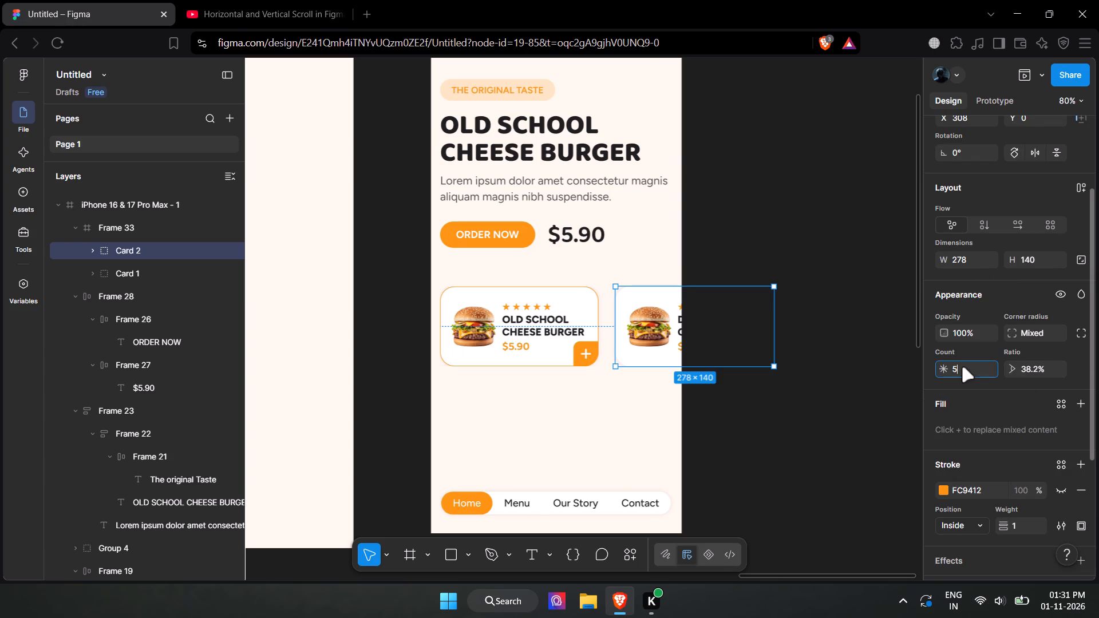
click(983, 397)
scroll(1052, 461, down, 1)
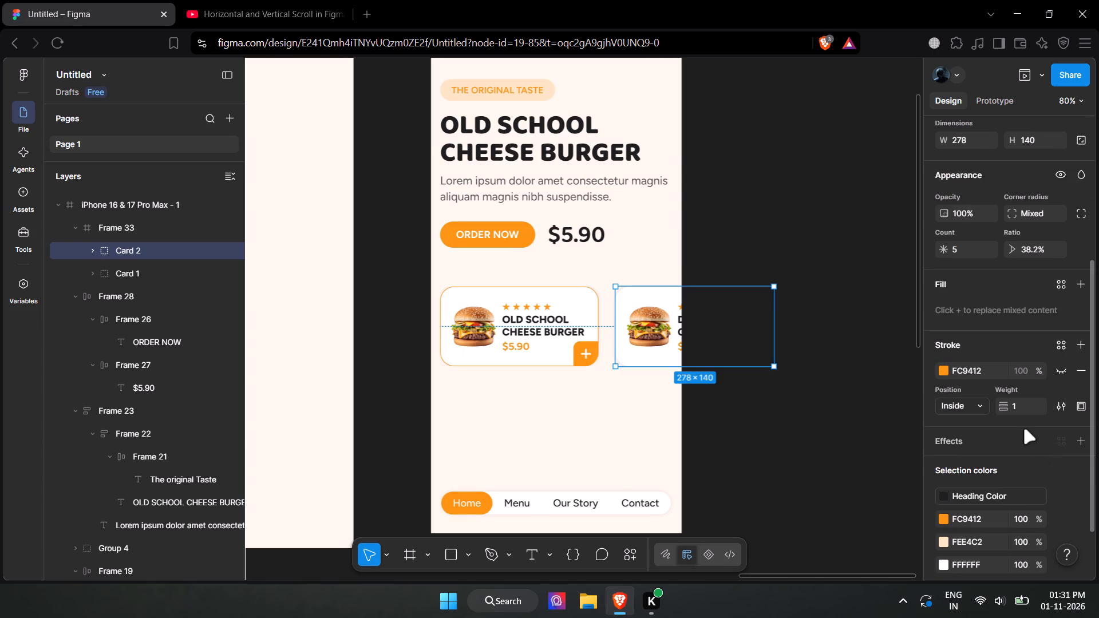
scroll(1023, 429, up, 5)
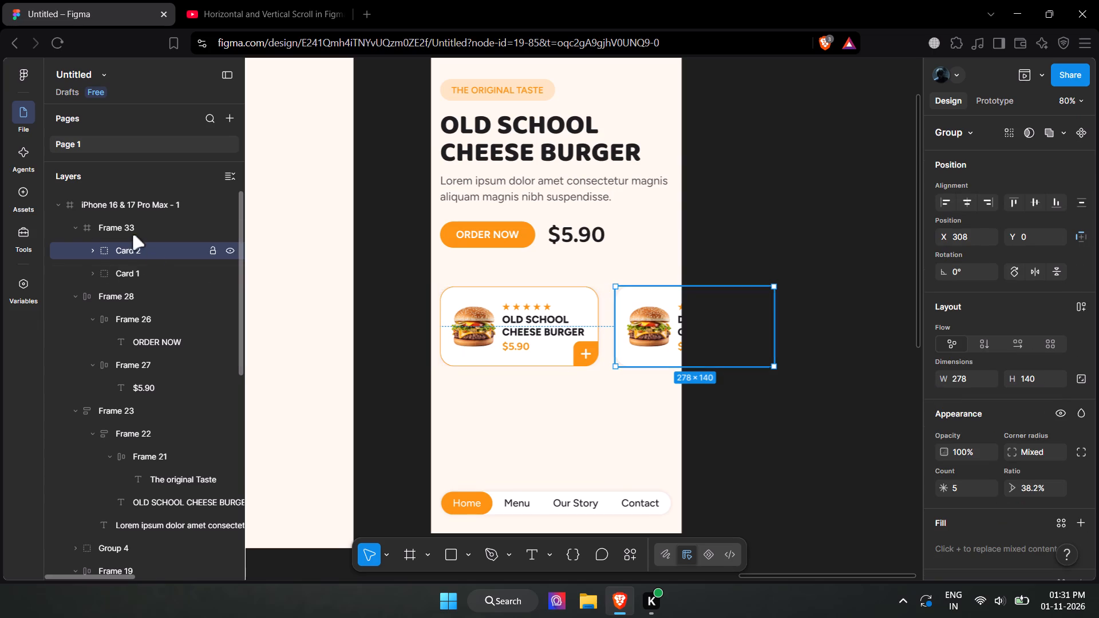
click(129, 223)
scroll(1067, 365, down, 1)
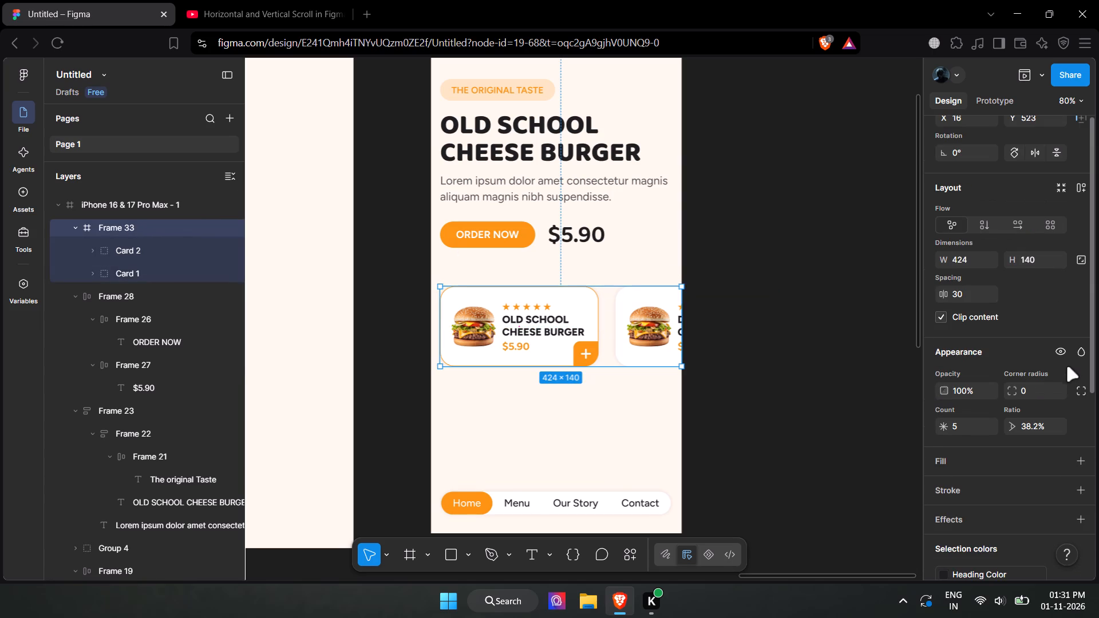
scroll(1065, 369, down, 1)
scroll(1065, 369, up, 2)
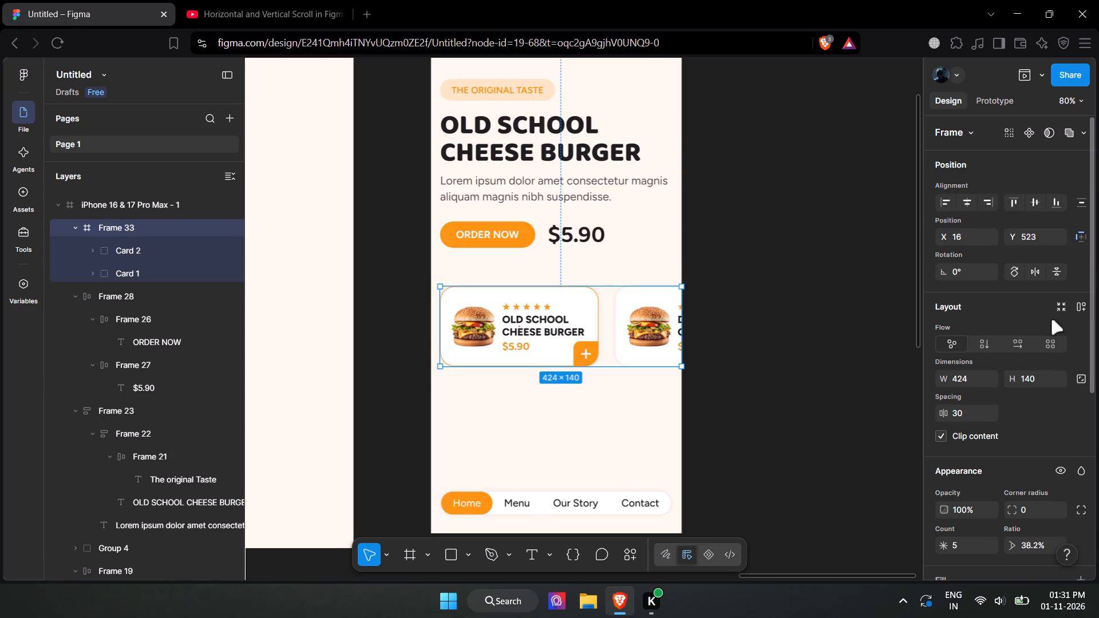
Apply auto layout to the Card 2 group inside Frame 33.
click(163, 266)
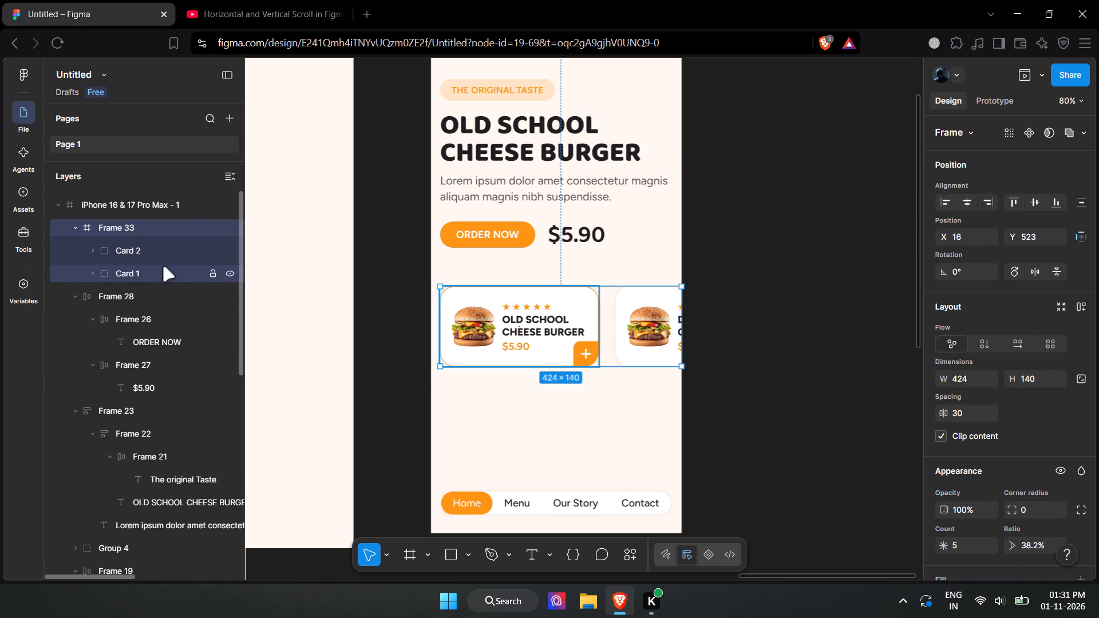
click(156, 252)
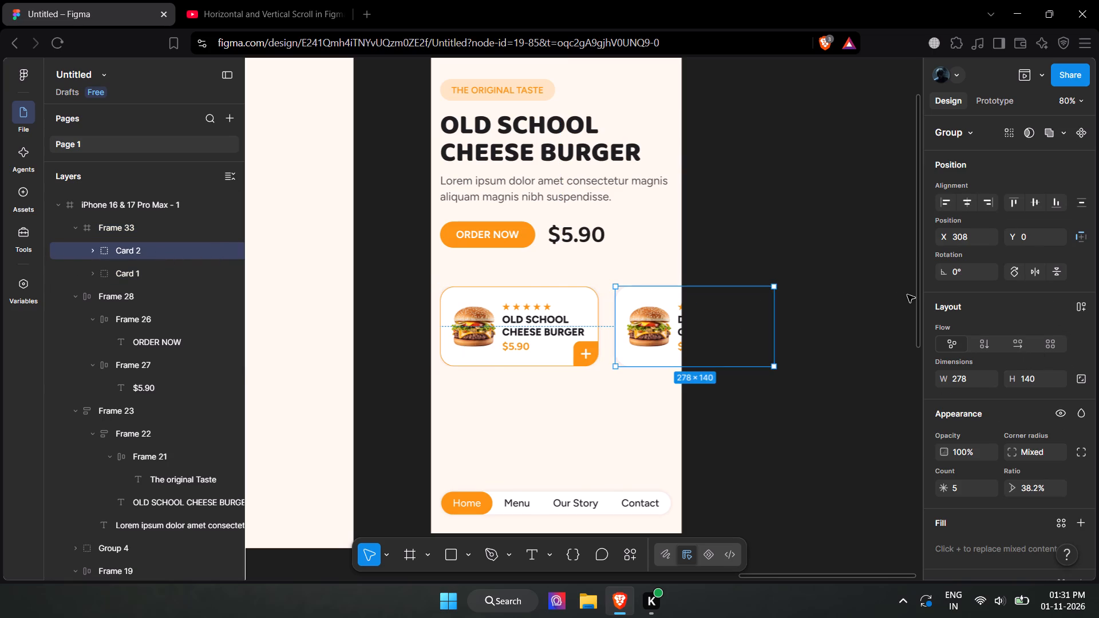
click(1073, 306)
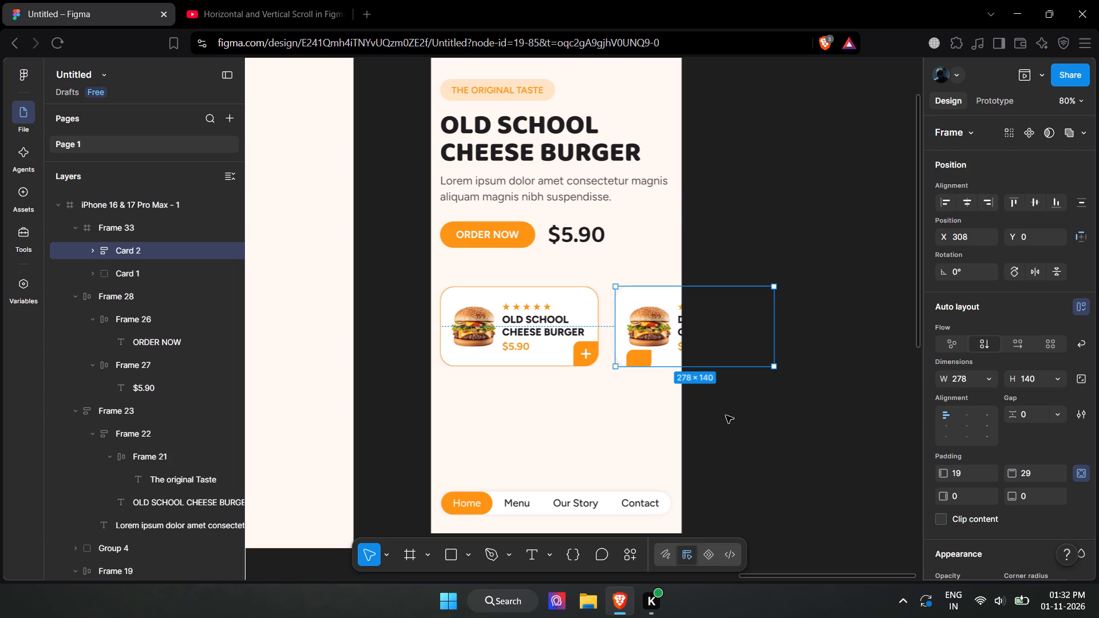
Undo the auto layout applied to Card 2.
key(ctrl+z)
click(614, 389)
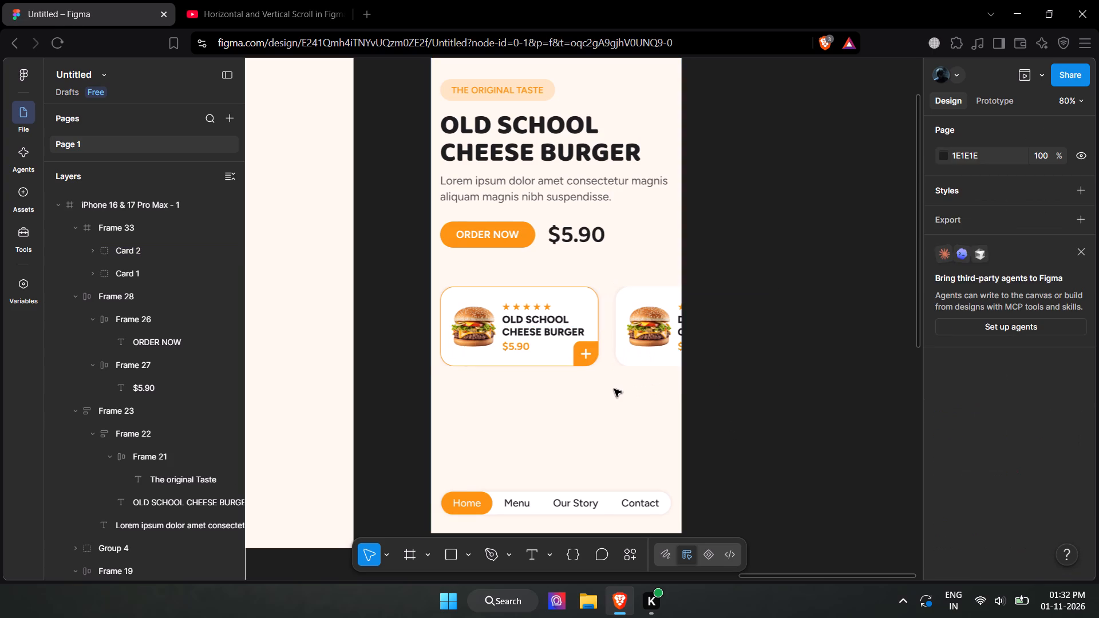
Preview the iPhone prototype, test dragging the burger card row horizontally, and close the preview.
click(658, 310)
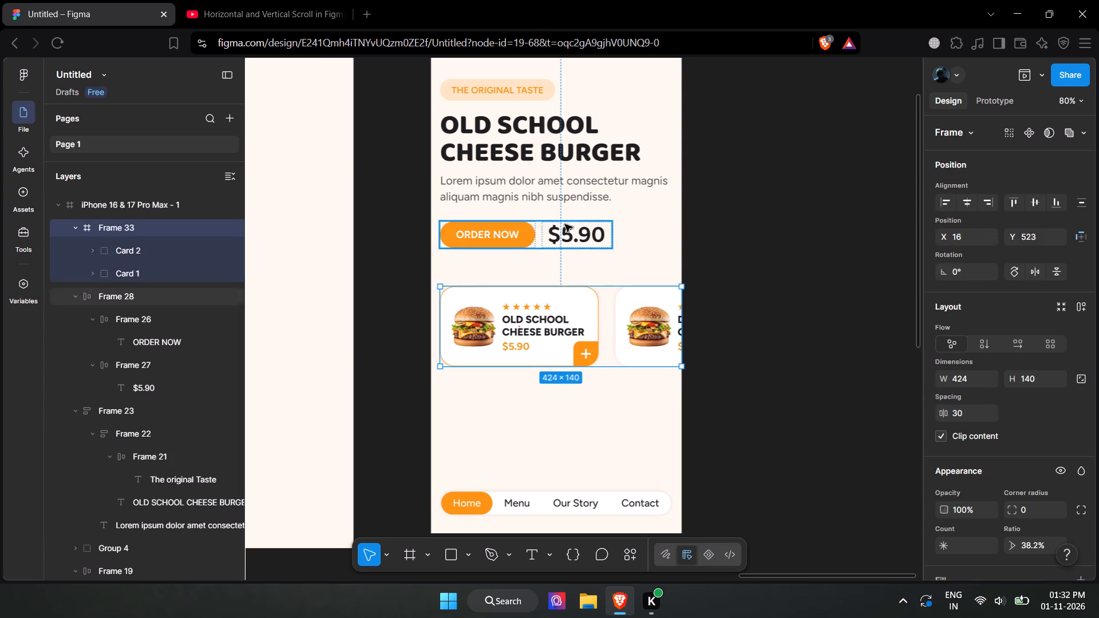
click(1017, 76)
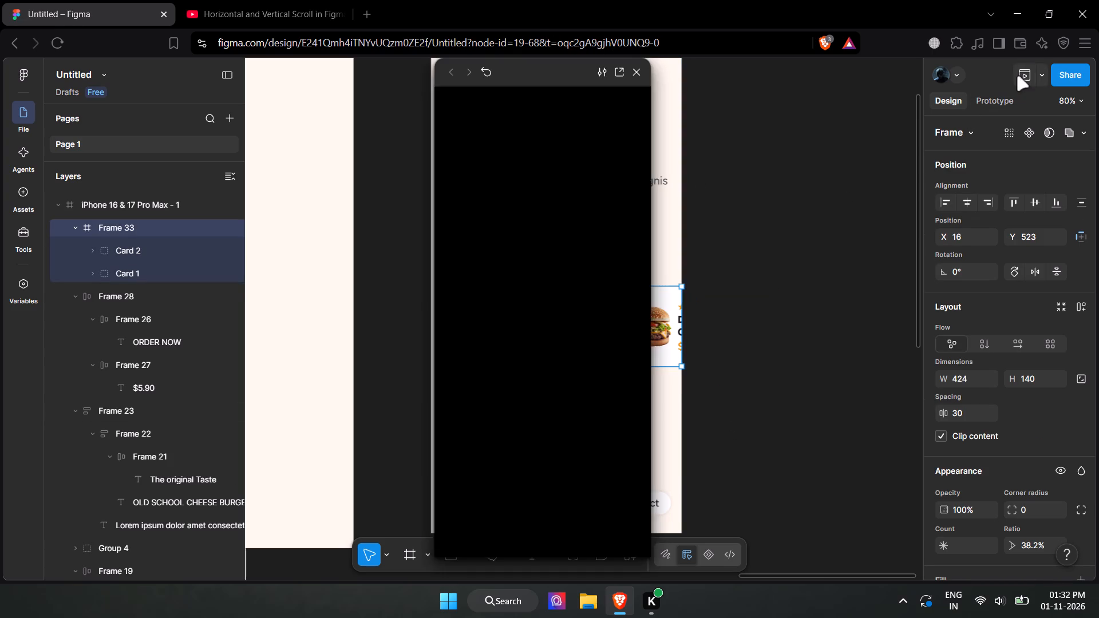
drag(610, 366, 676, 367)
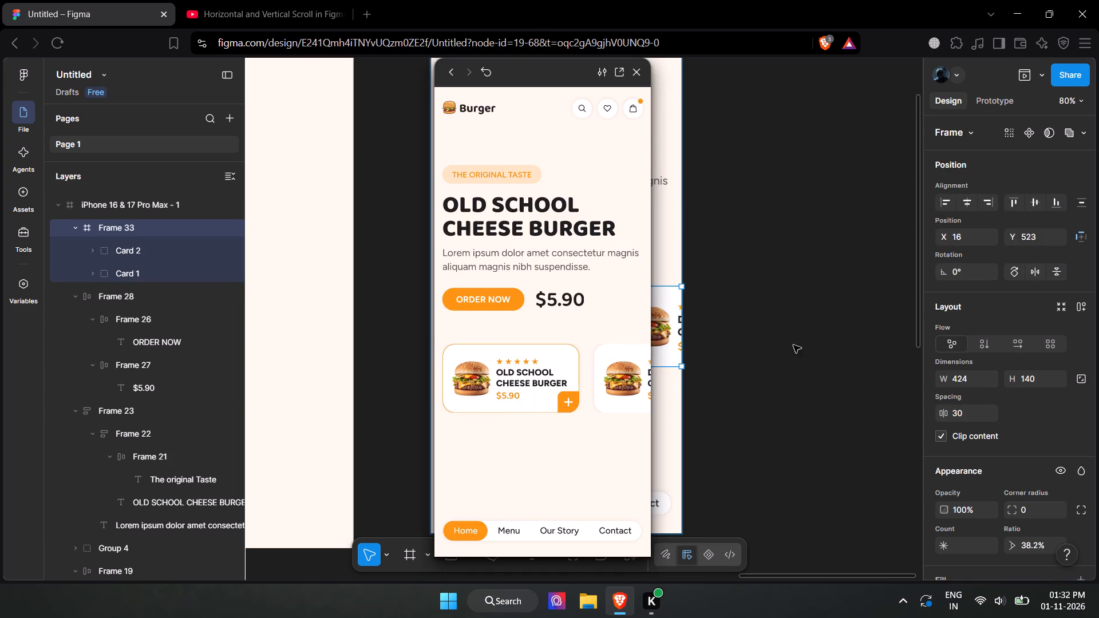
click(803, 339)
click(637, 68)
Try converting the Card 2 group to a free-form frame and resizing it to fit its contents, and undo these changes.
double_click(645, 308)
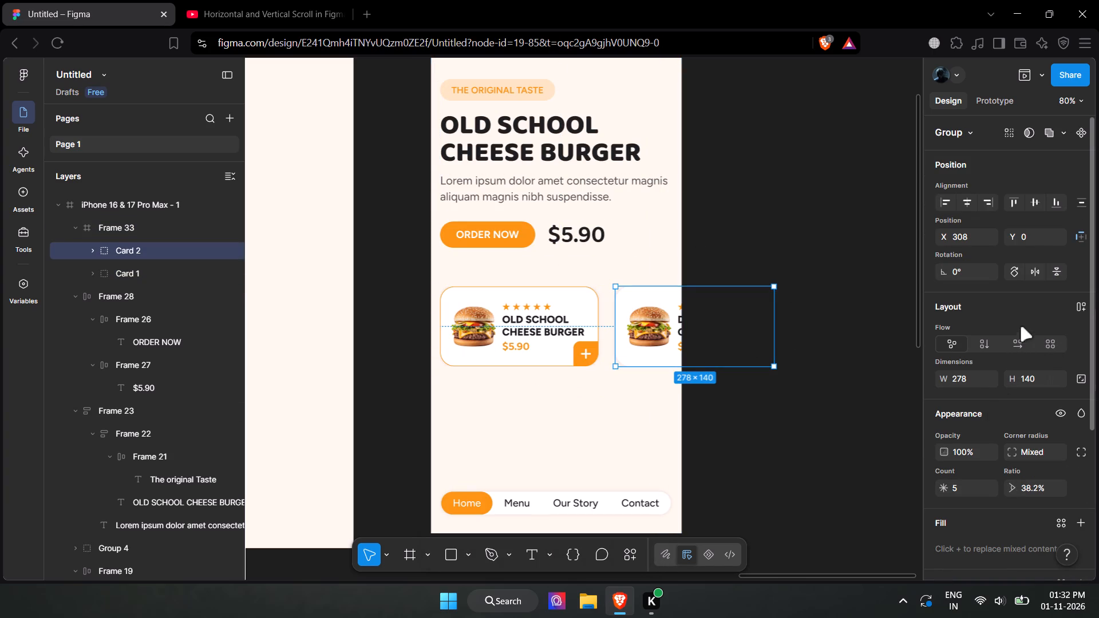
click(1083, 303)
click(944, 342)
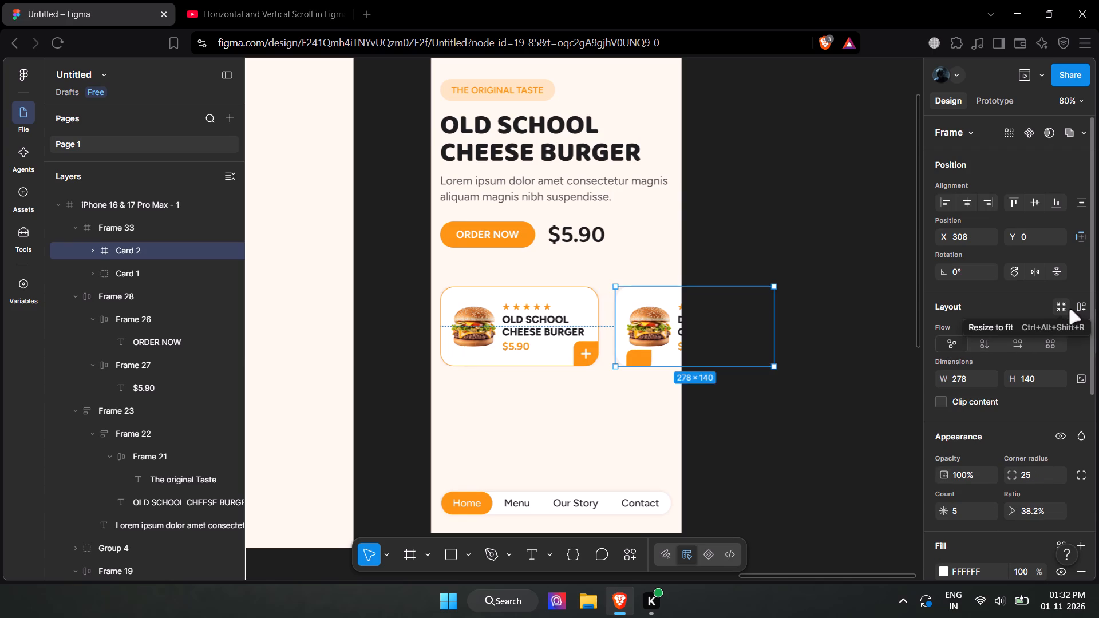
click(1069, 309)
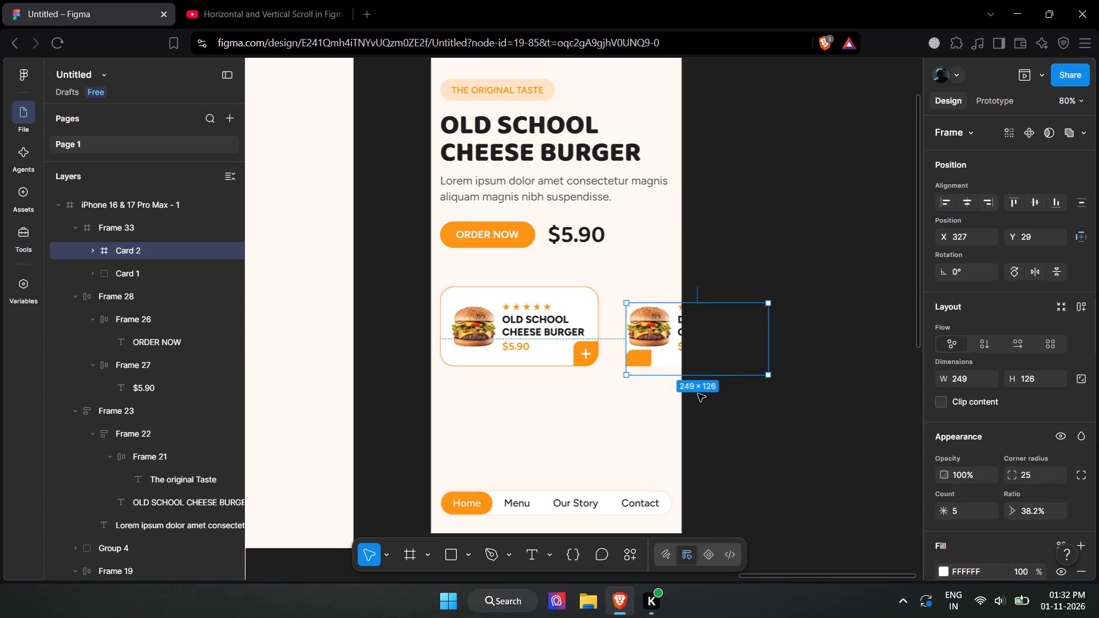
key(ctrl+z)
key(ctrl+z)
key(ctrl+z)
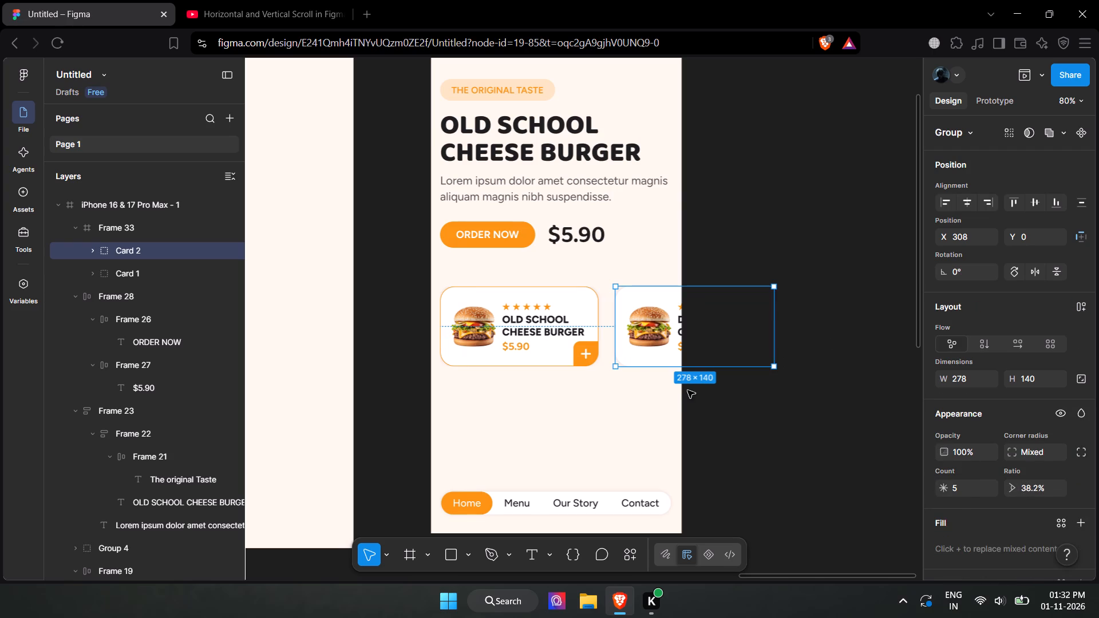
Preview the prototype again, scroll the burger card row back and forth to its end, and close the preview.
click(1019, 71)
drag(602, 387, 581, 389)
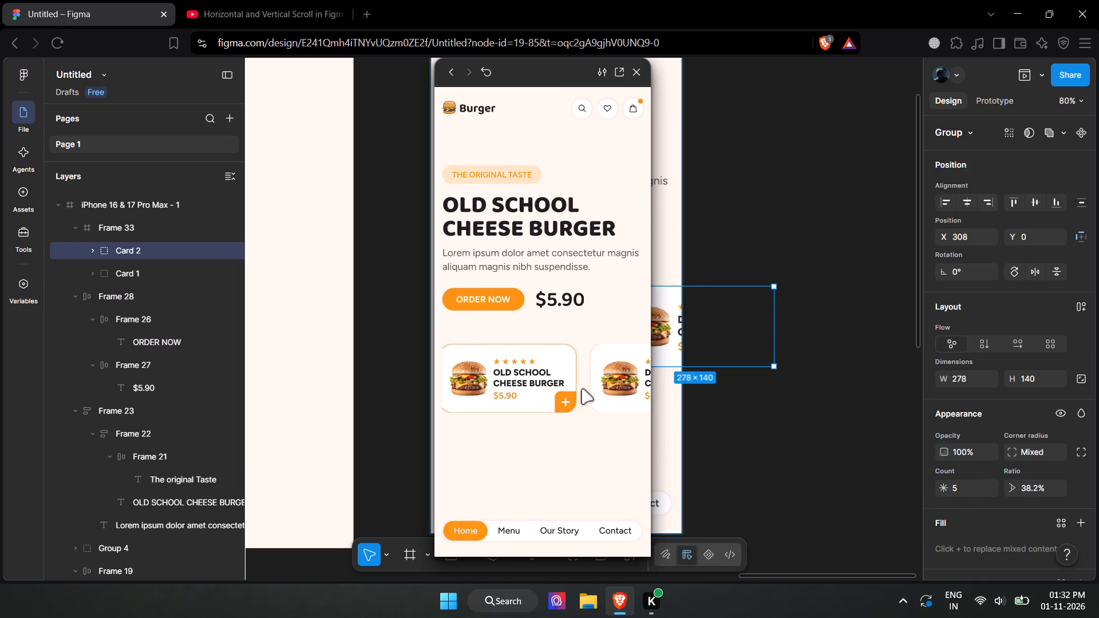
drag(581, 389, 407, 375)
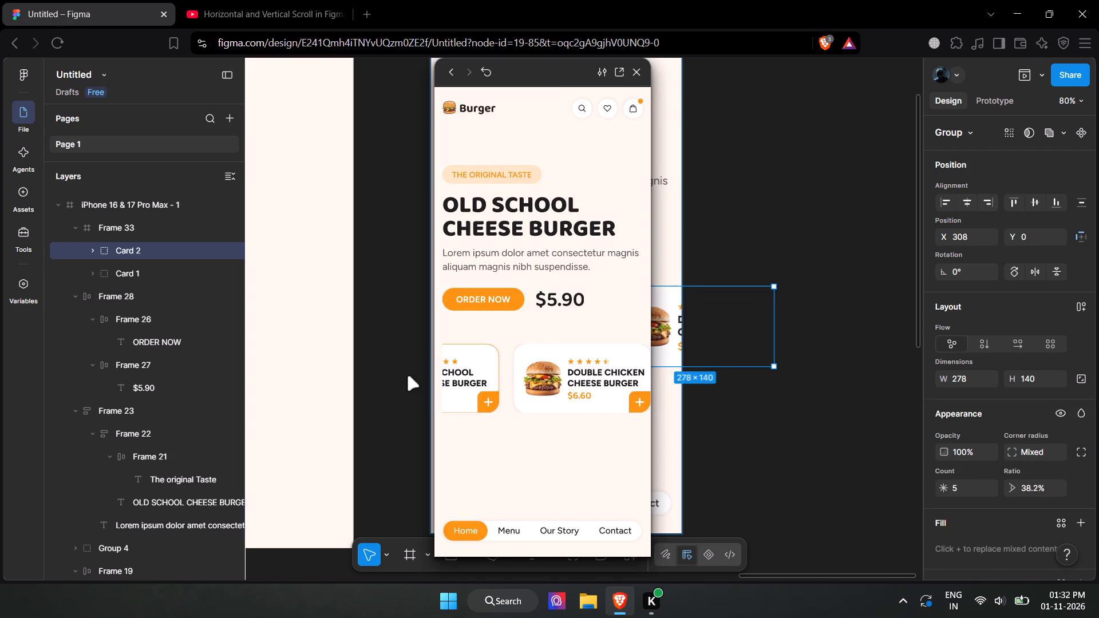
drag(407, 375, 618, 391)
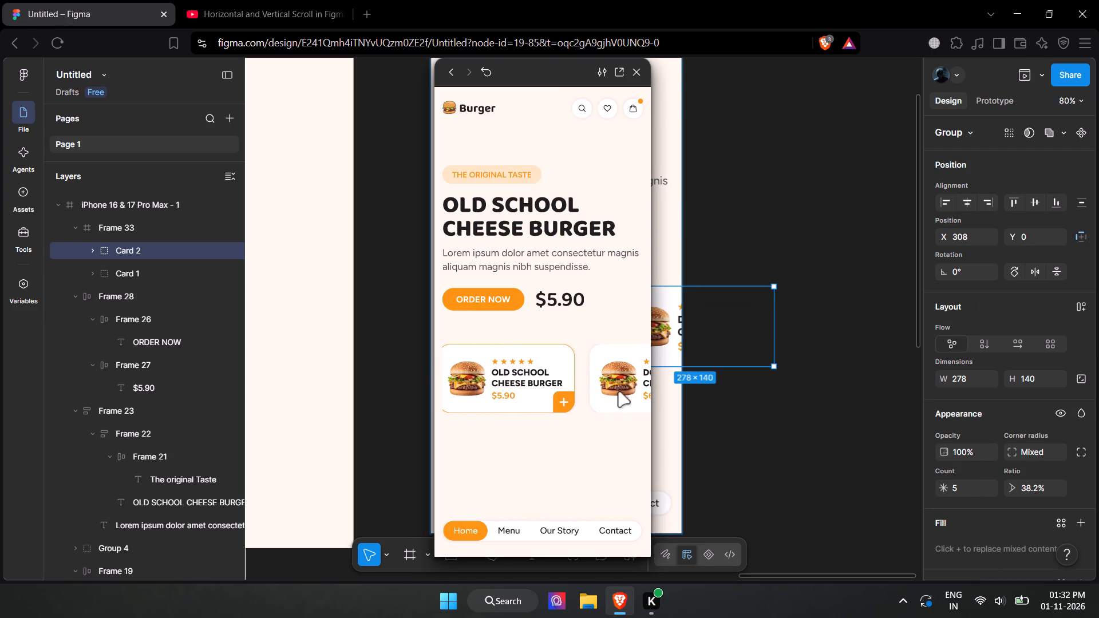
drag(618, 391, 459, 391)
click(795, 423)
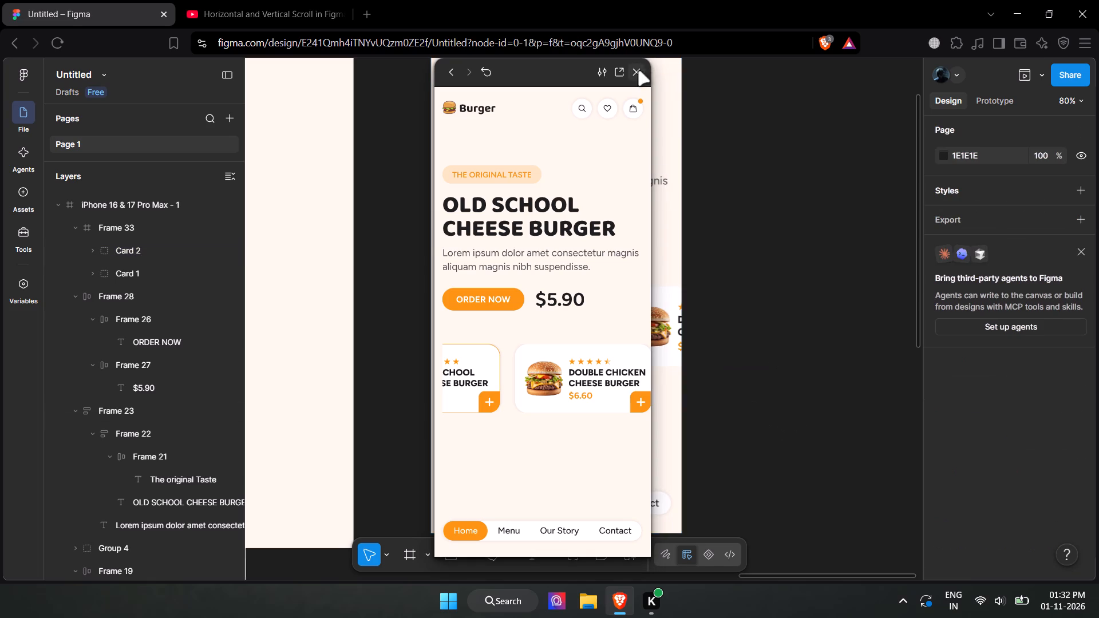
click(638, 70)
Examine the spacing, layout and appearance properties of Frame 33 and Card 2.
click(660, 342)
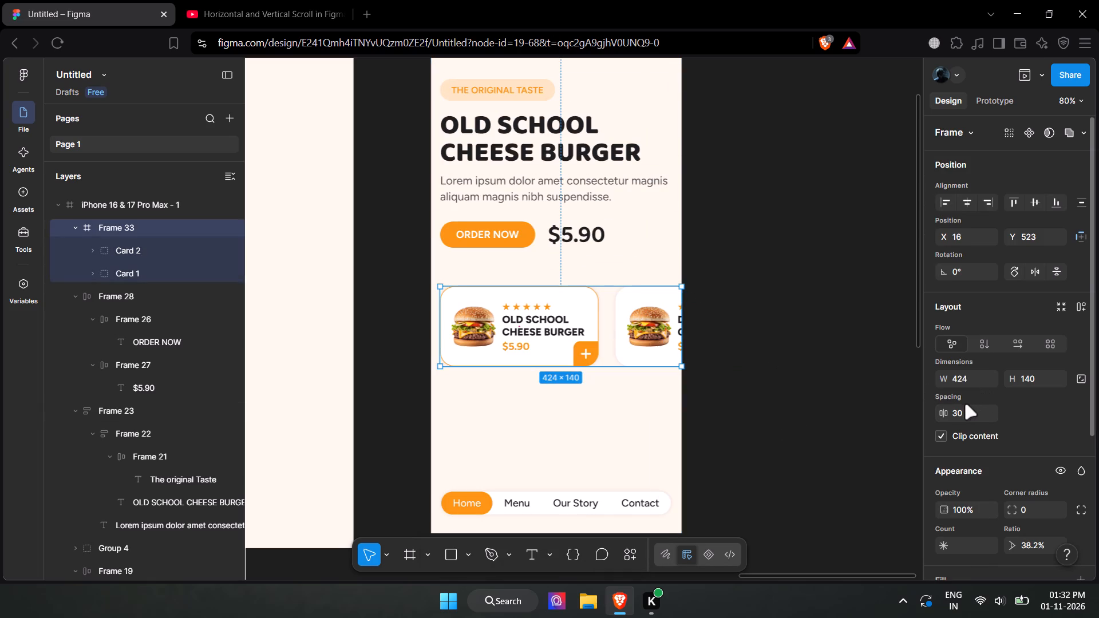
click(610, 333)
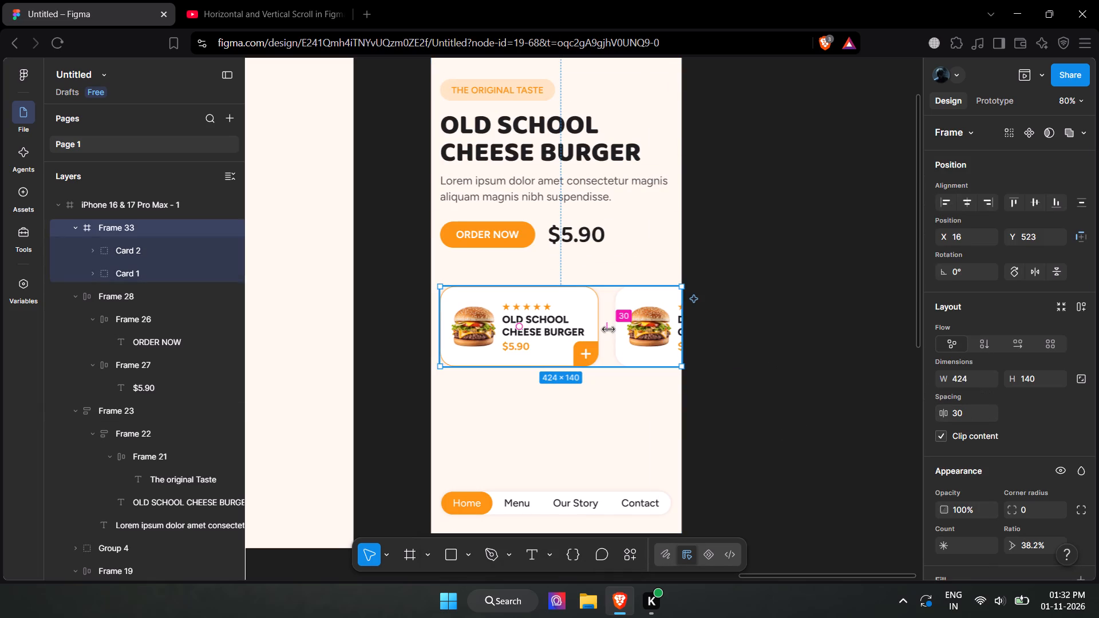
click(608, 328)
click(607, 429)
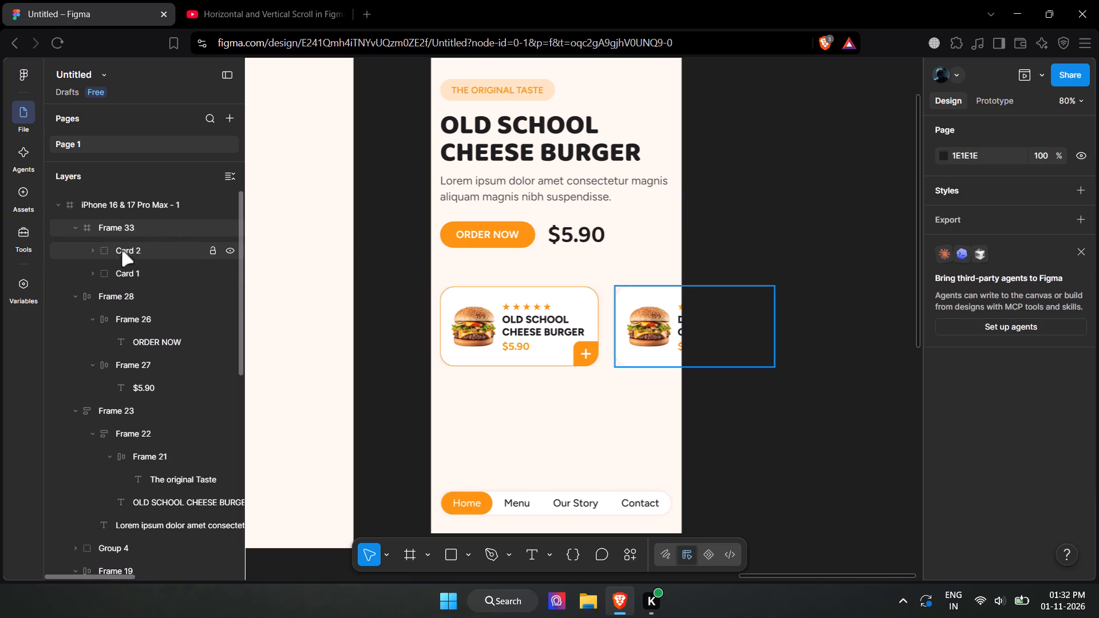
click(661, 299)
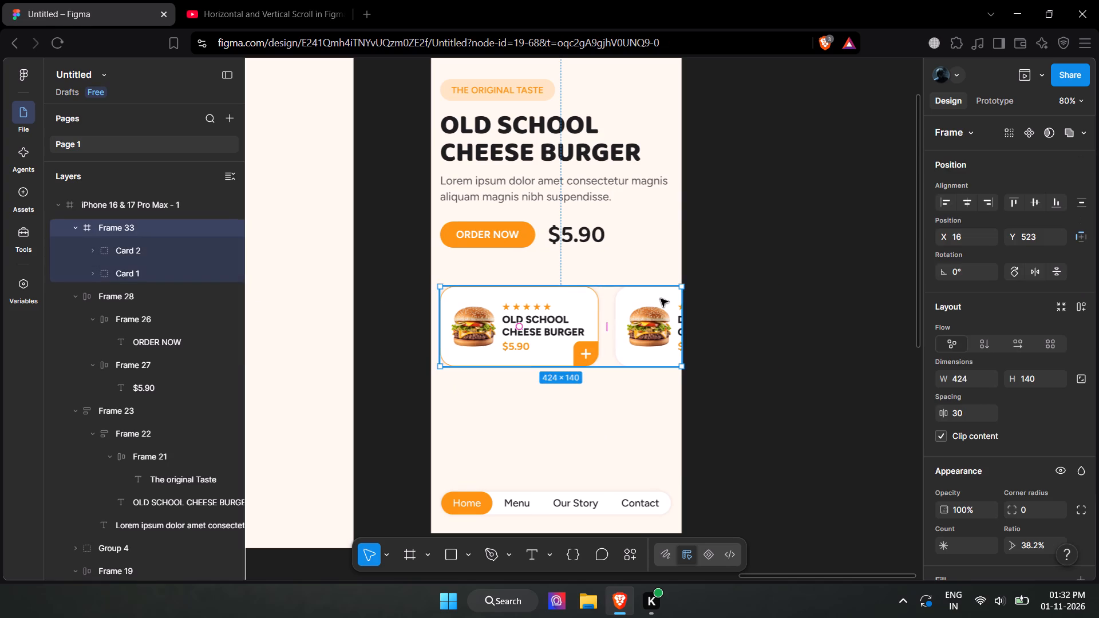
scroll(990, 421, down, 1)
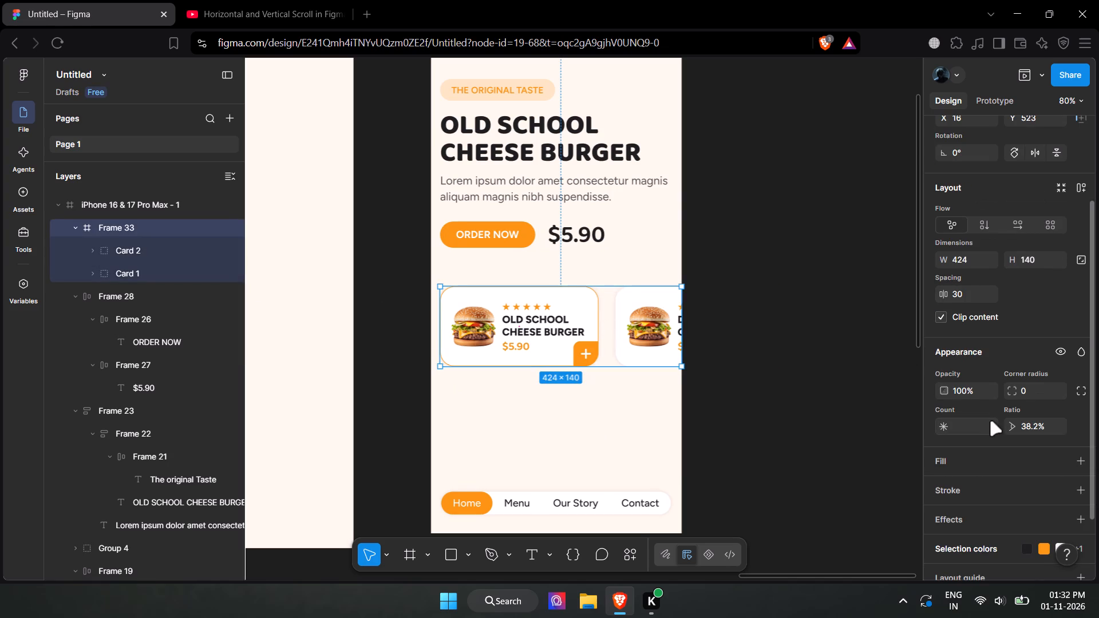
click(640, 310)
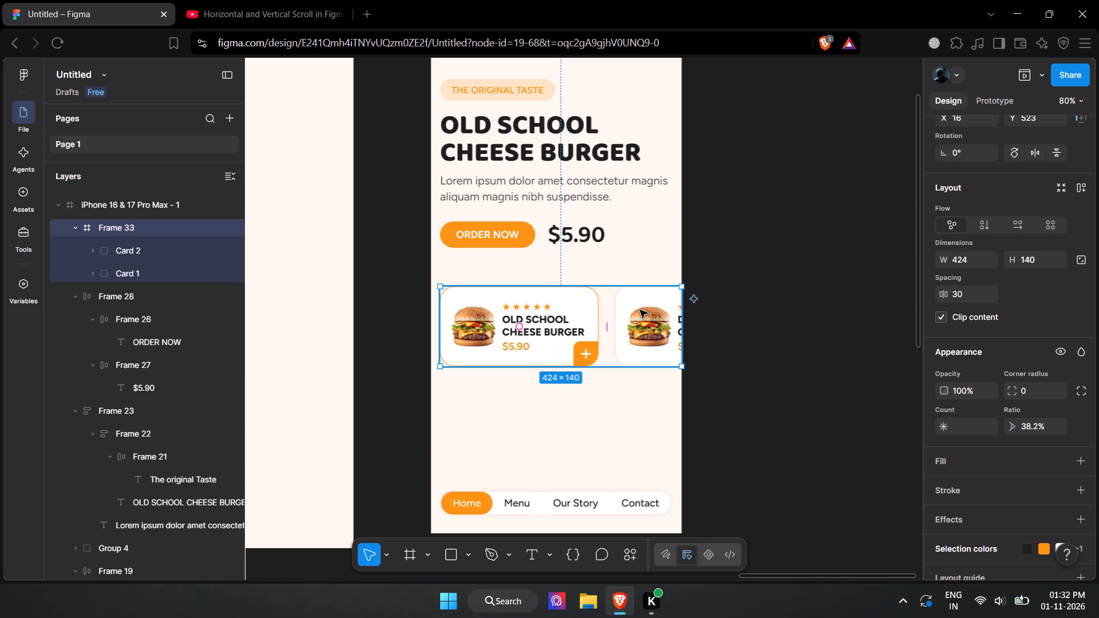
click(145, 253)
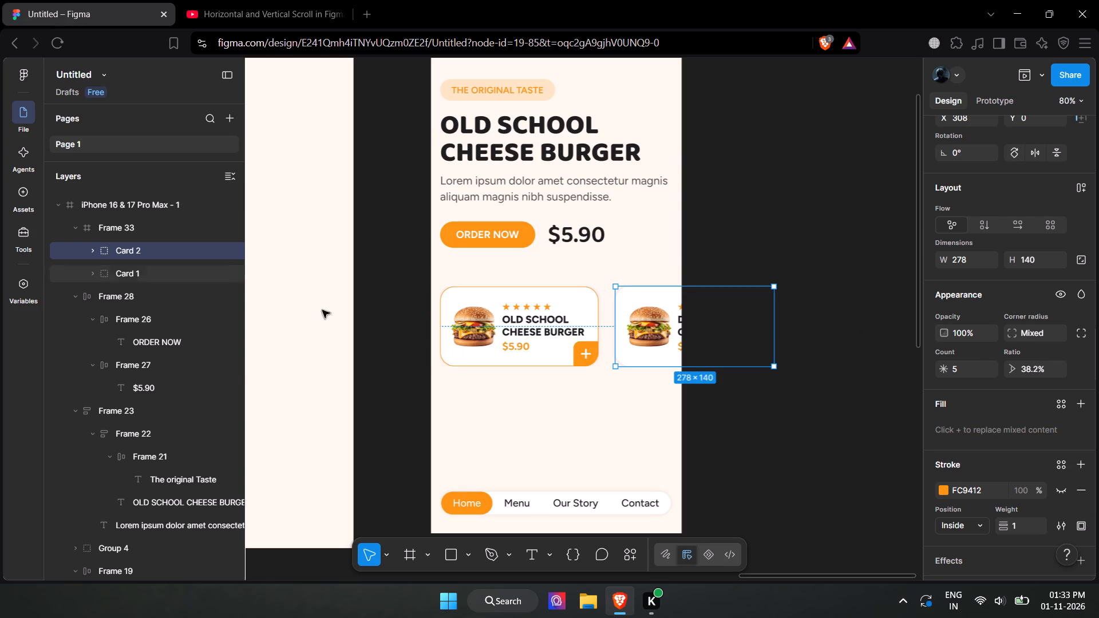
click(585, 444)
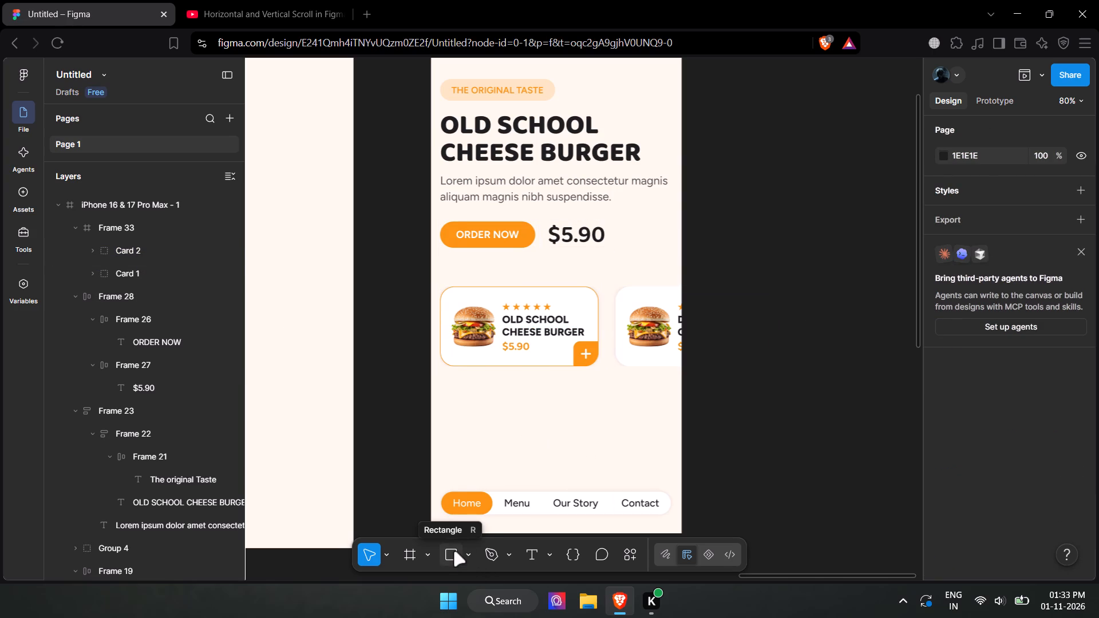
Draw a rectangle about 67 × 76 and place it in the empty area below the burger cards.
click(453, 551)
drag(495, 415, 524, 435)
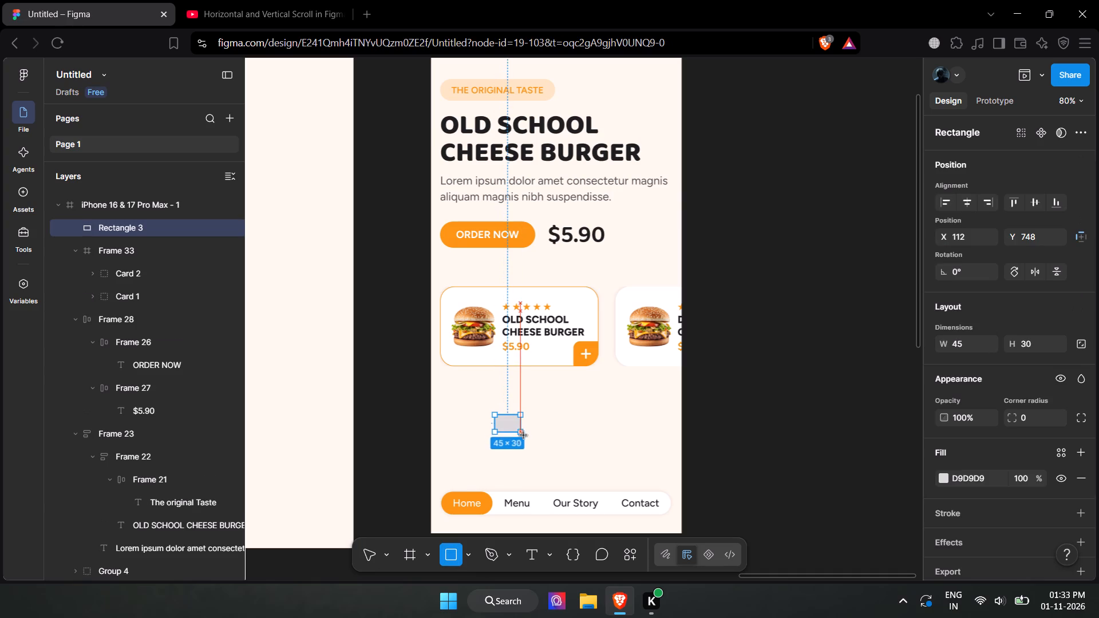
drag(524, 435, 524, 438)
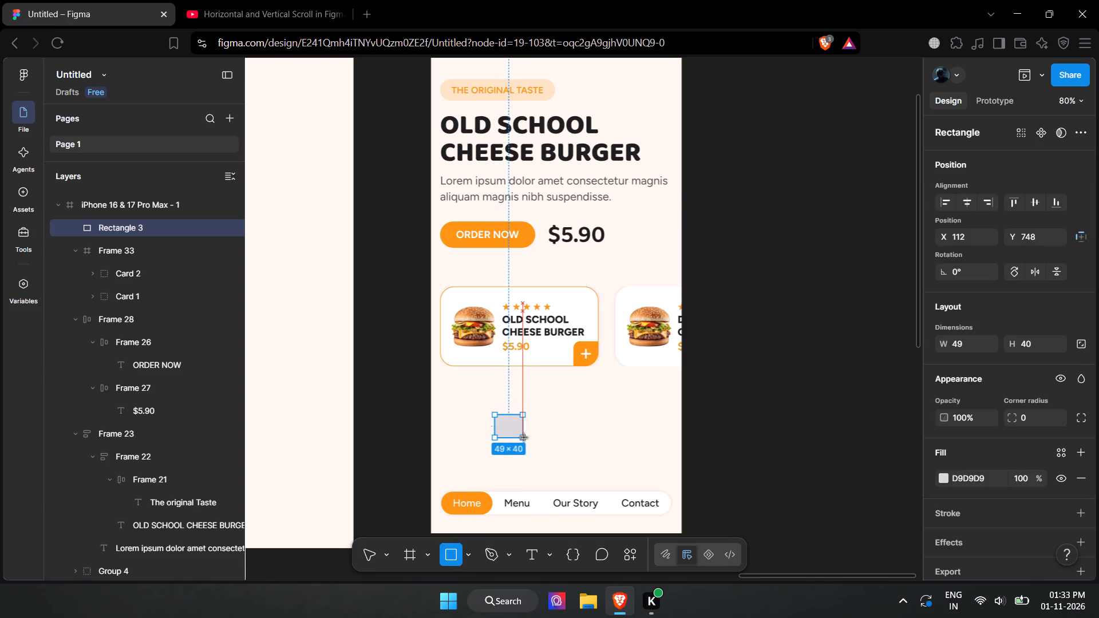
drag(524, 438, 532, 458)
drag(519, 445, 584, 318)
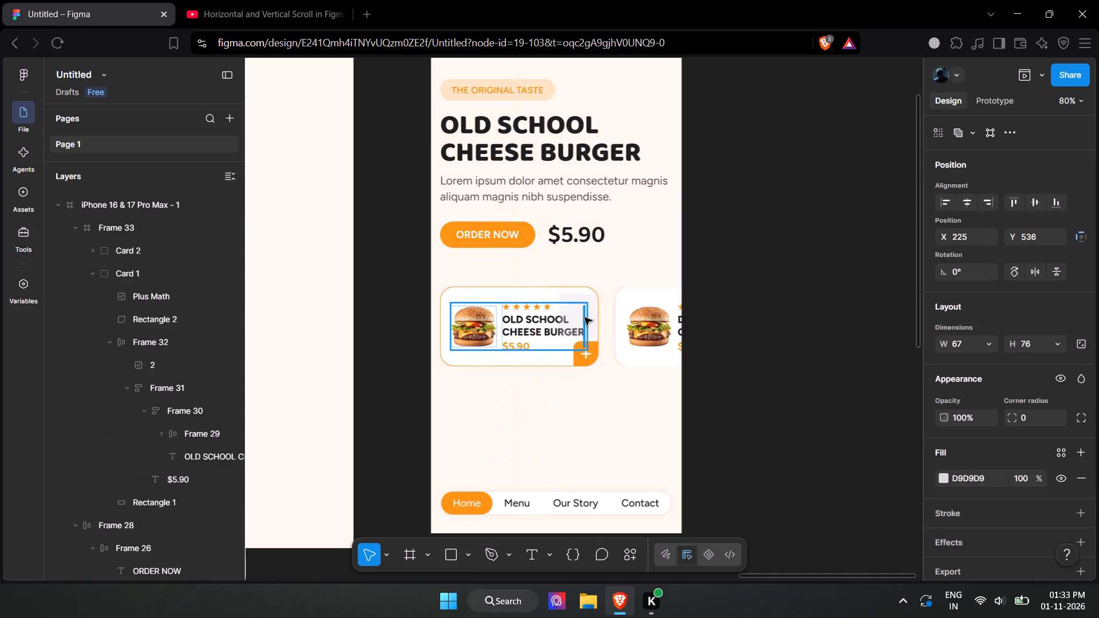
drag(584, 318, 560, 430)
Check Card 2's dimensions and set the new rectangle's height to 140 to match.
click(584, 319)
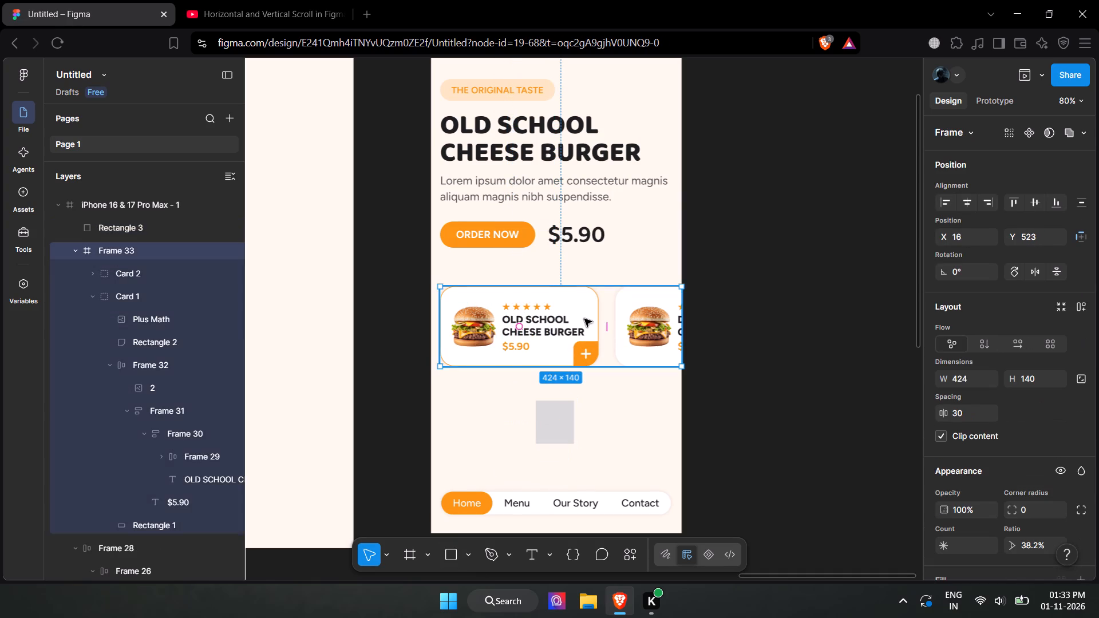
click(137, 275)
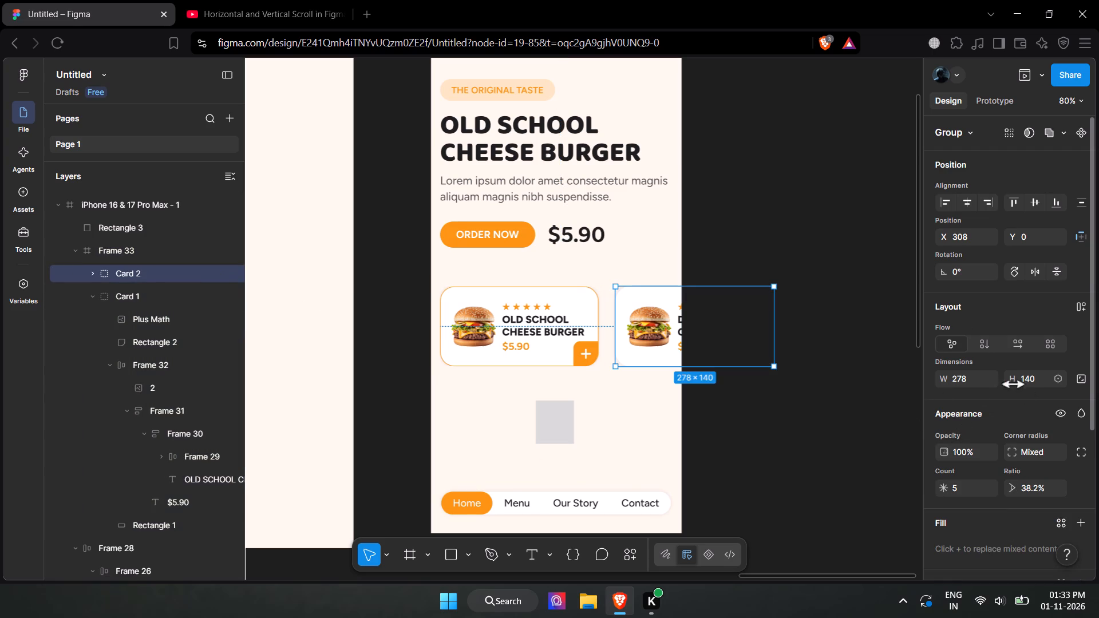
click(551, 423)
click(1037, 415)
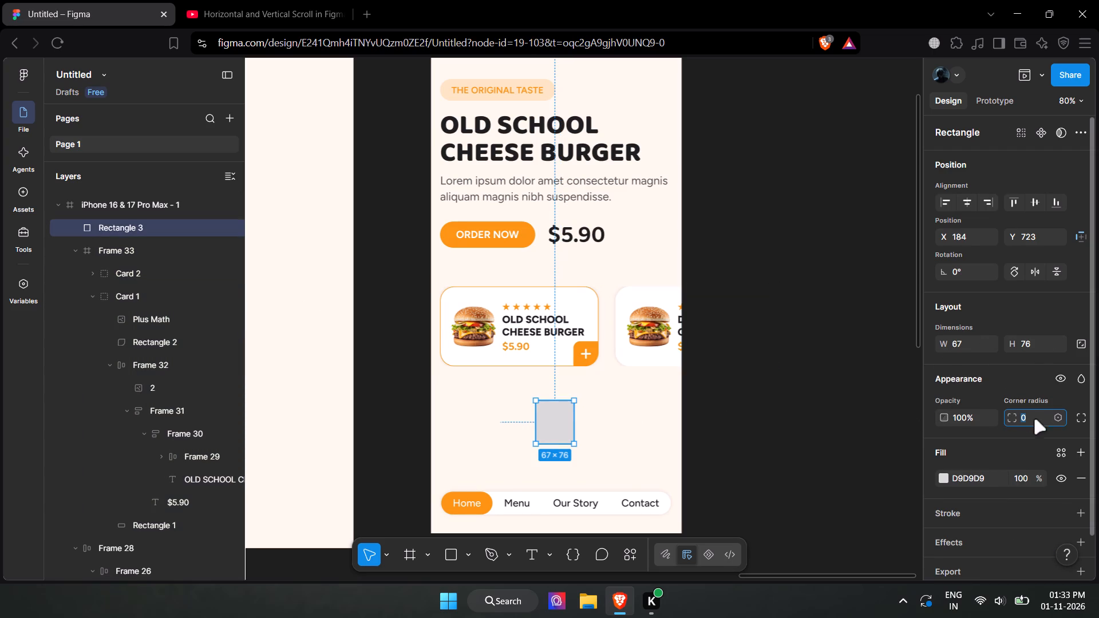
click(1020, 373)
click(1030, 344)
key(1)
key(4)
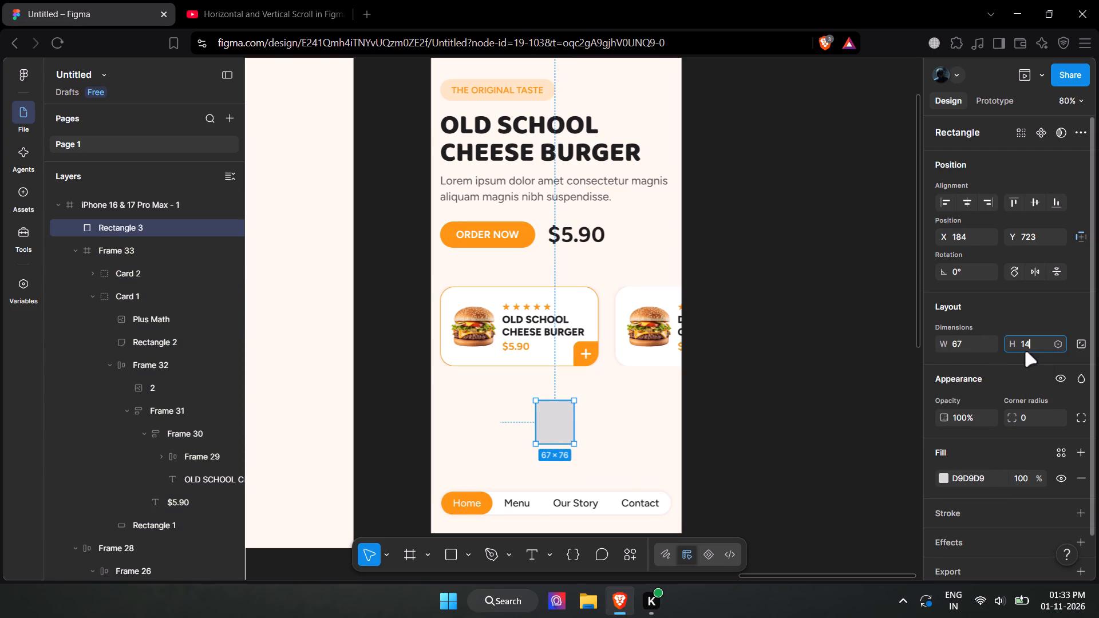
key(0)
key(Return)
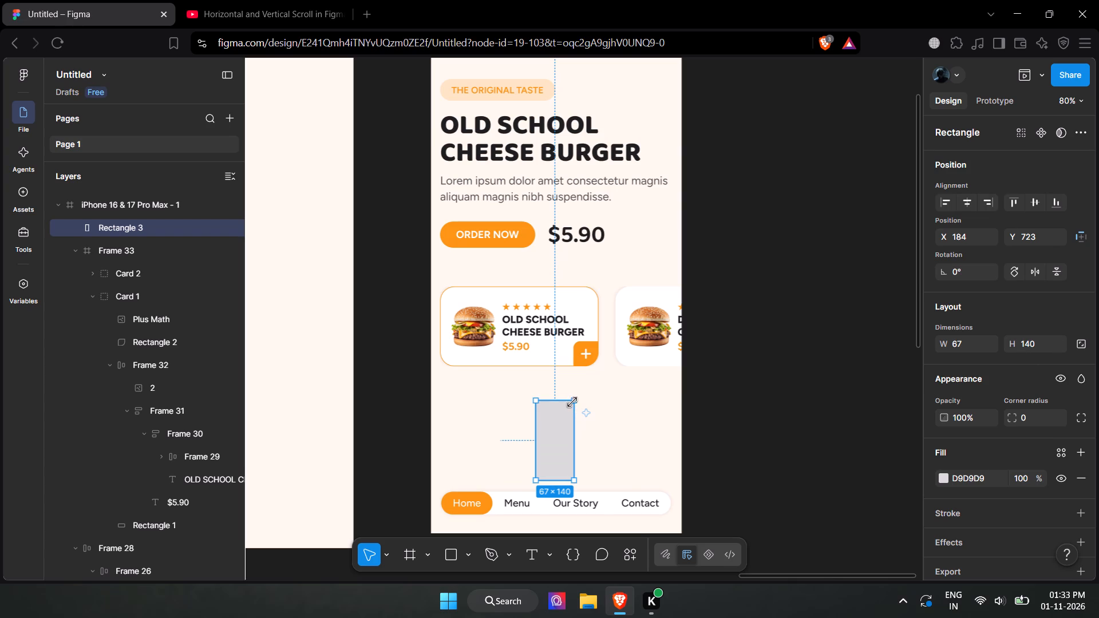
Narrow the new rectangle to a width of about 14 while keeping its height at 140.
drag(572, 402, 552, 405)
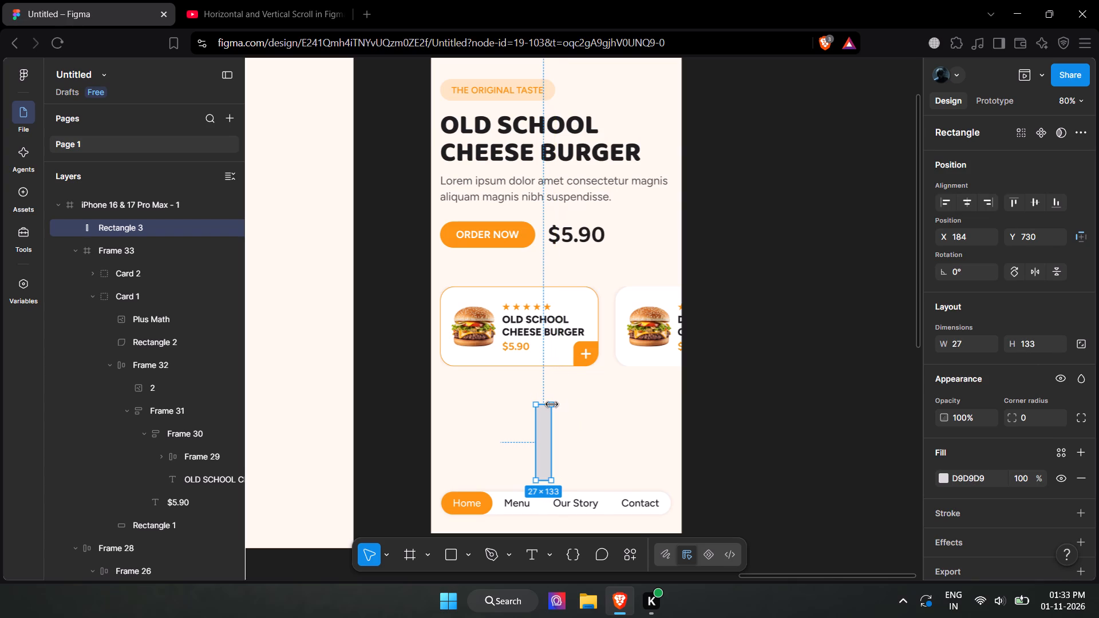
key(ctrl+z)
drag(574, 424, 544, 426)
click(541, 433)
Hide the narrow rectangle's D9D9D9 fill.
scroll(1030, 466, down, 2)
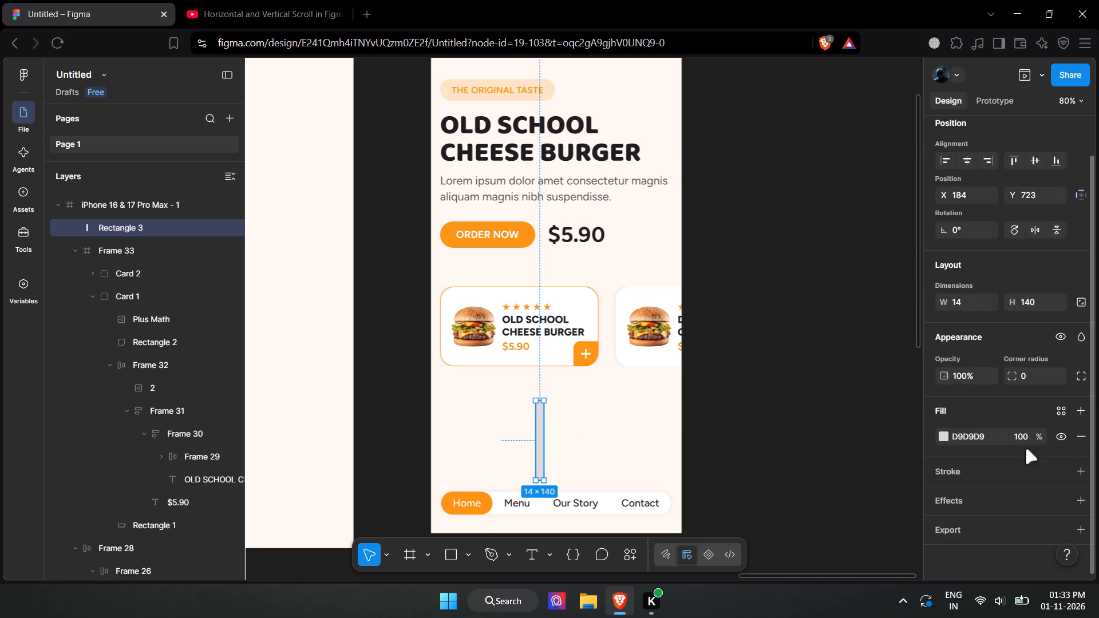
click(1065, 442)
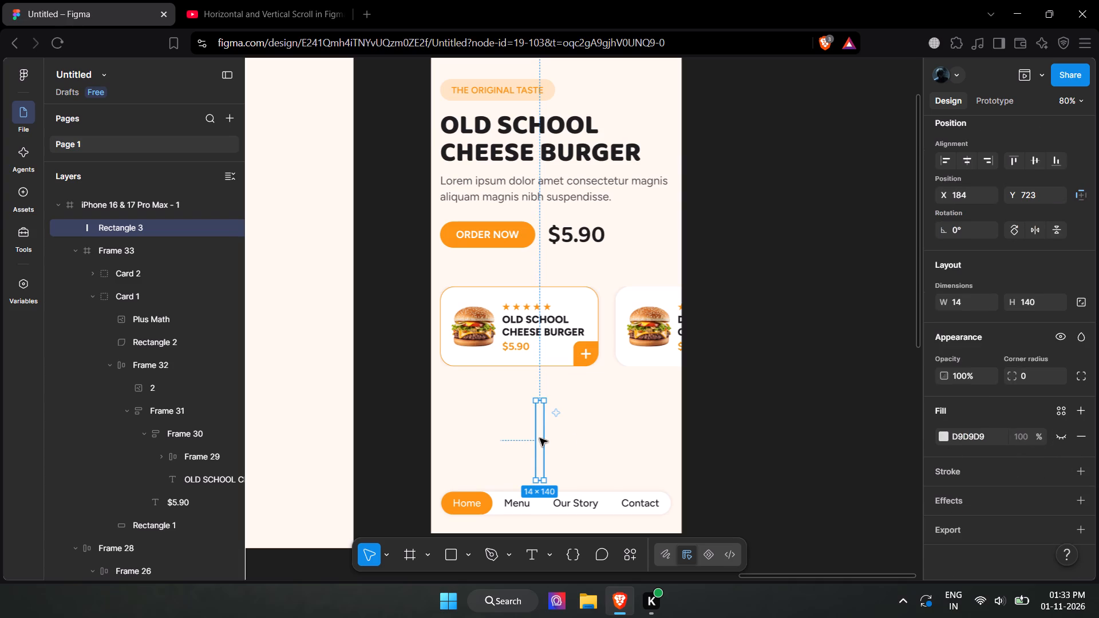
Rename the Rectangle 3 layer as "Card invis".
double_click(137, 227)
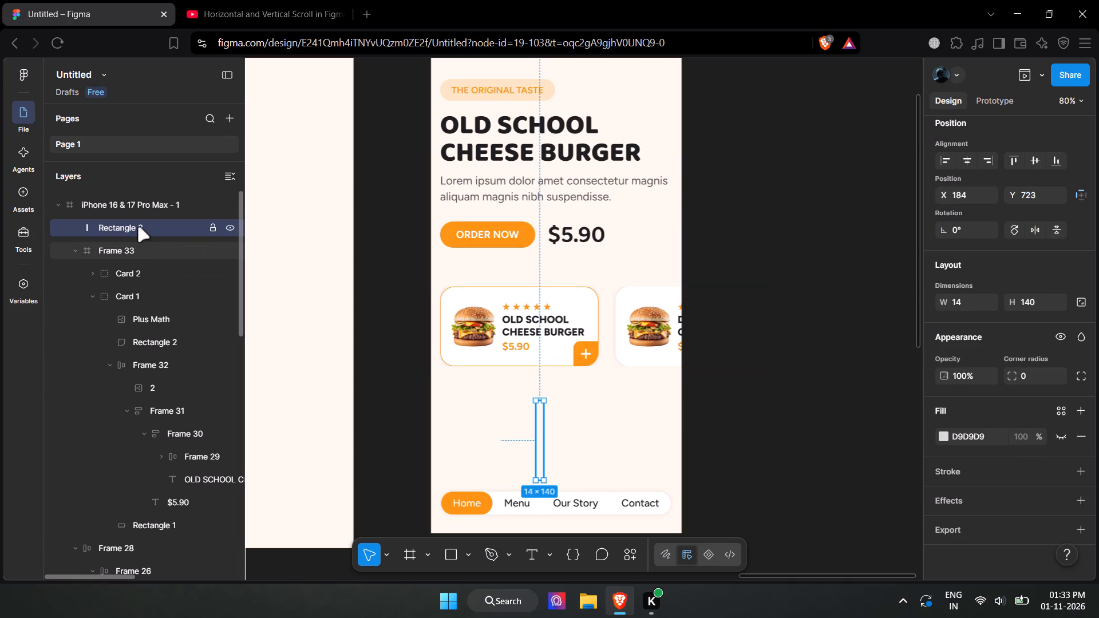
text(car)
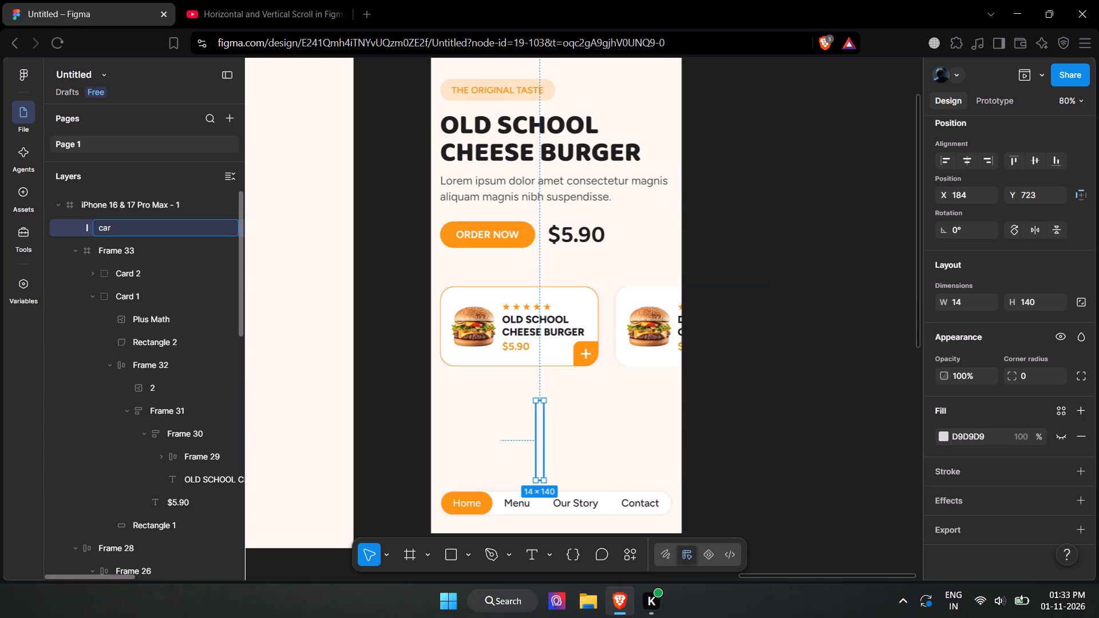
key(d)
key(BackSpace)
key(BackSpace)
key(BackSpace)
key(BackSpace)
key(shift+c)
text(ard invis)
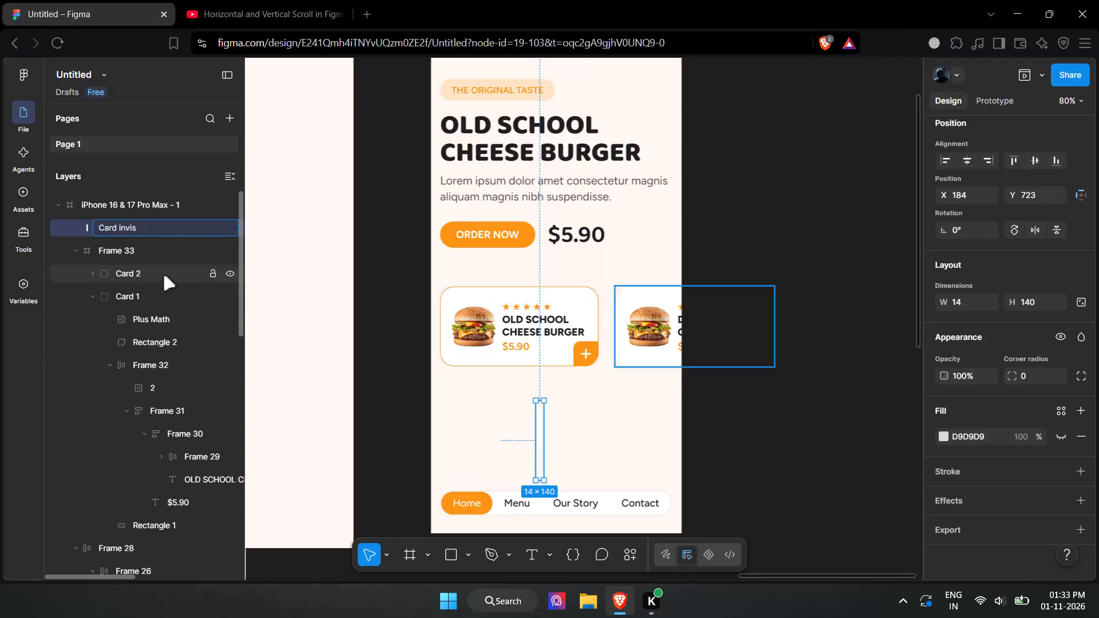
click(415, 370)
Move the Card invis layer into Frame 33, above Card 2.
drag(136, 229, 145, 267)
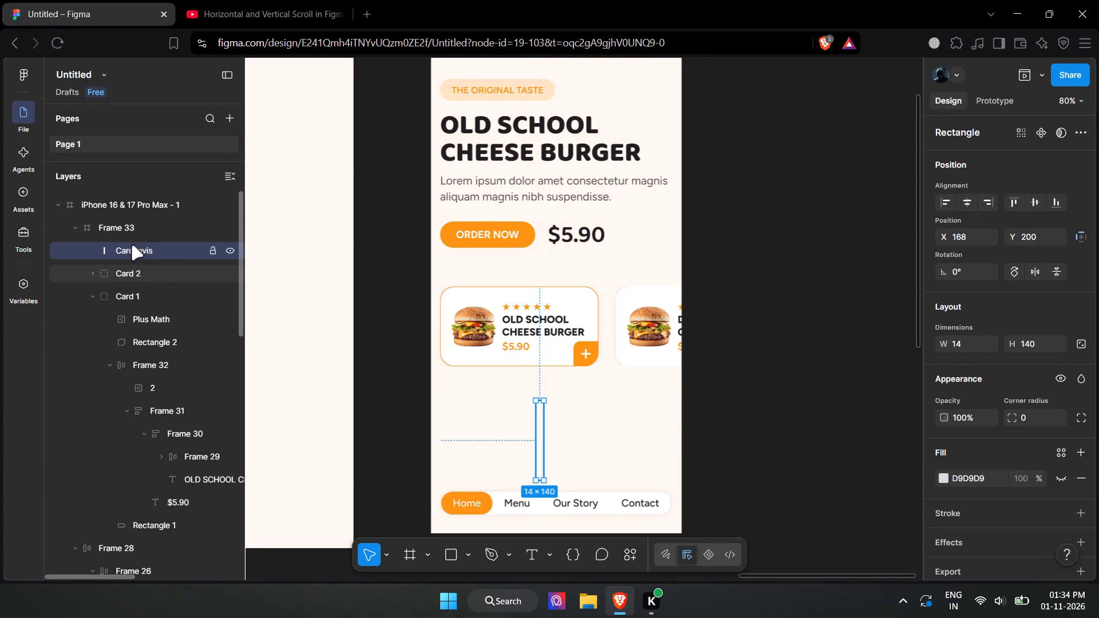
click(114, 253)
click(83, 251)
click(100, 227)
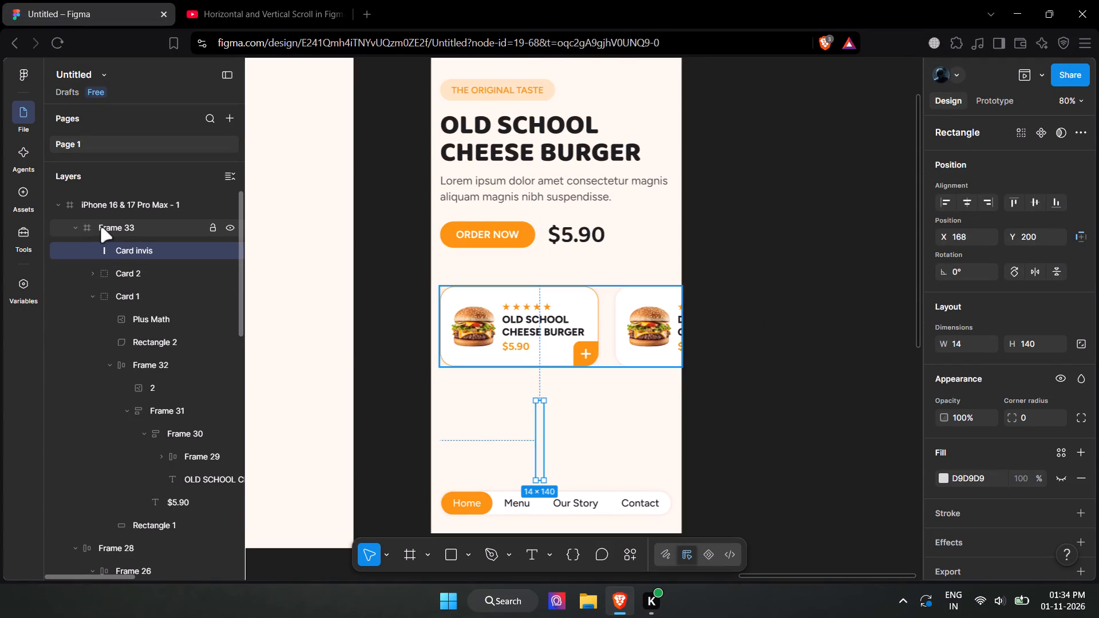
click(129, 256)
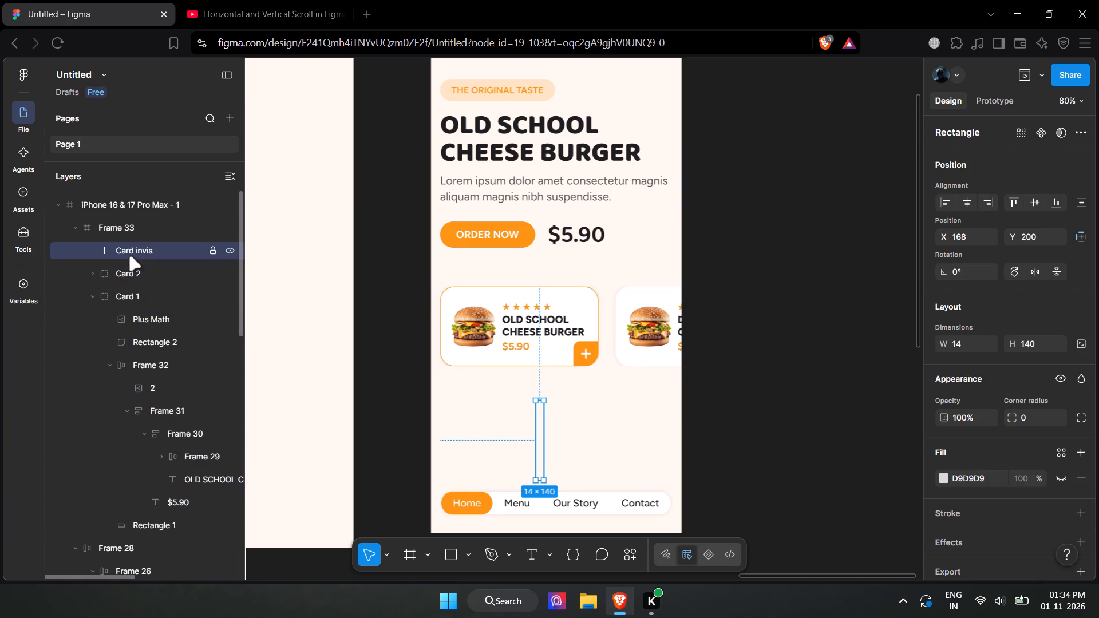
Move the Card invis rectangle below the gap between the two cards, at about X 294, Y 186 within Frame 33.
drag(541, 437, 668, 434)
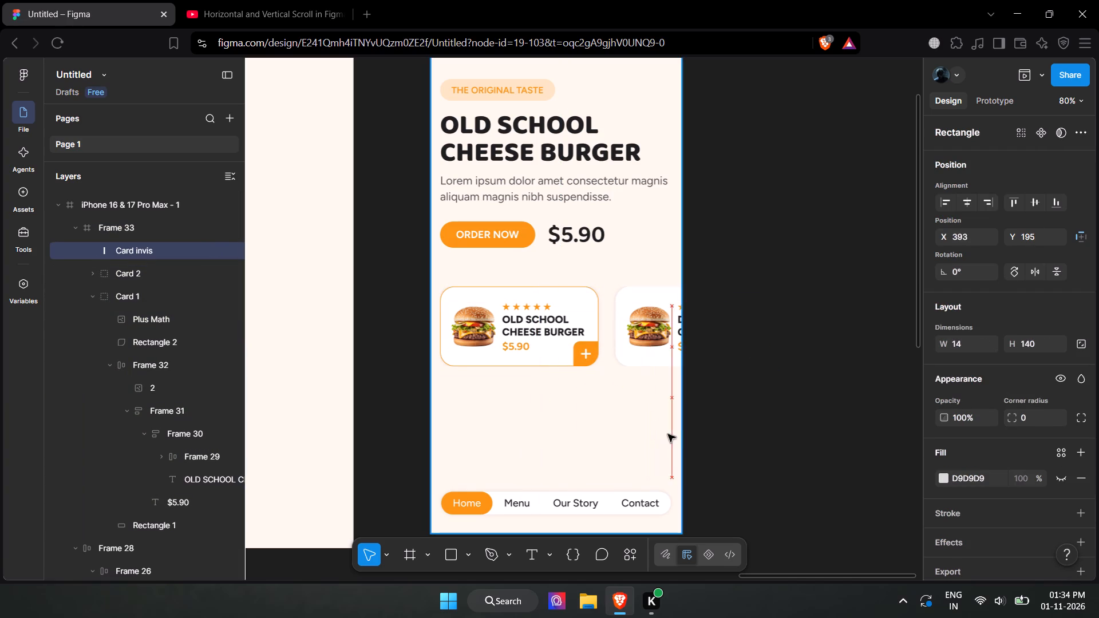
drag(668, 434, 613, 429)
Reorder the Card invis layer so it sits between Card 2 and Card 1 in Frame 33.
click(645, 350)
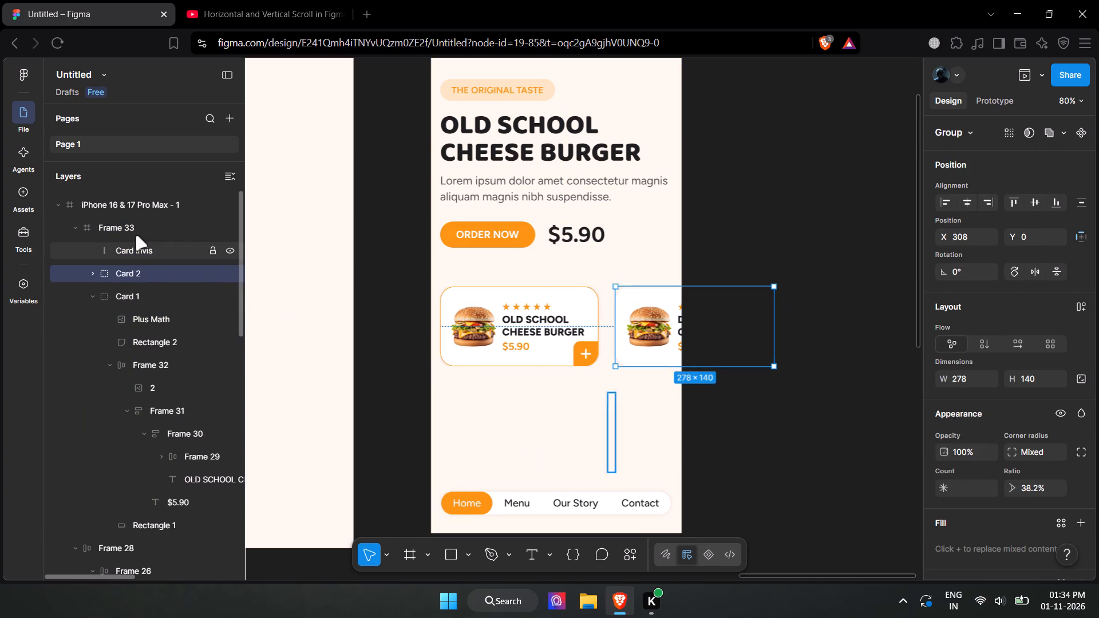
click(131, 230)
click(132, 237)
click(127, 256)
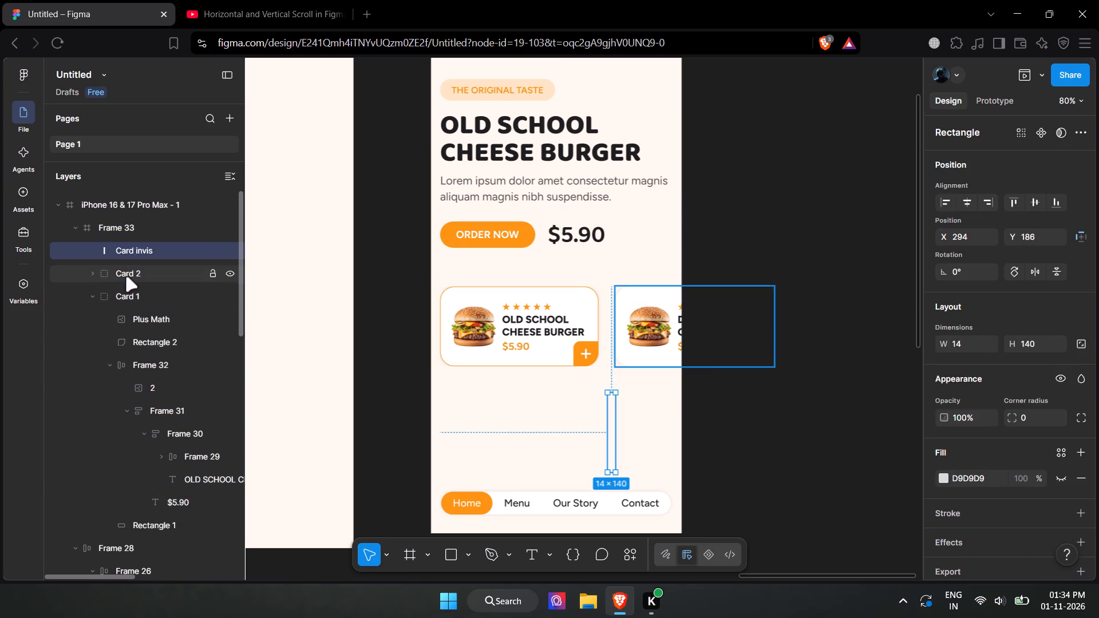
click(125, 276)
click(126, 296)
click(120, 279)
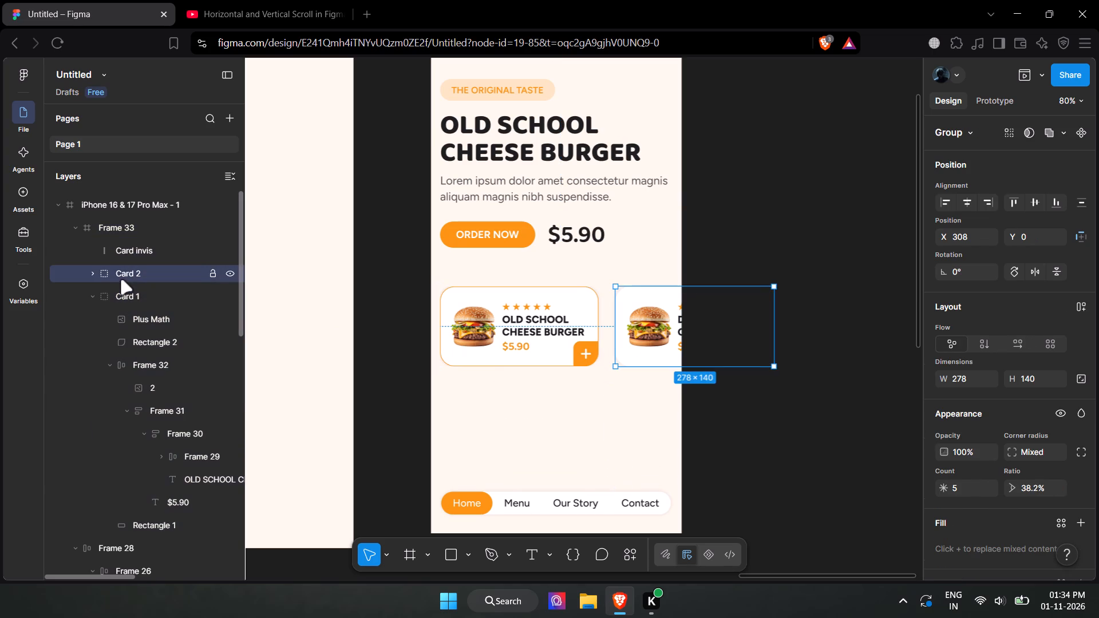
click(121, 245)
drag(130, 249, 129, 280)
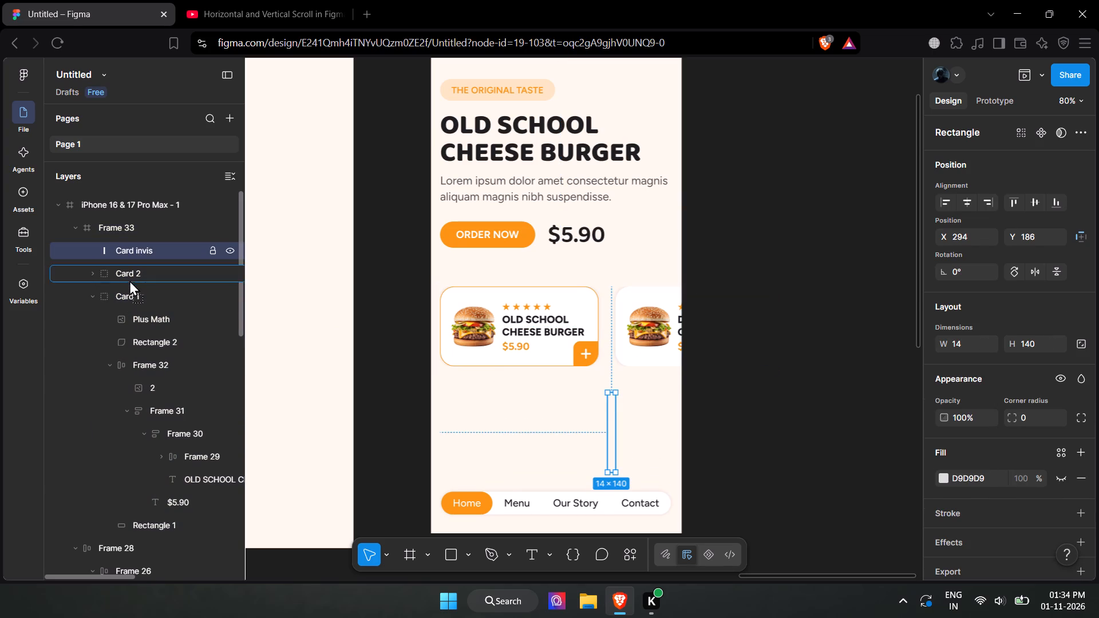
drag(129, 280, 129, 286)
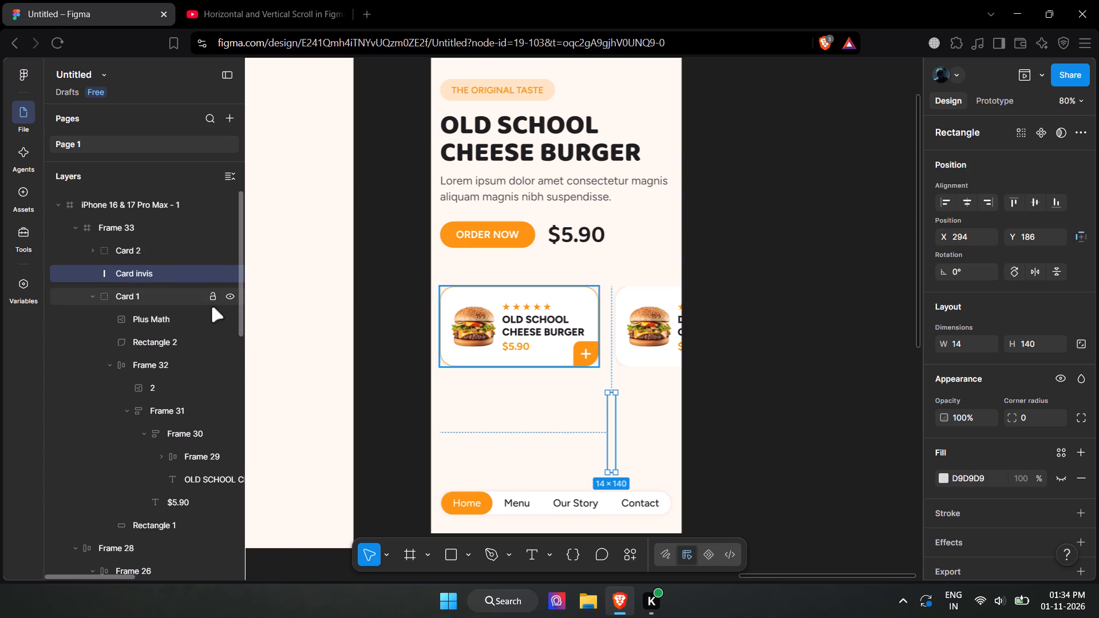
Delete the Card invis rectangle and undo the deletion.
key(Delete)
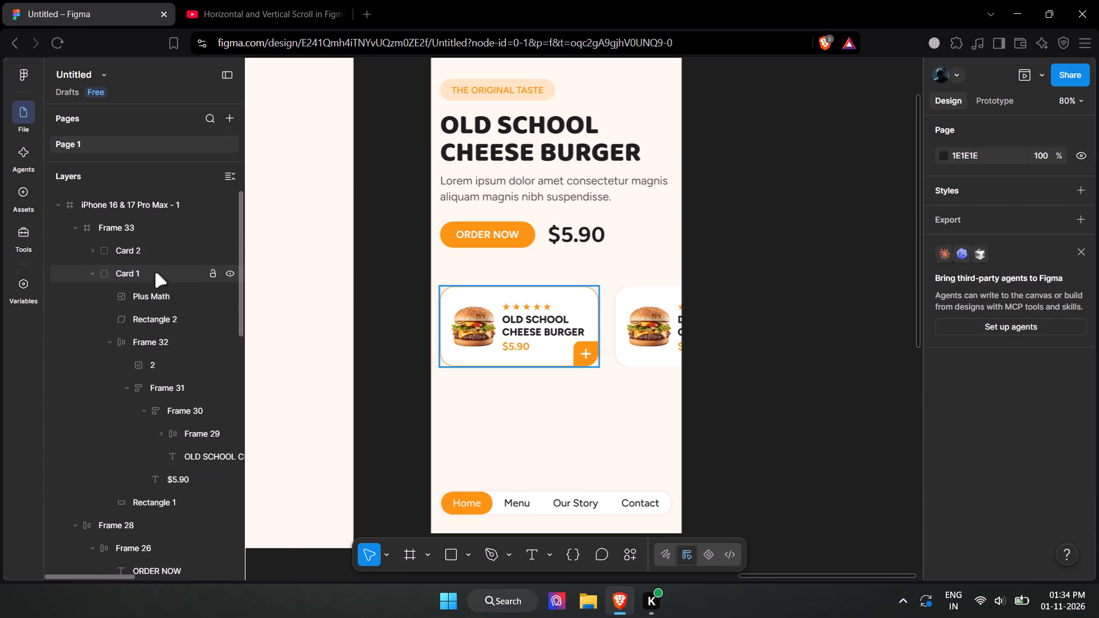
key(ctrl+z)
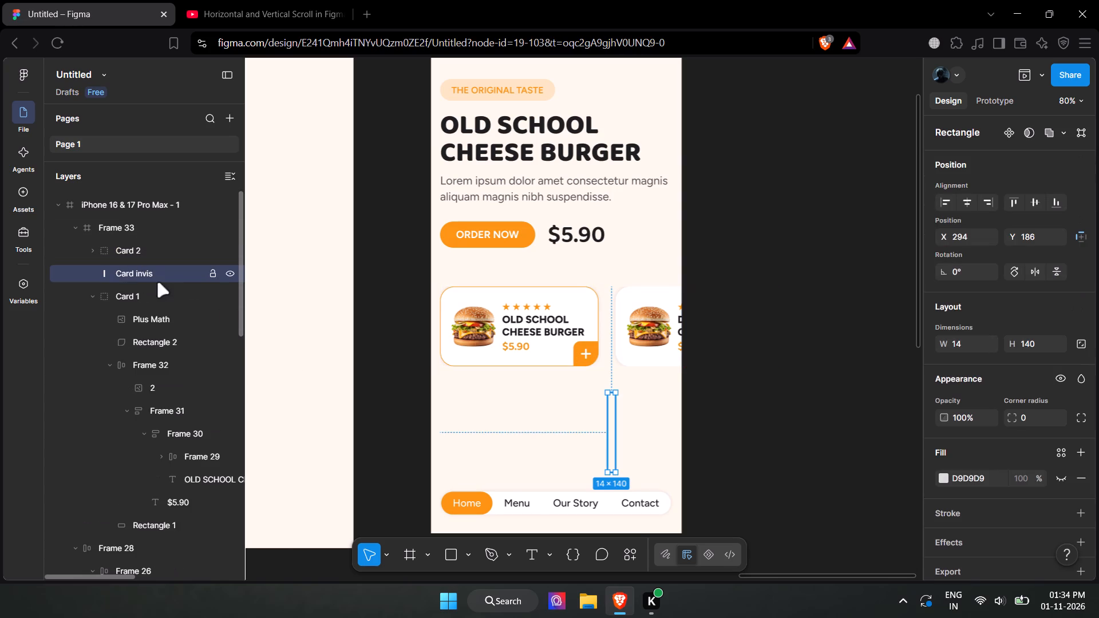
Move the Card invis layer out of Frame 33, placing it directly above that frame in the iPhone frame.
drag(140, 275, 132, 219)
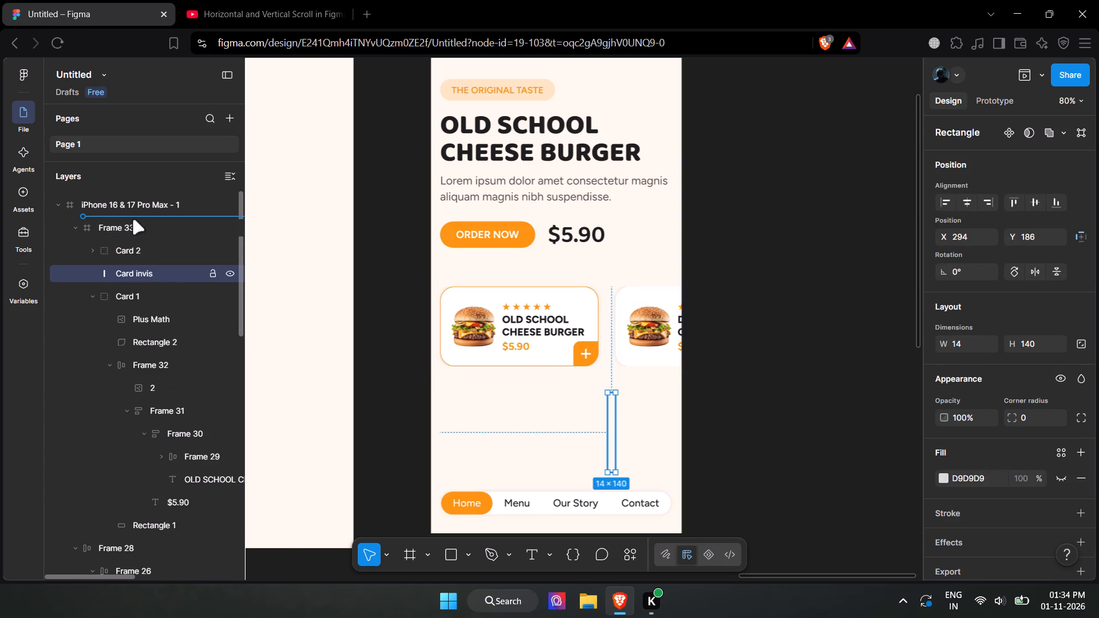
Check what Frame 33 and Card 2 contain by toggling their visibility, and collapse both card groups.
click(96, 247)
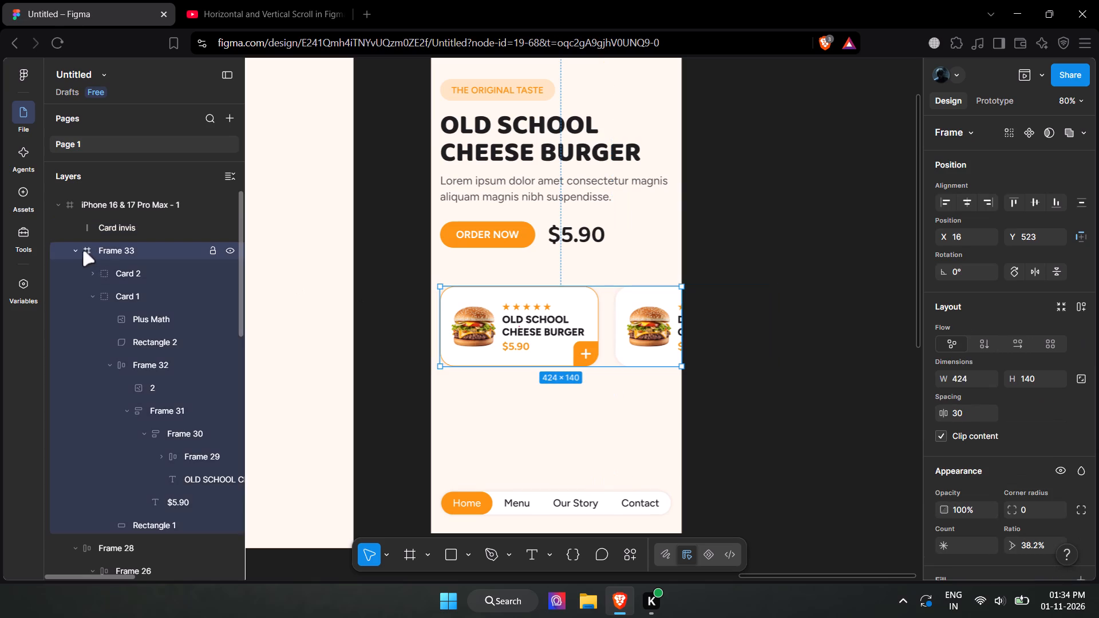
click(75, 251)
click(75, 251)
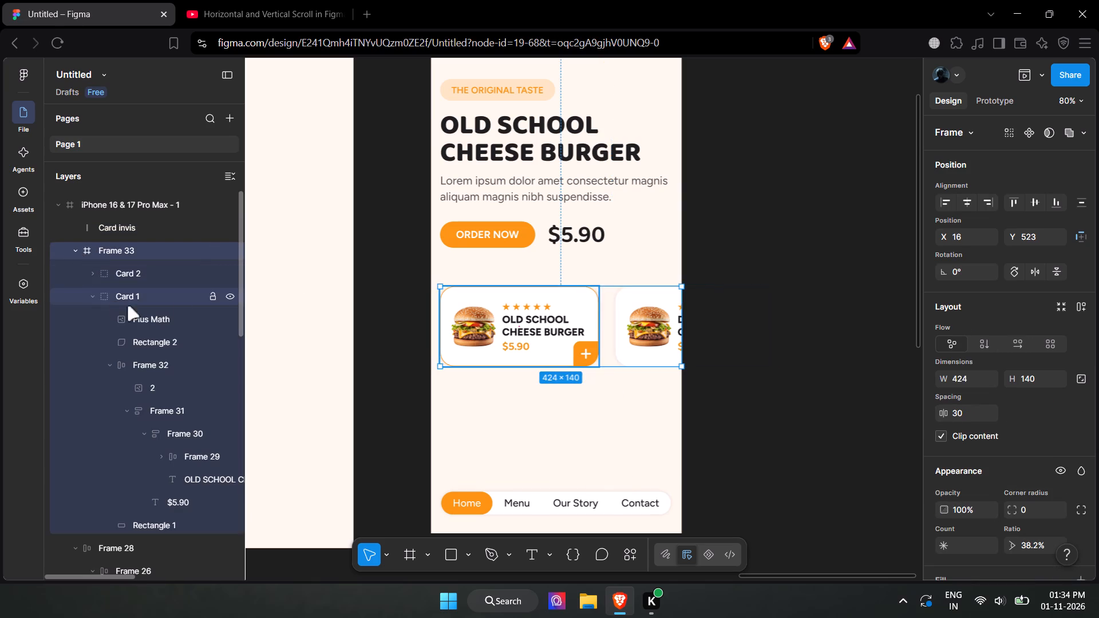
click(228, 252)
click(228, 252)
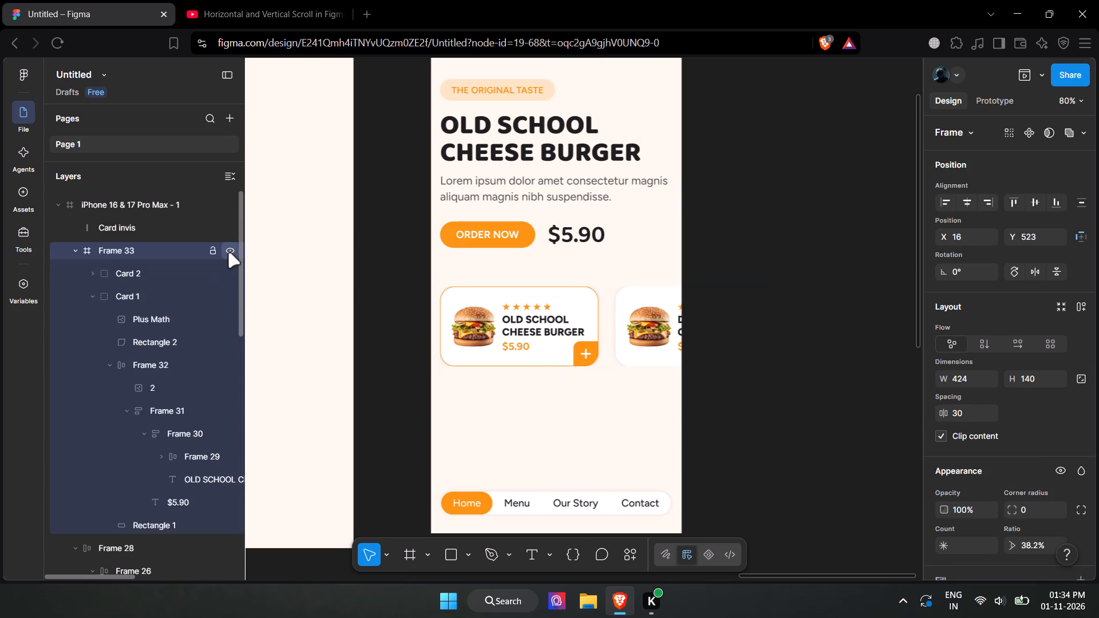
click(90, 276)
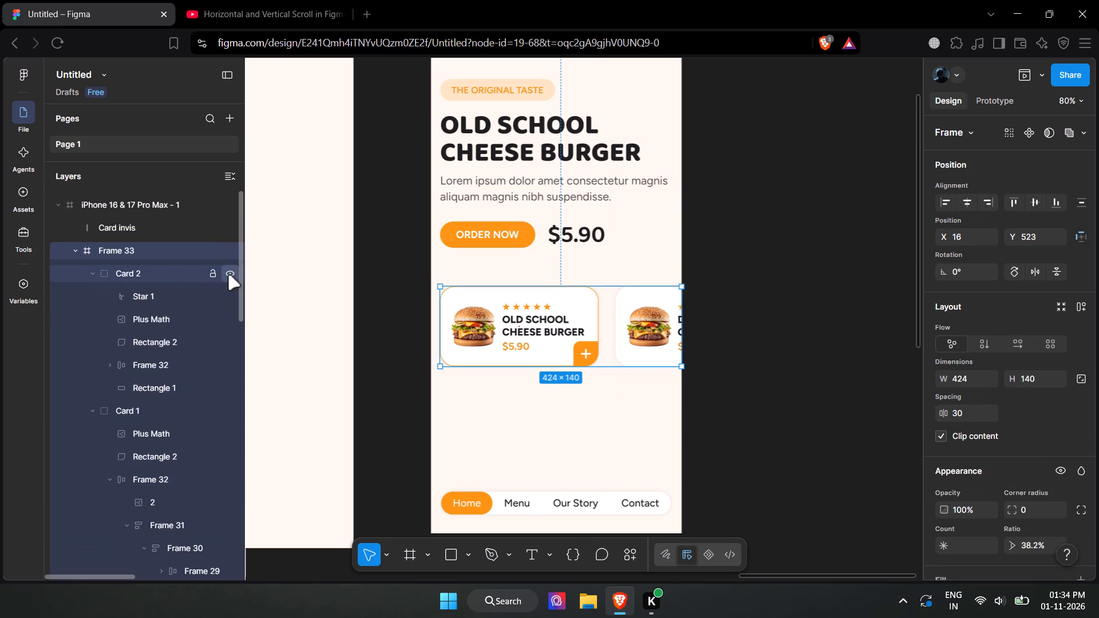
click(228, 275)
click(228, 275)
click(93, 272)
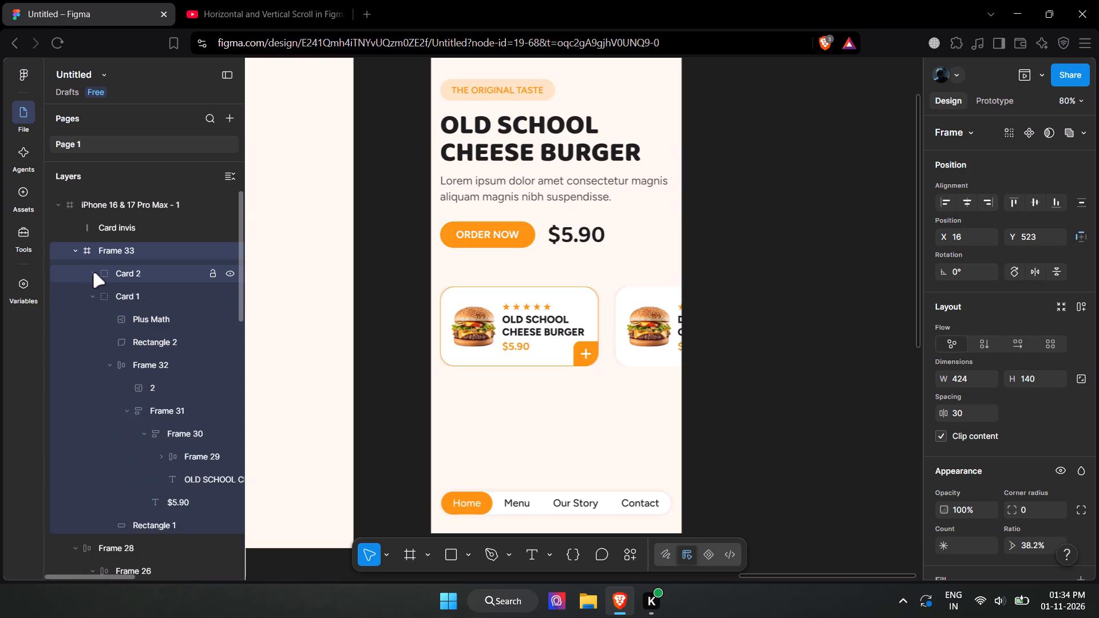
click(93, 297)
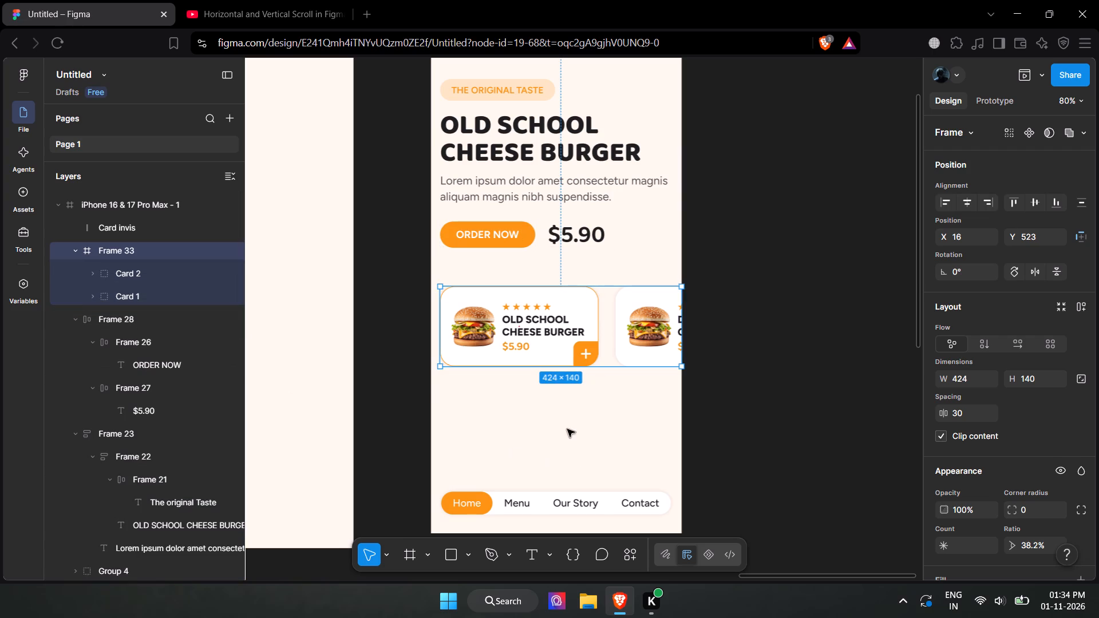
Place the Card invis layer inside Frame 33, above Card 2.
click(120, 227)
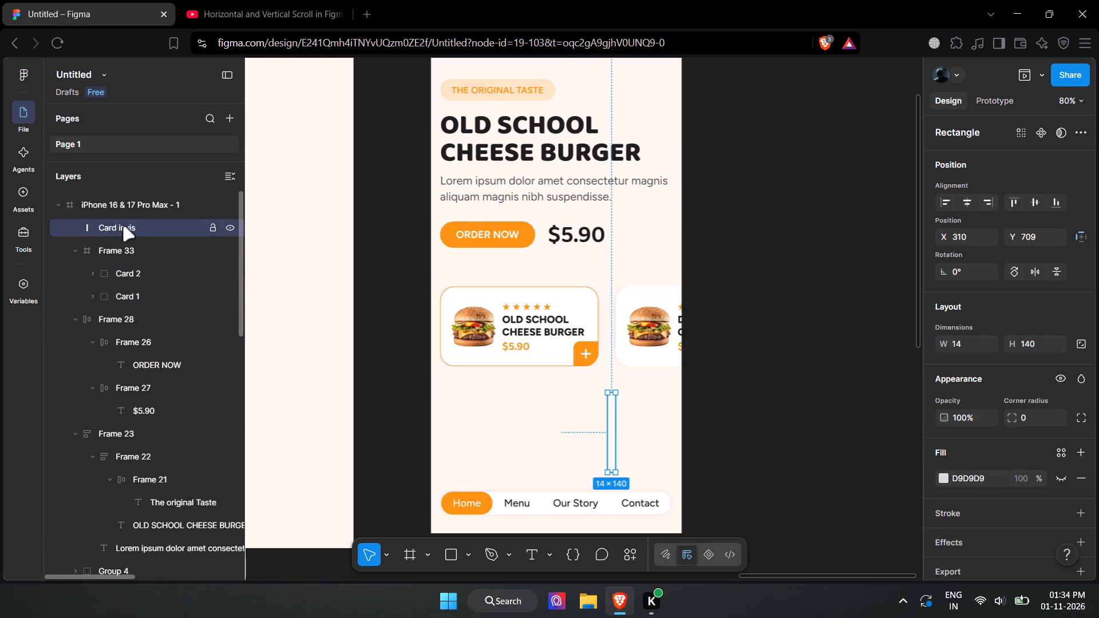
drag(122, 226, 129, 227)
click(132, 278)
drag(127, 225, 124, 264)
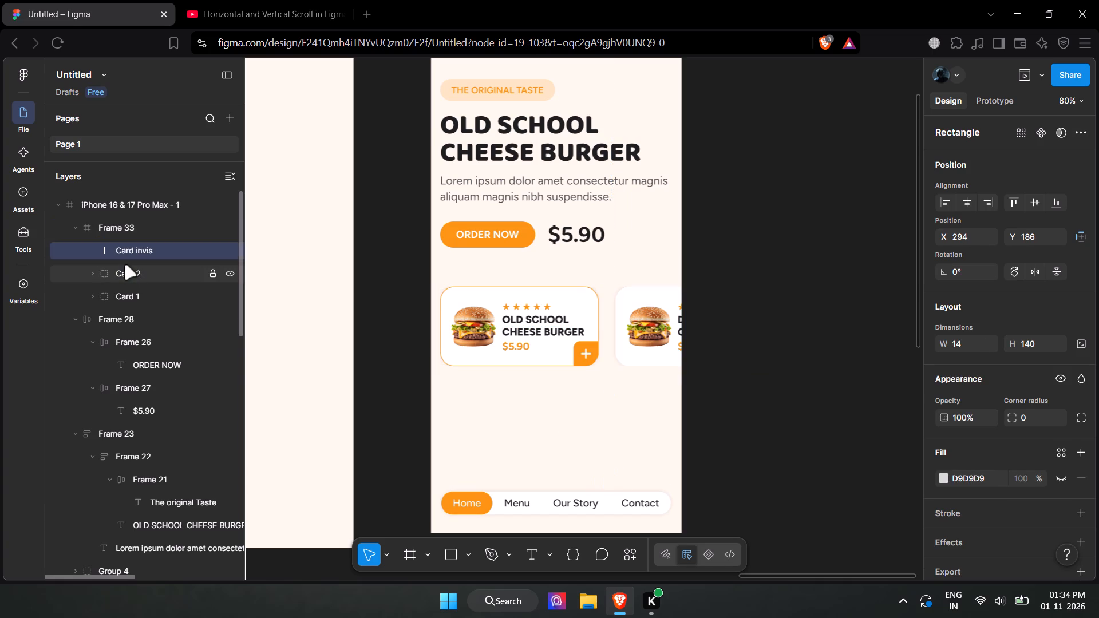
click(106, 249)
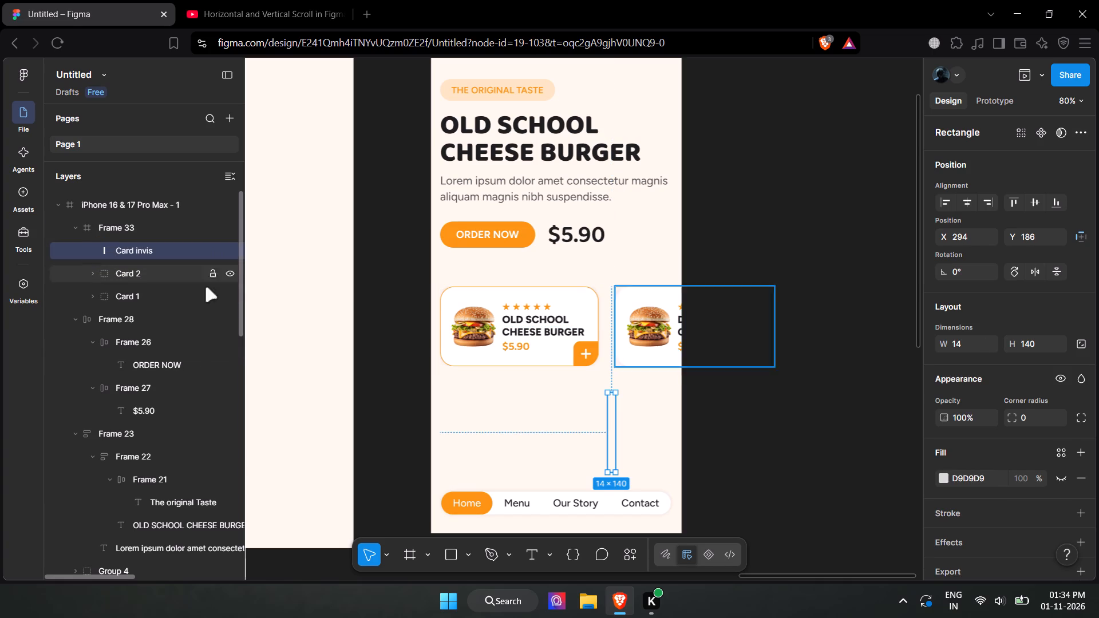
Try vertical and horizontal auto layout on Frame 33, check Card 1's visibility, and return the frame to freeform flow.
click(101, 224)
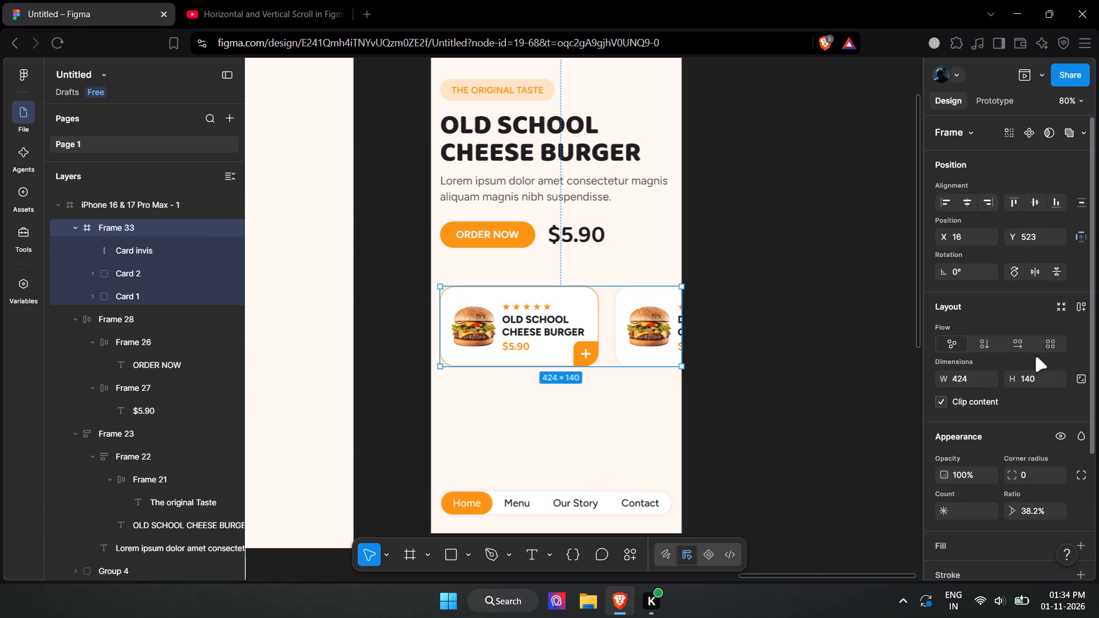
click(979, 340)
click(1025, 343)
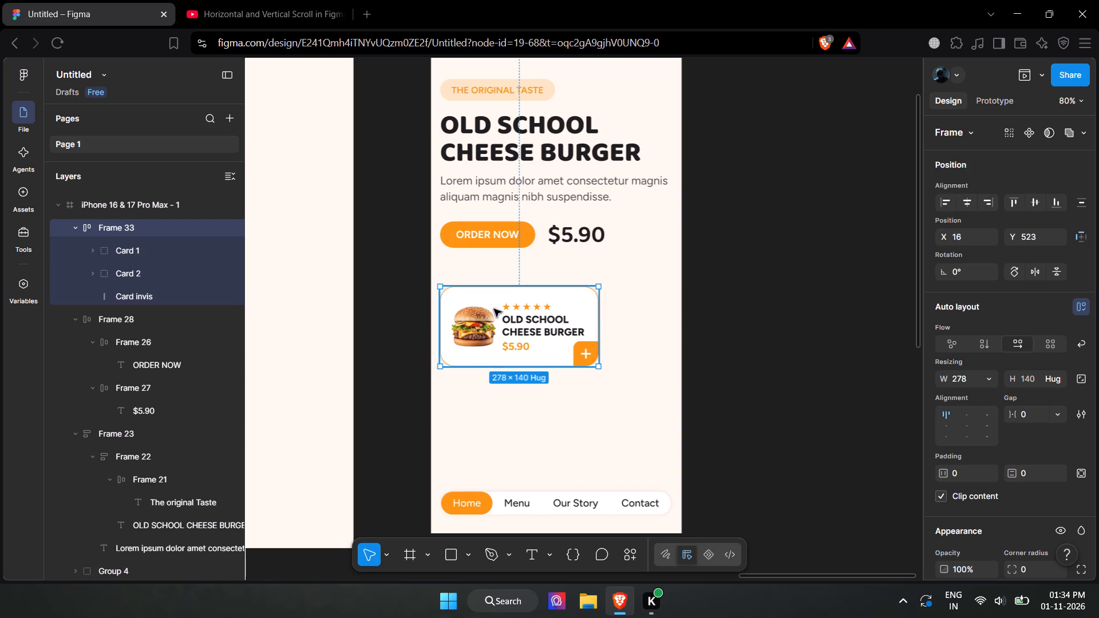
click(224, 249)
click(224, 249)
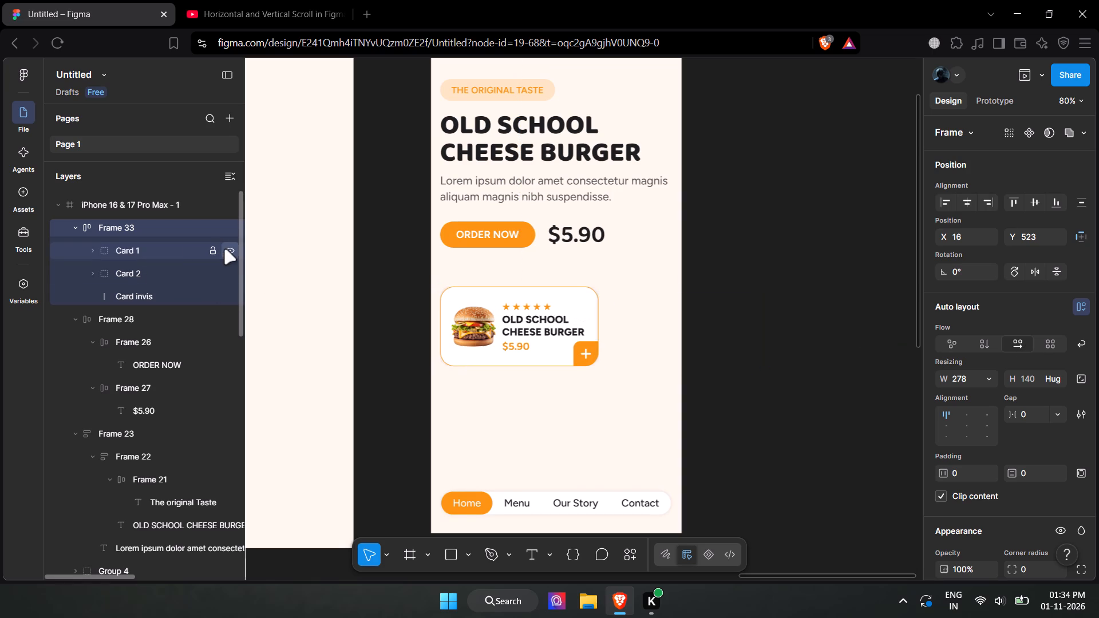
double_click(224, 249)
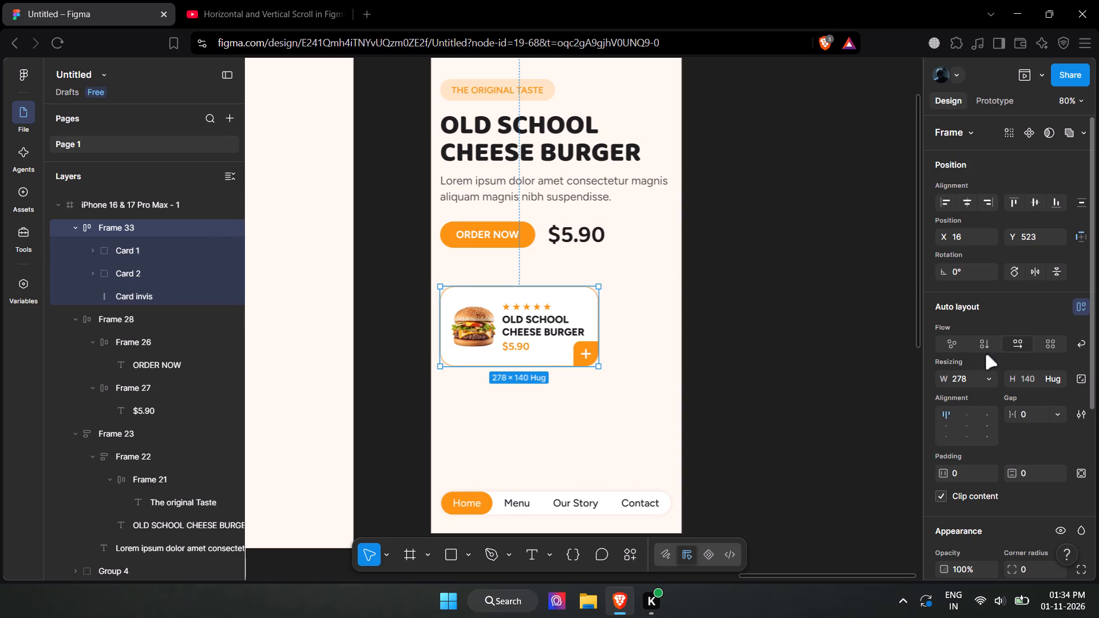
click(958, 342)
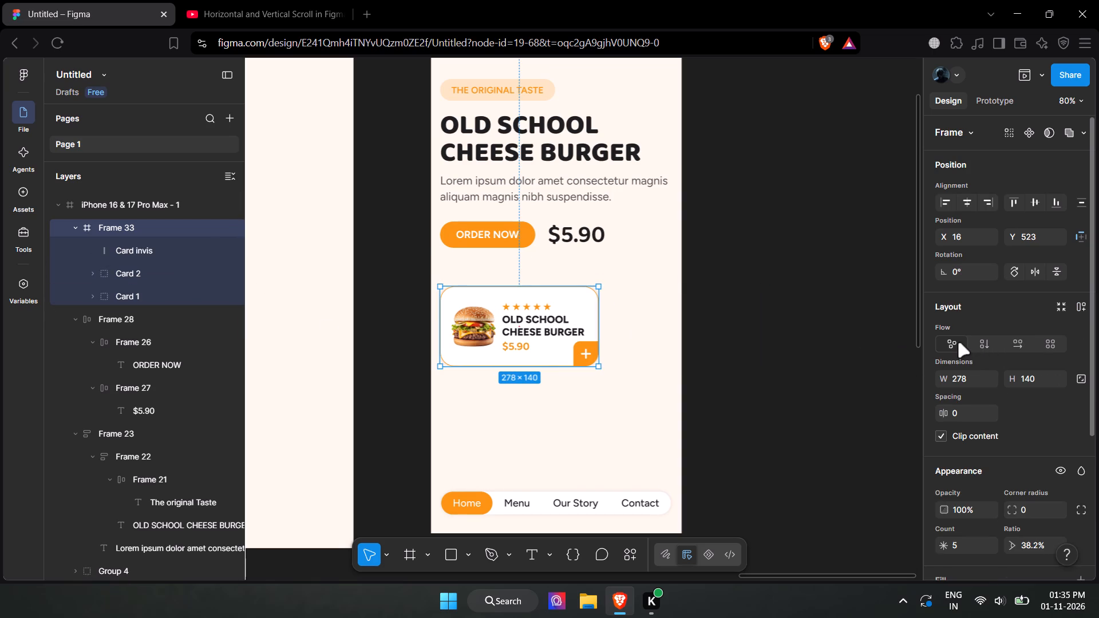
Apply horizontal auto layout to Frame 33 with a gap of 30 between its items.
click(1017, 342)
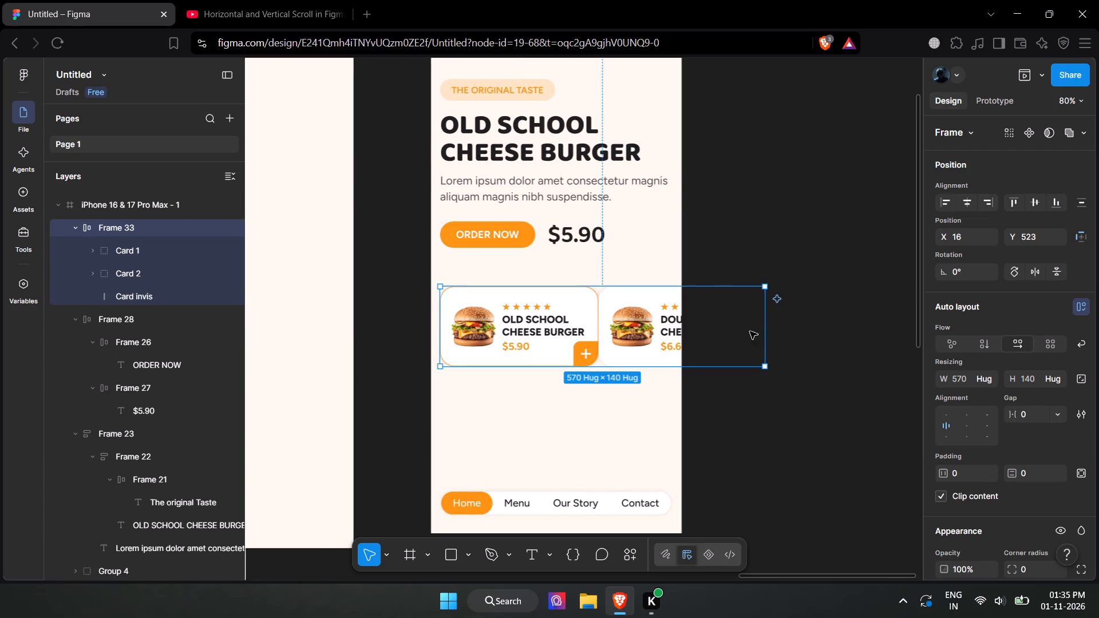
click(1026, 414)
key(3)
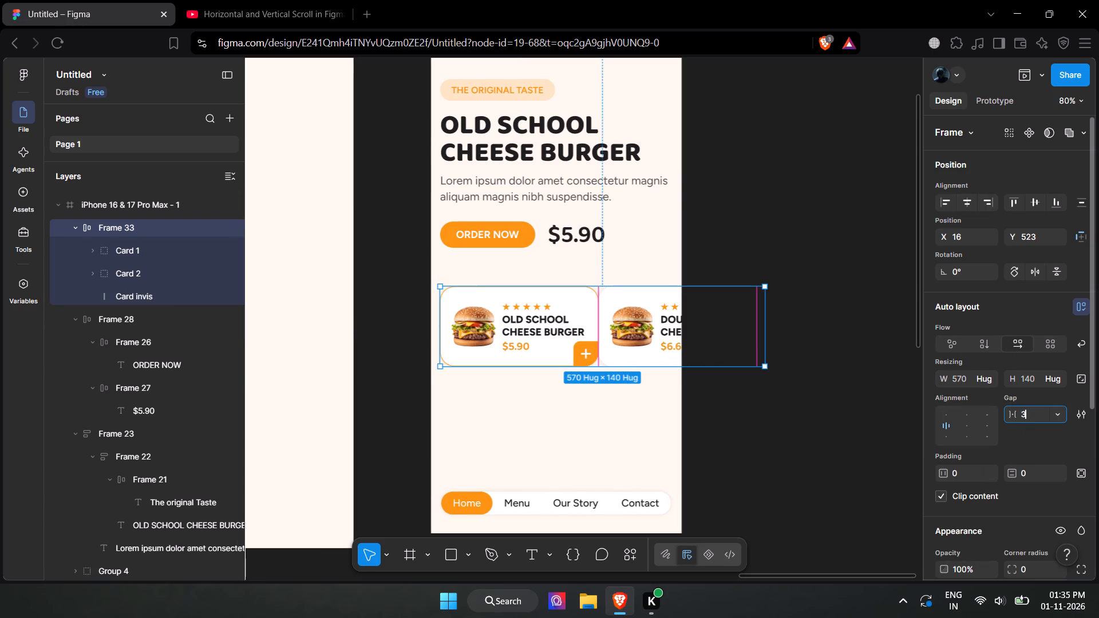
key(0)
click(625, 424)
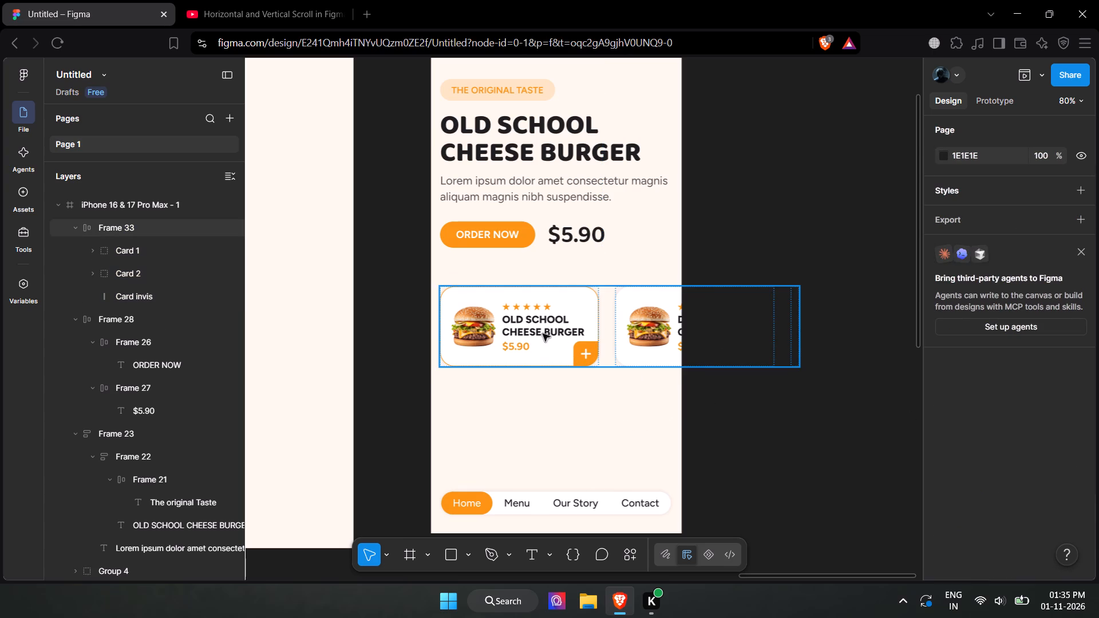
Switch Frame 33 from horizontal auto layout back to freeform flow.
click(124, 222)
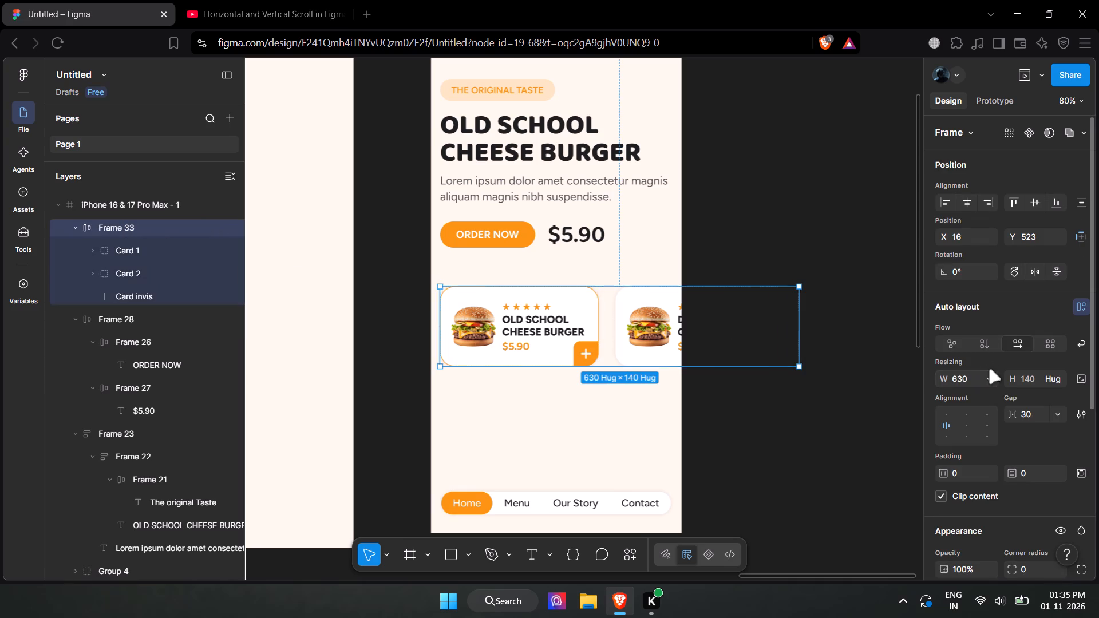
click(951, 345)
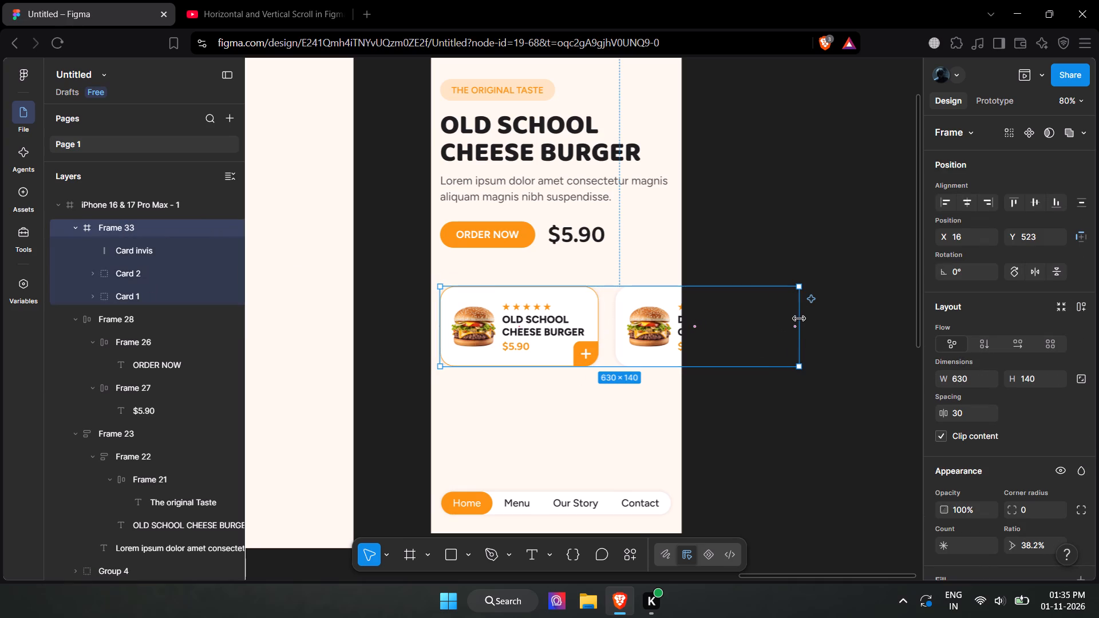
Narrow Frame 33 to a width of 424 so it ends at the iPhone frame's outer edge.
drag(798, 318, 693, 319)
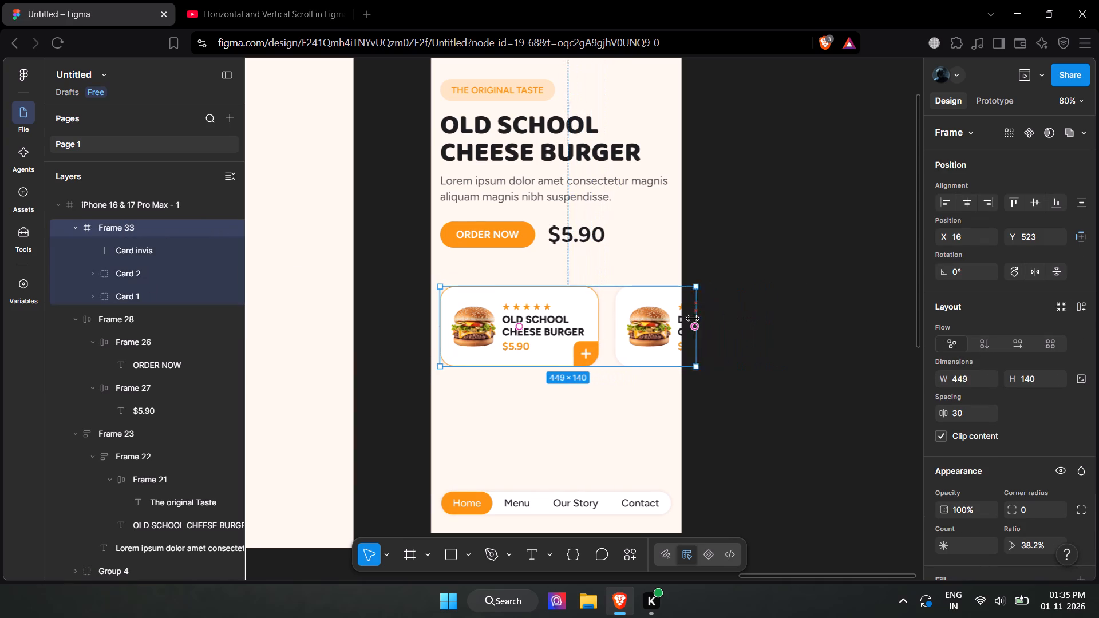
drag(693, 319, 682, 319)
Preview the prototype, scroll the card row back and forth to check its end spacing, and close the preview.
click(1007, 97)
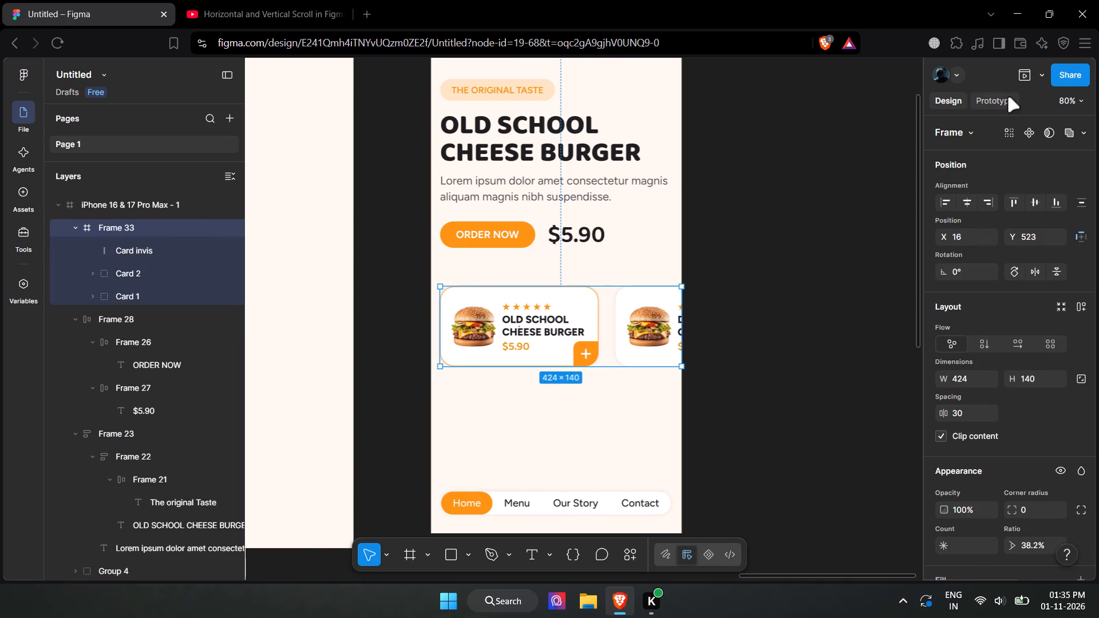
click(1027, 74)
drag(615, 373, 481, 371)
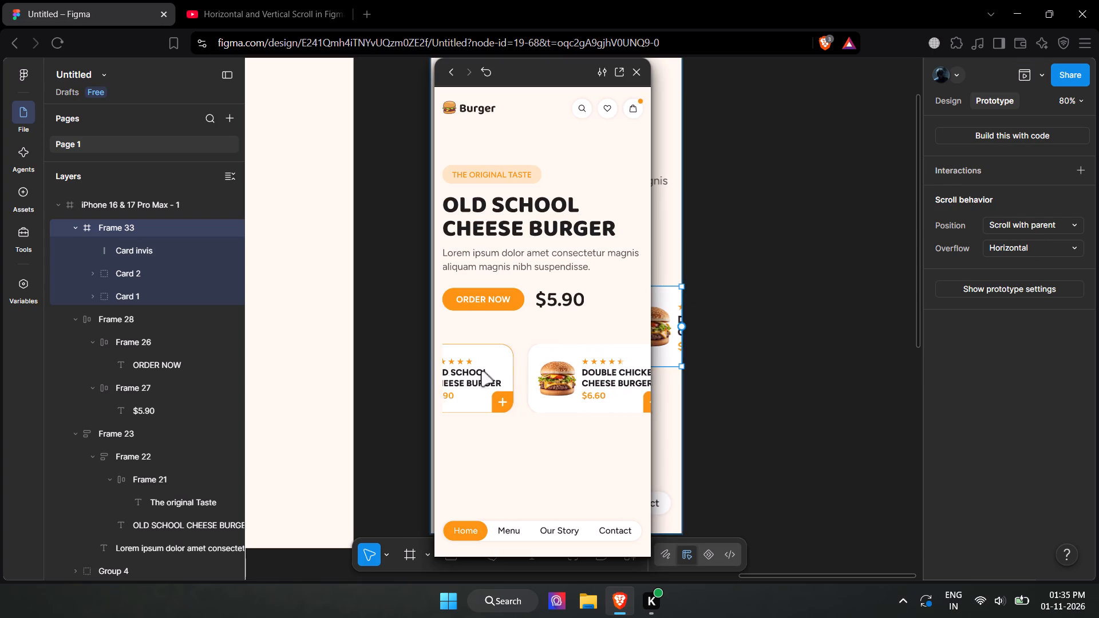
drag(481, 371, 517, 380)
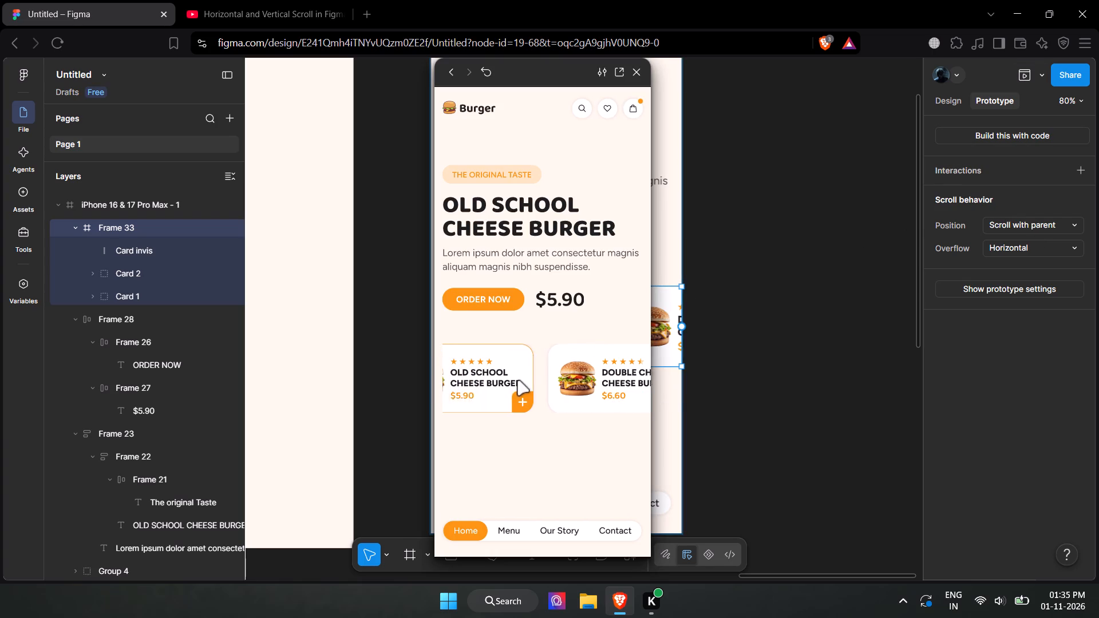
drag(517, 380, 442, 357)
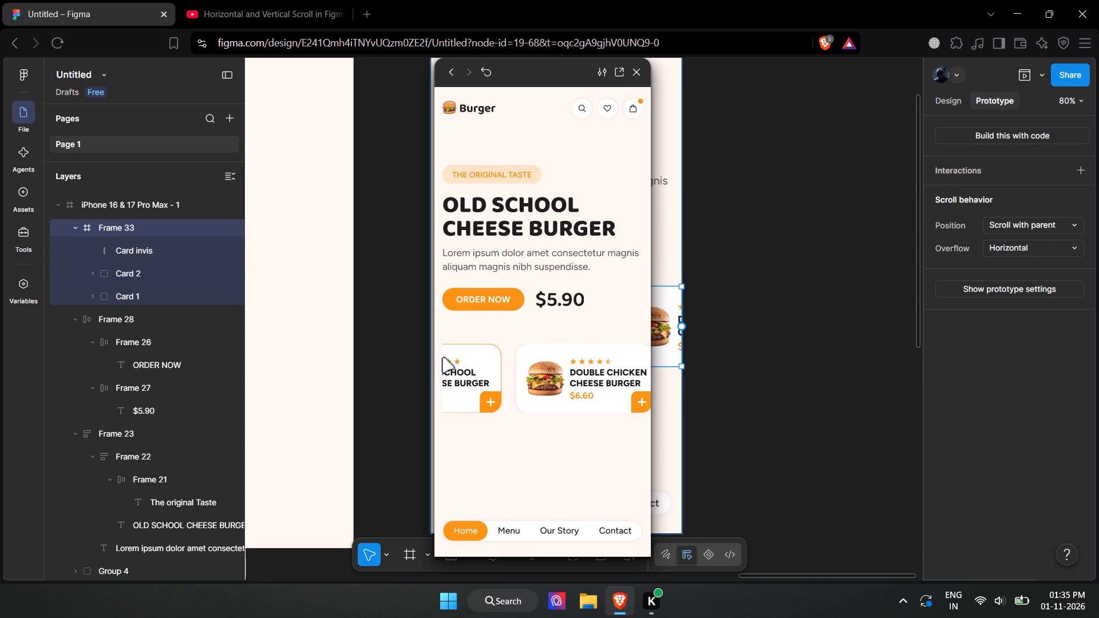
drag(442, 357, 544, 338)
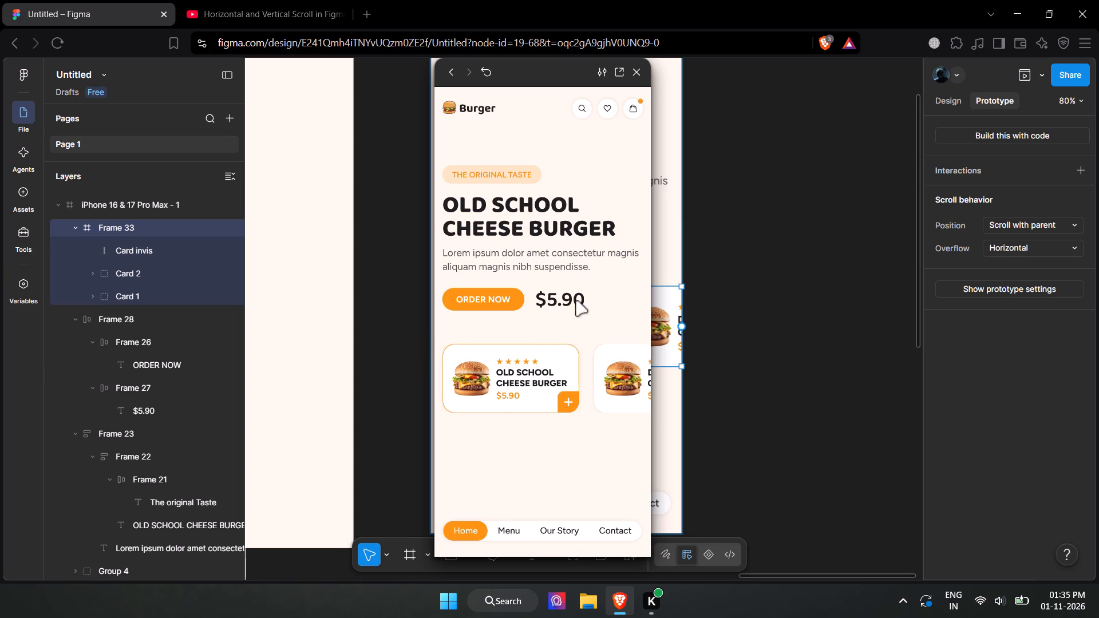
click(635, 80)
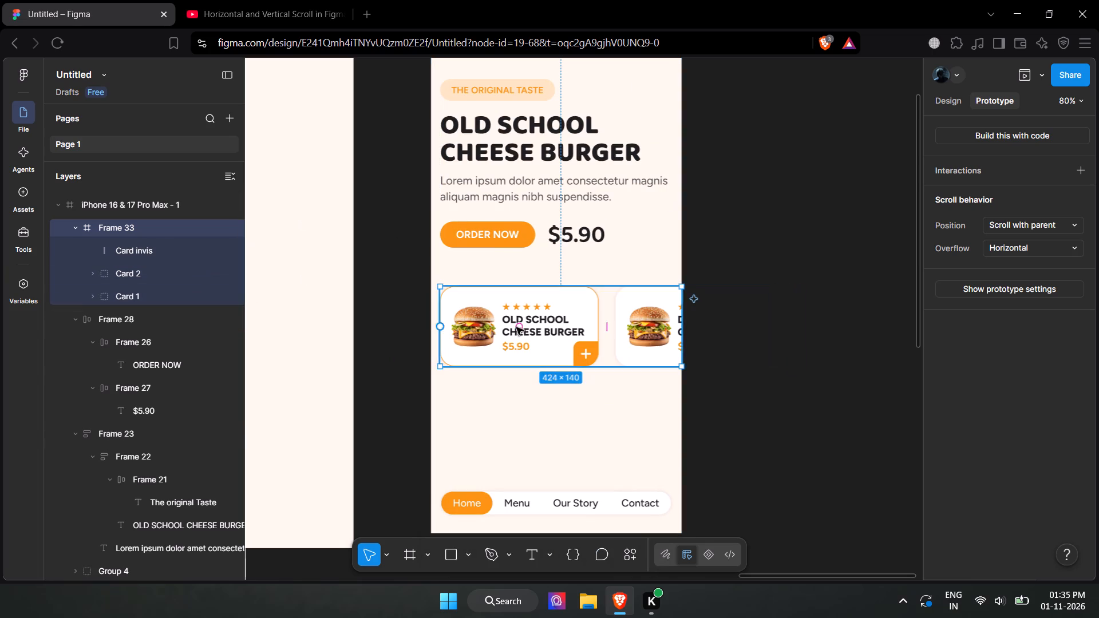
click(543, 411)
Make the Card invis rectangle's fill visible and set the fill opacity to 0%.
click(140, 255)
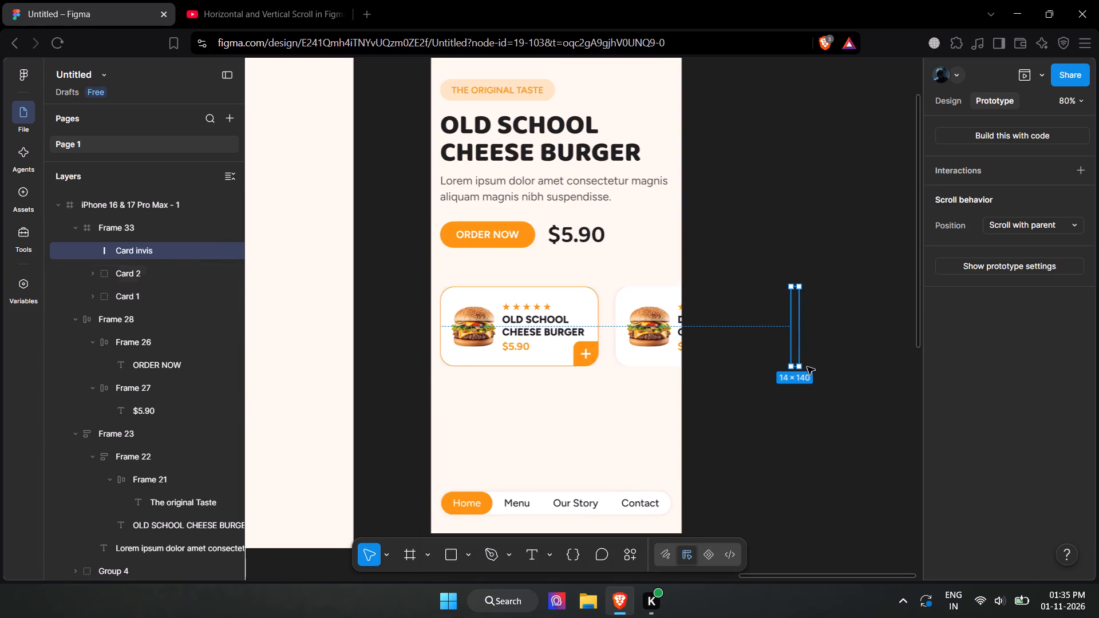
click(952, 104)
click(1061, 478)
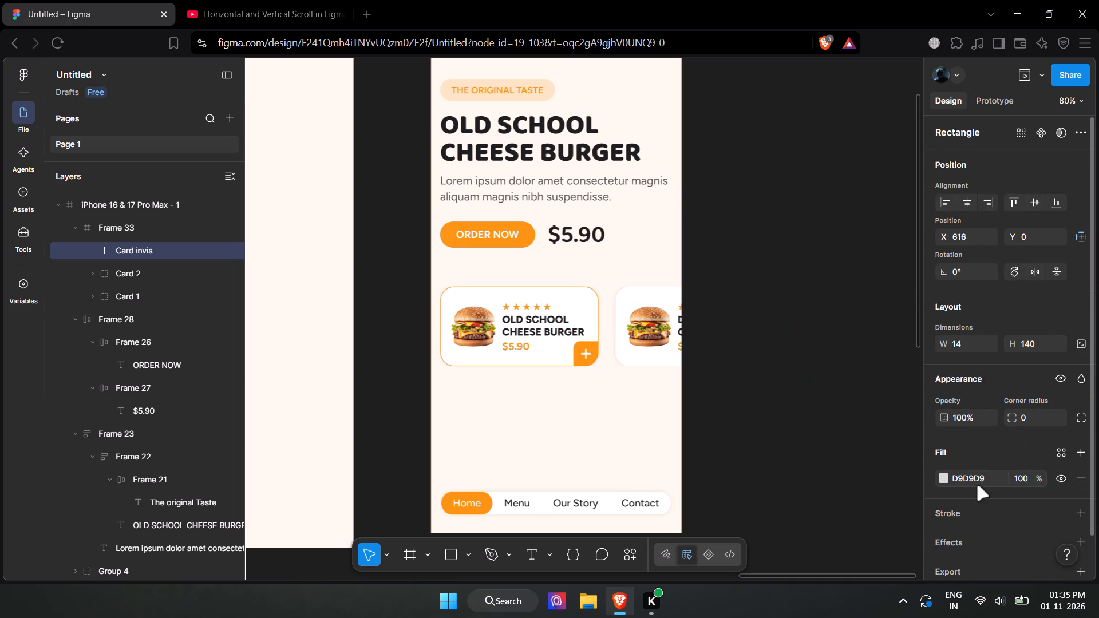
scroll(977, 485, down, 1)
click(950, 437)
click(940, 435)
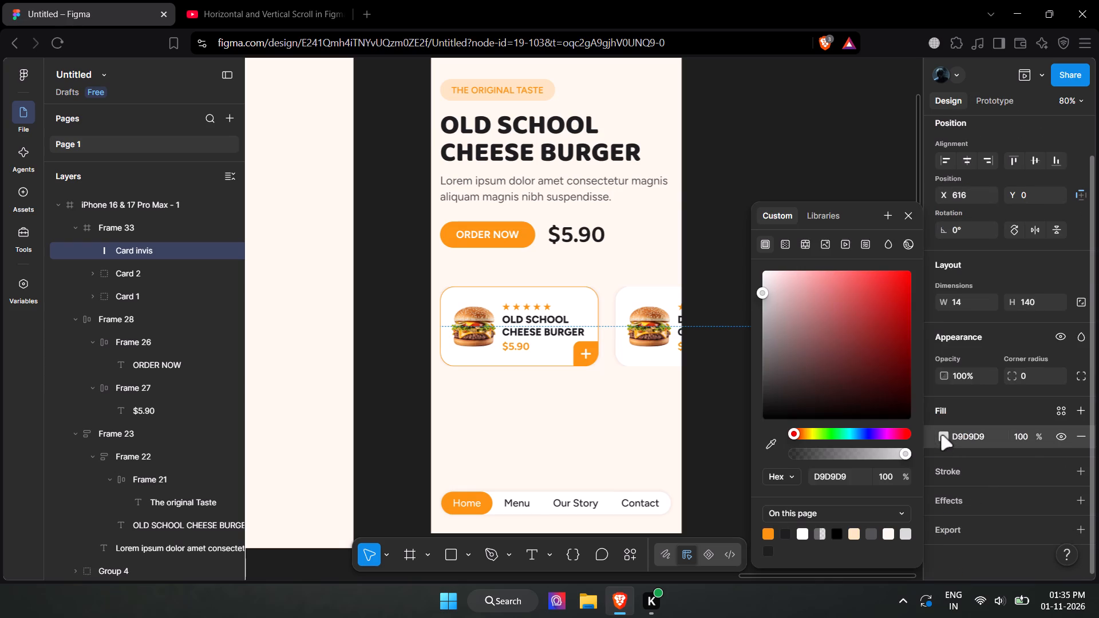
click(1031, 435)
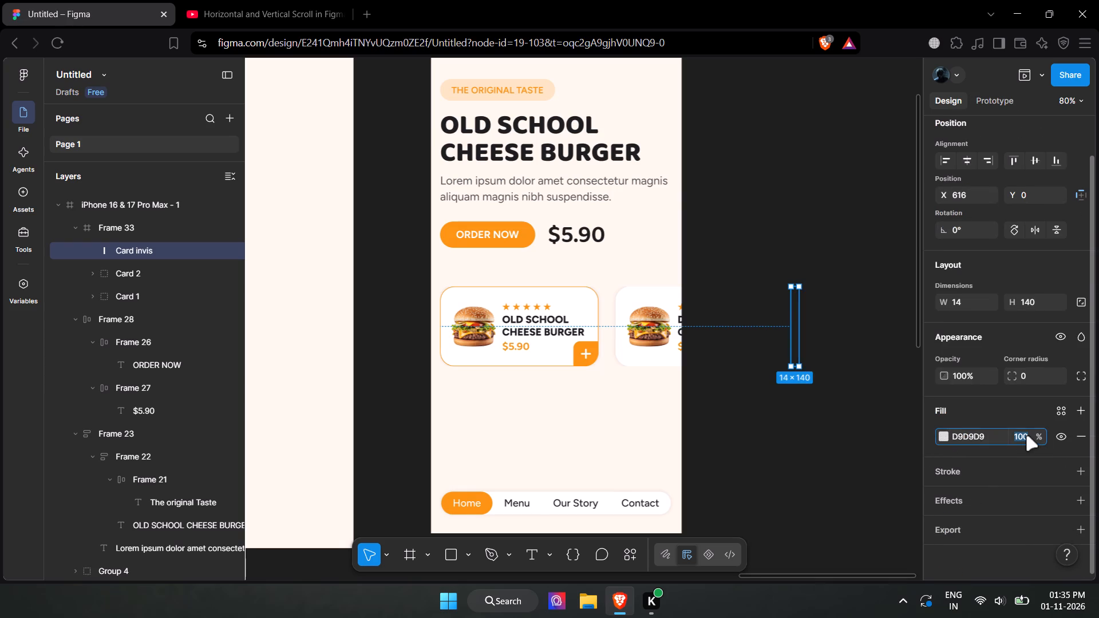
key(0)
click(740, 462)
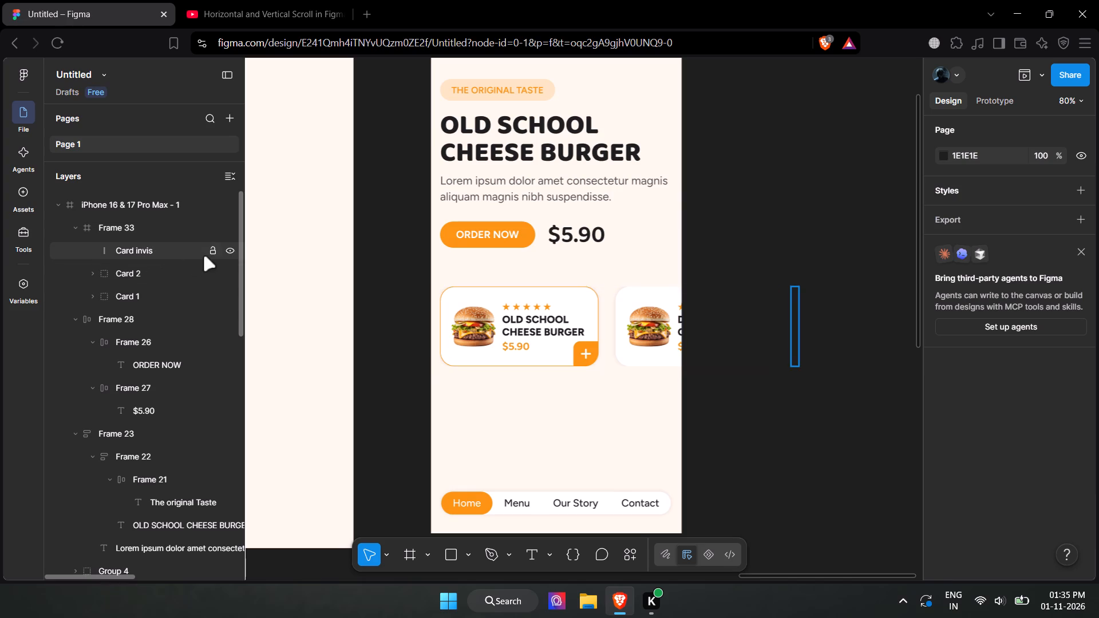
Preview the iPhone 16 & 17 Pro Max - 1 frame, test scrolling the card row, and close the preview.
click(146, 205)
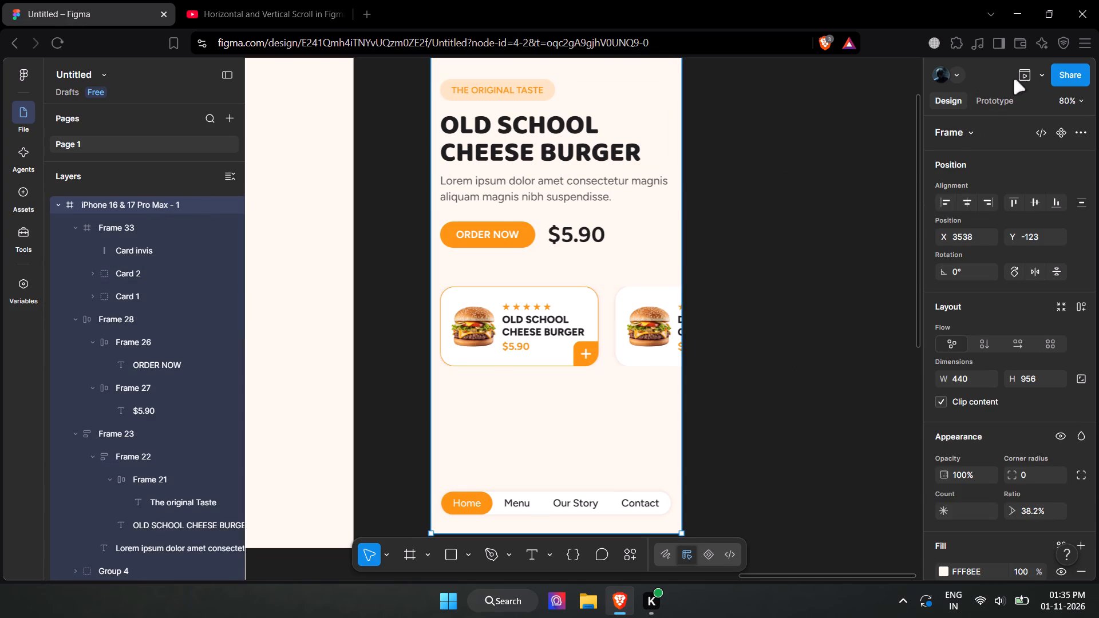
click(1021, 76)
drag(617, 346, 600, 355)
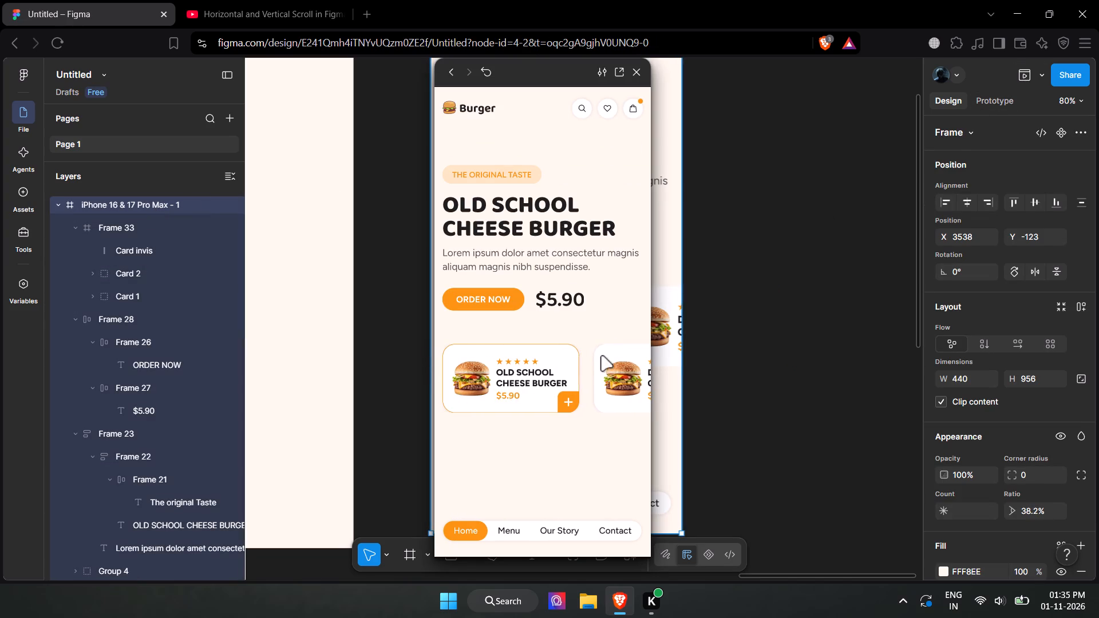
drag(600, 355, 682, 317)
click(647, 78)
click(635, 73)
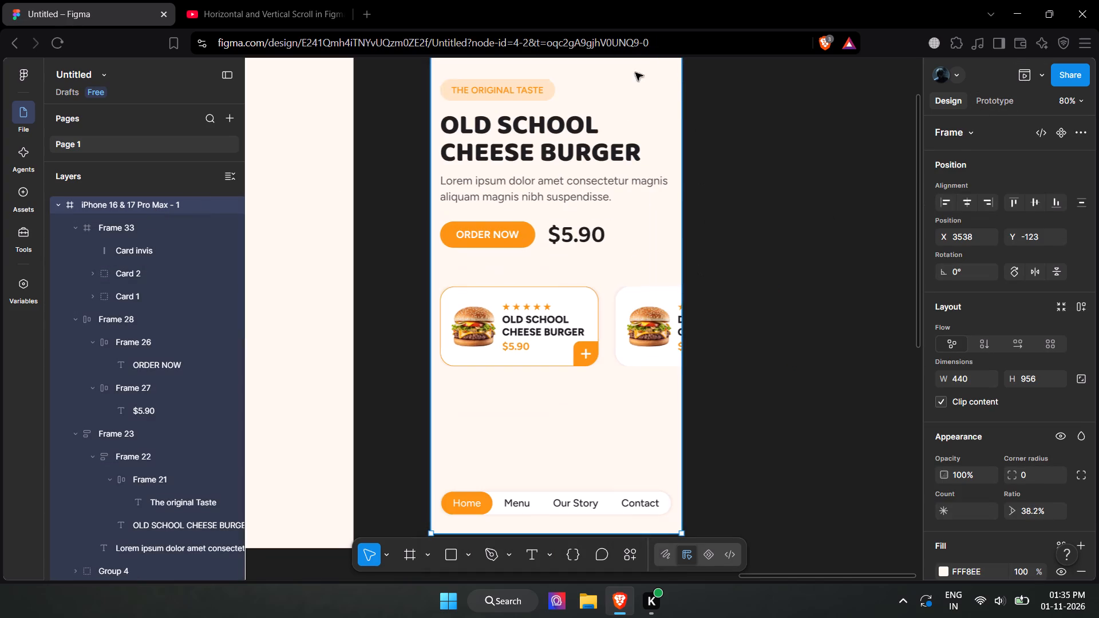
Inspect Frame 33 and compare the prototype scroll settings of Card invis, Card 2 and Card 1.
click(596, 344)
click(610, 324)
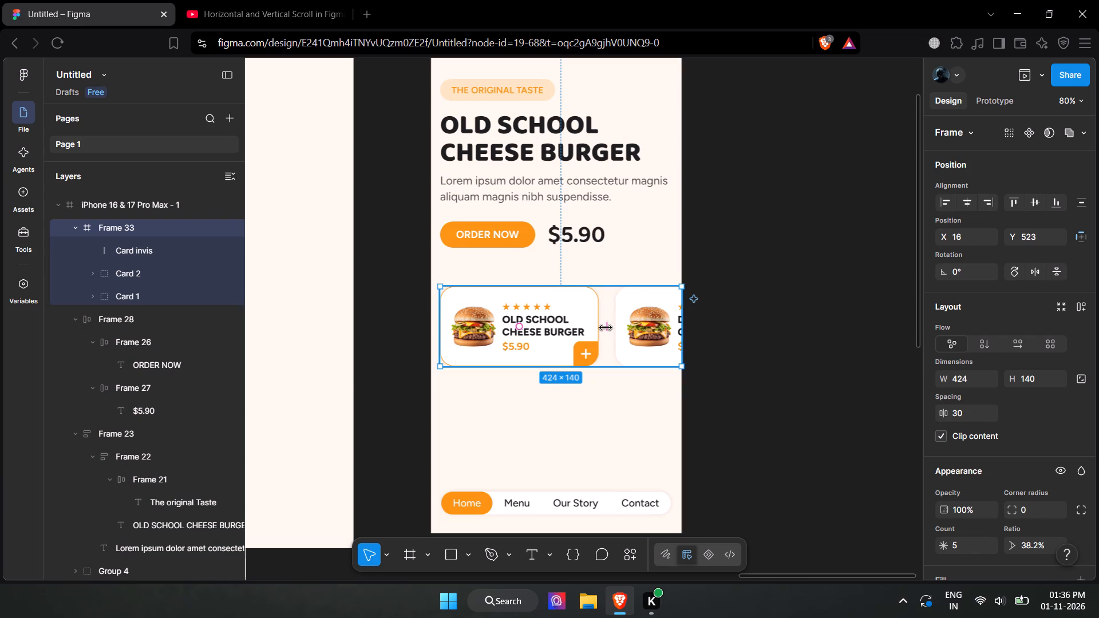
click(606, 328)
click(789, 323)
click(661, 335)
click(150, 254)
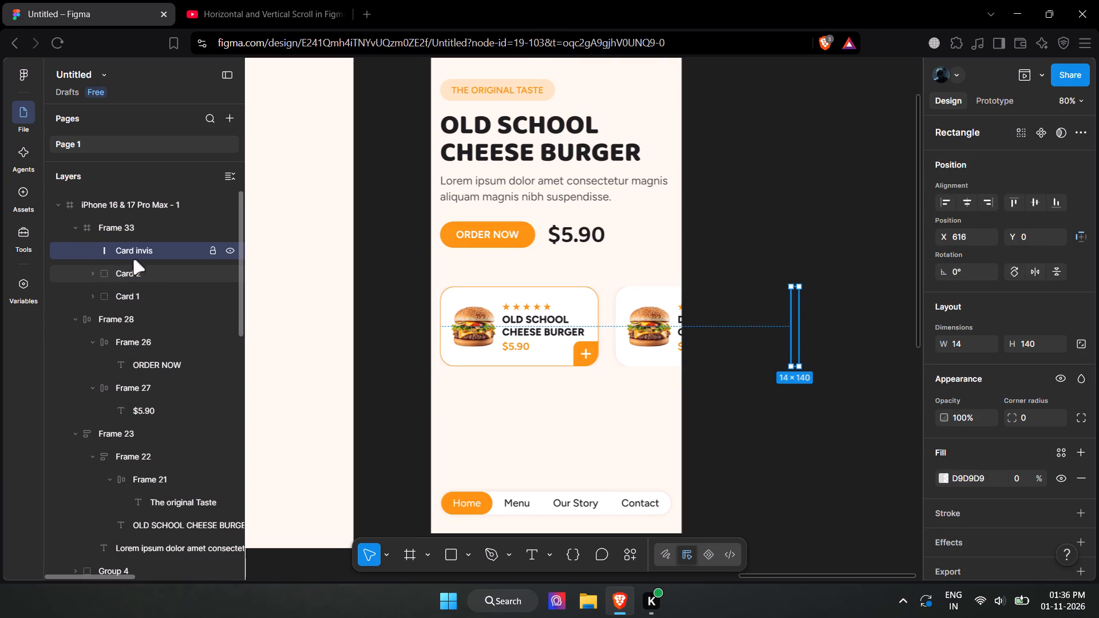
click(987, 112)
click(989, 103)
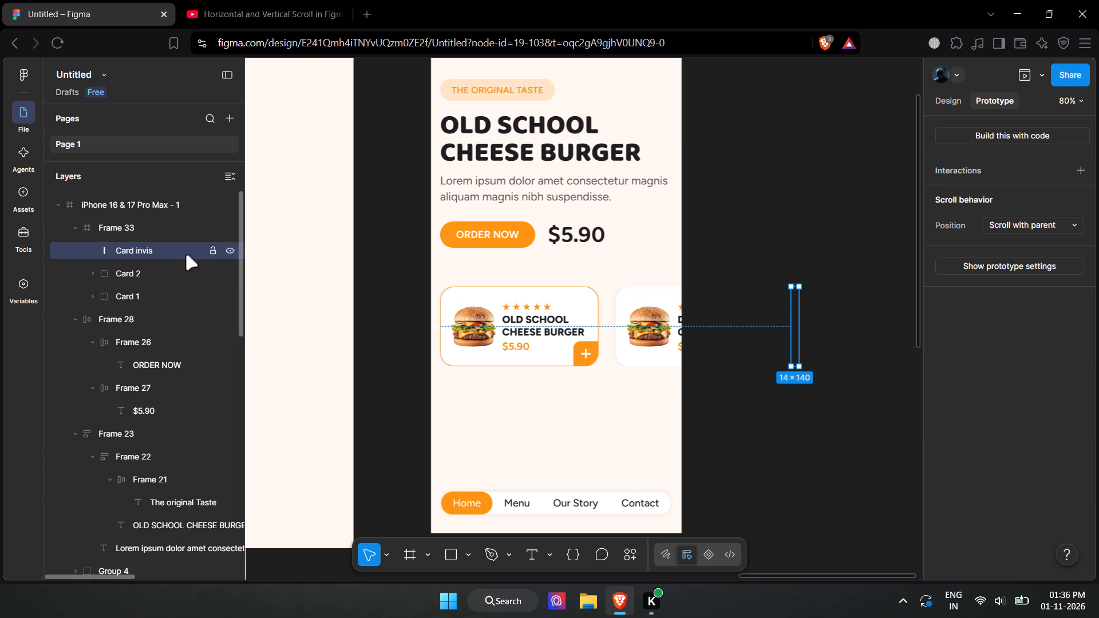
click(159, 268)
click(159, 295)
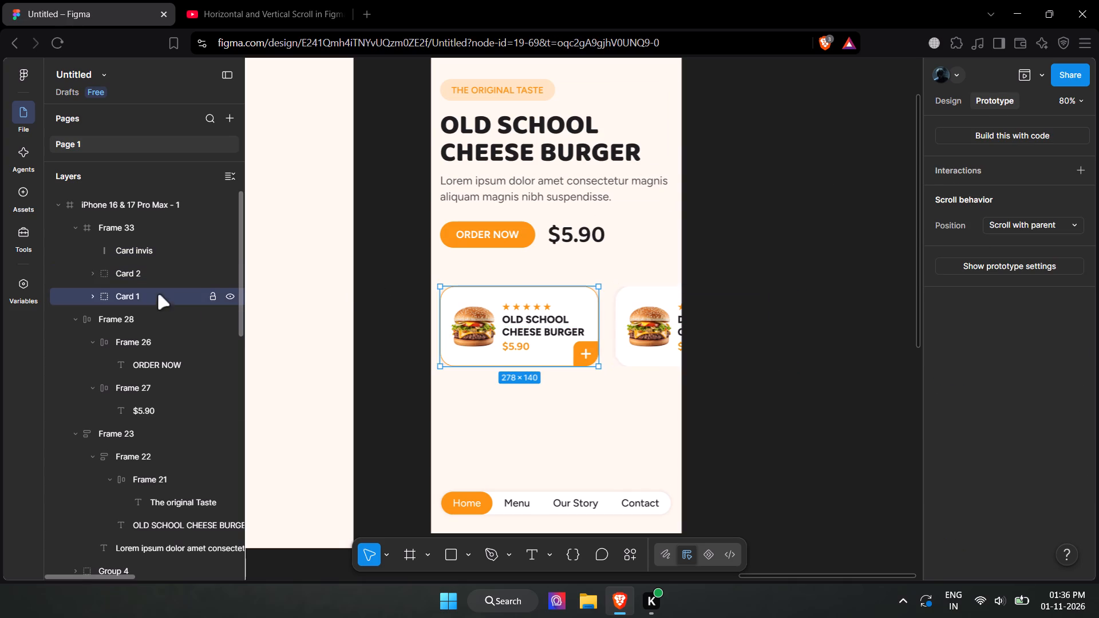
Set the Card invis rectangle's fill opacity to 100%.
click(139, 256)
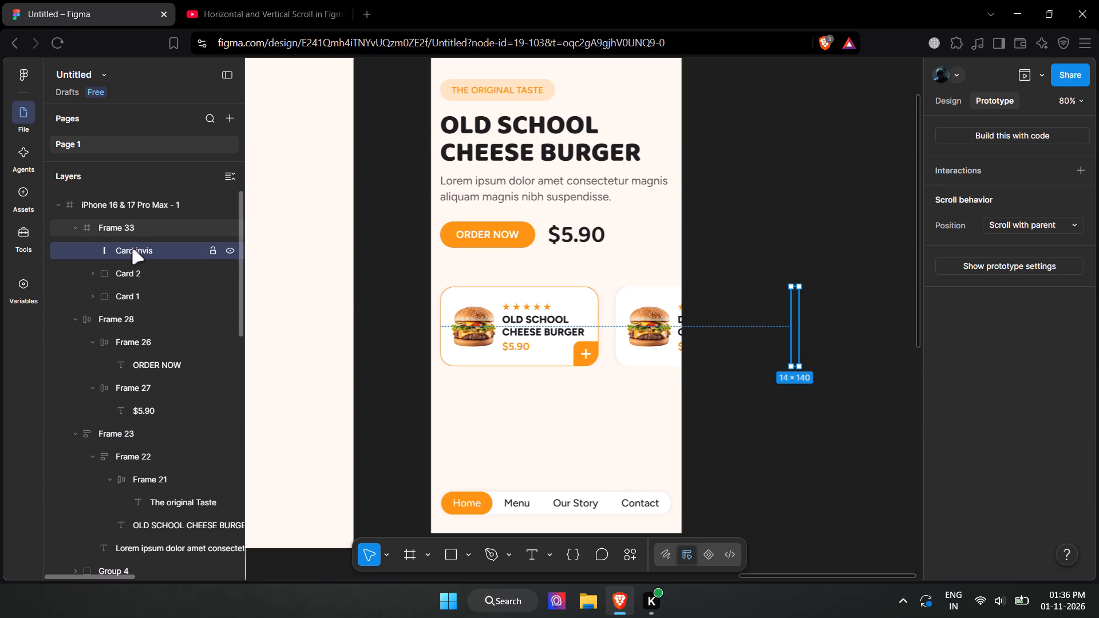
click(944, 108)
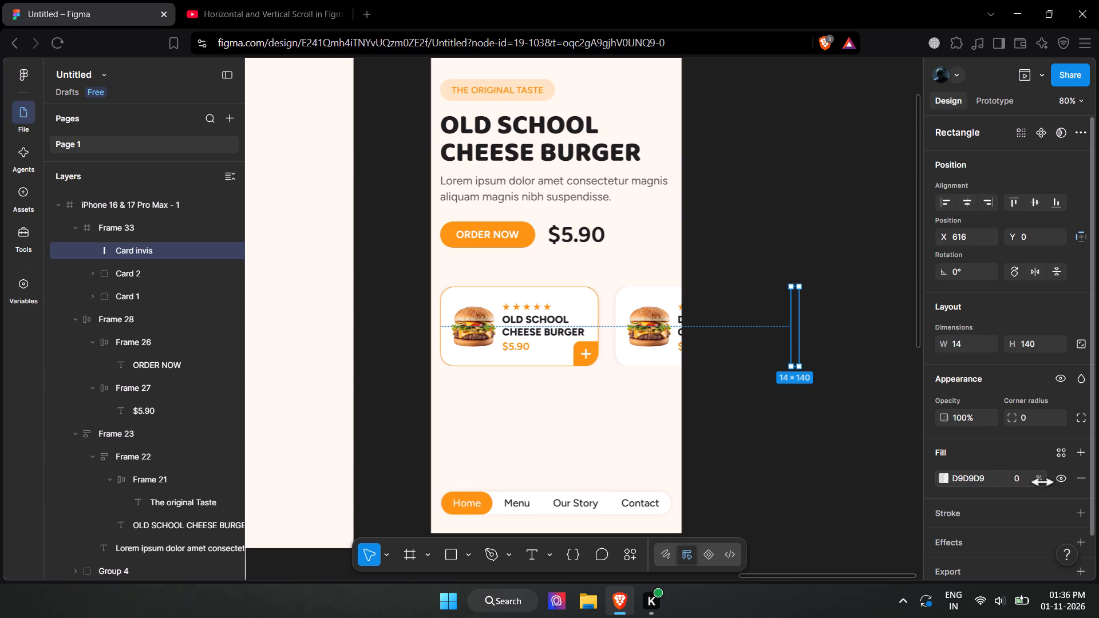
click(1017, 478)
click(1010, 478)
drag(1037, 483, 753, 339)
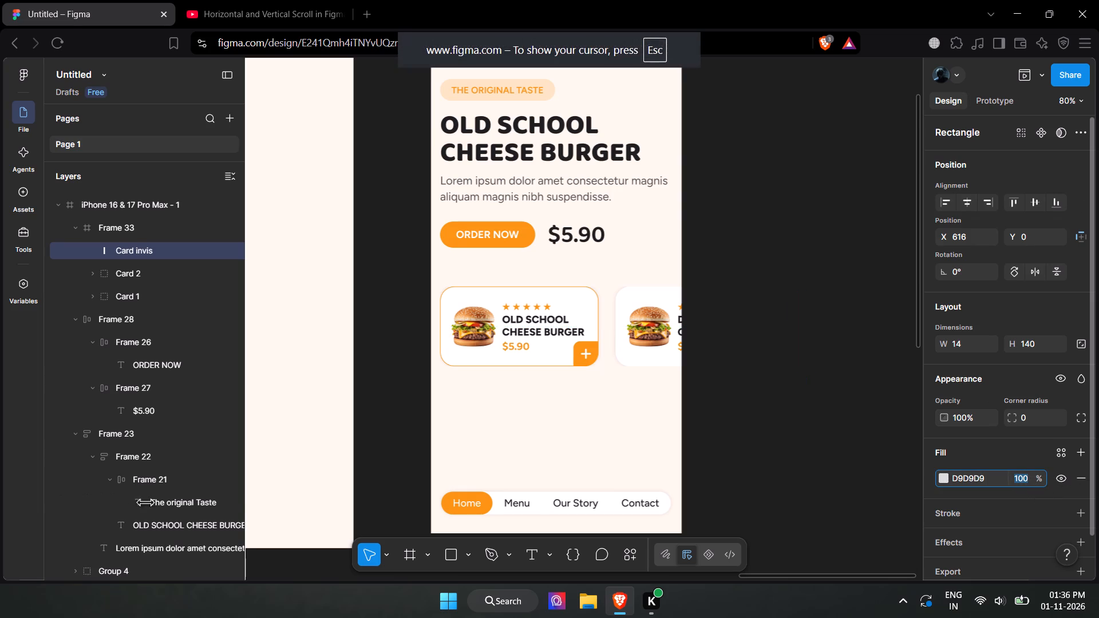
drag(753, 339, 840, 341)
click(635, 431)
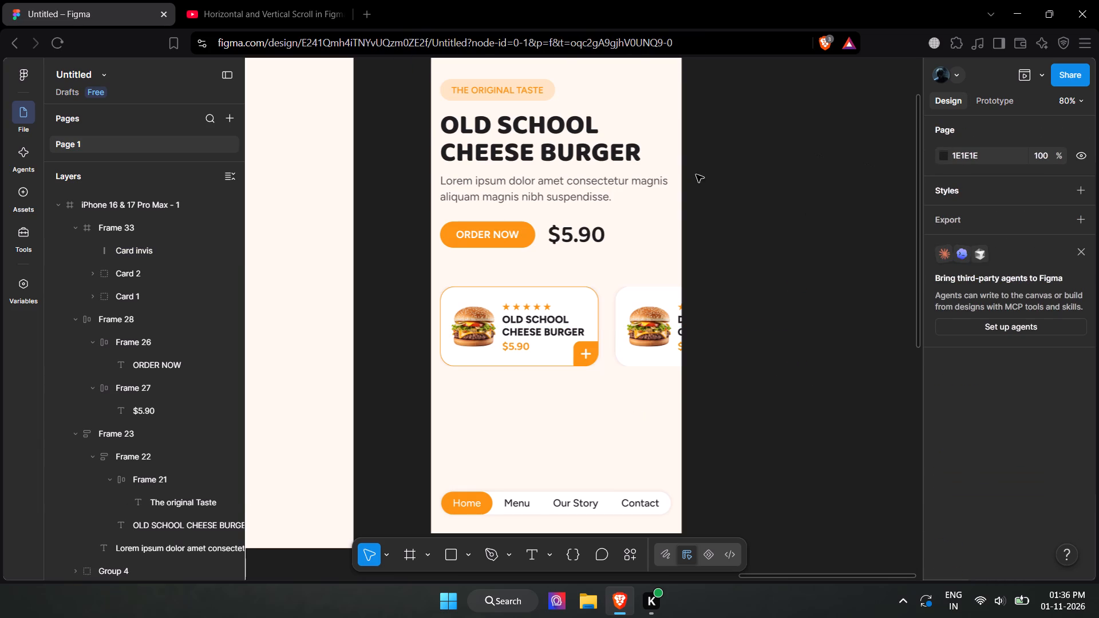
Preview the iPhone frame and scroll the card row to its end and back to check the spacer.
click(107, 202)
click(1022, 76)
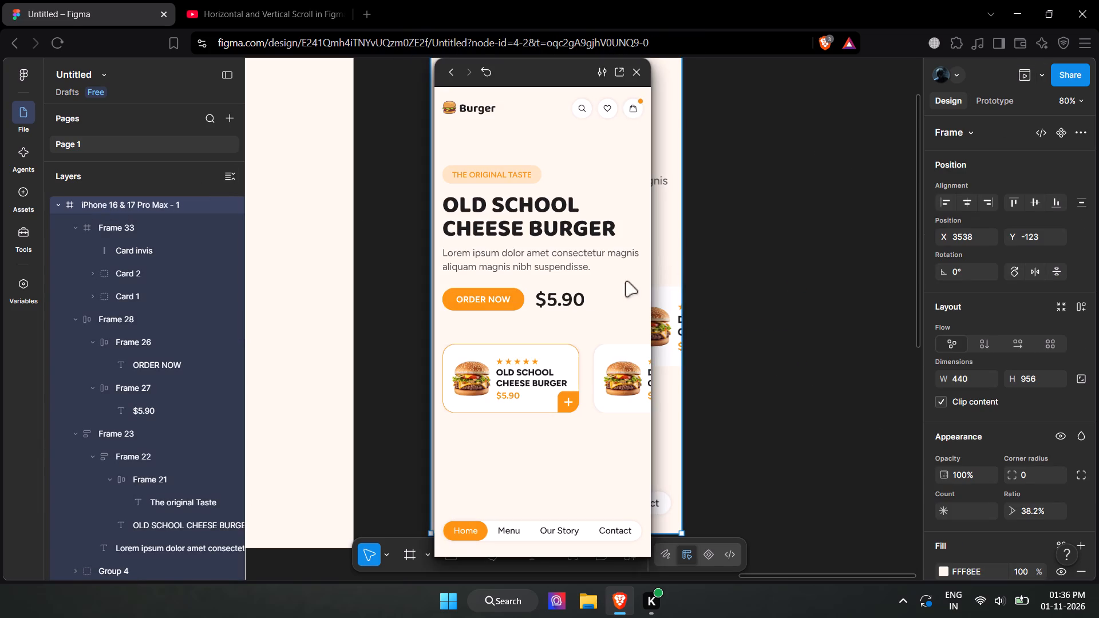
drag(589, 364, 404, 359)
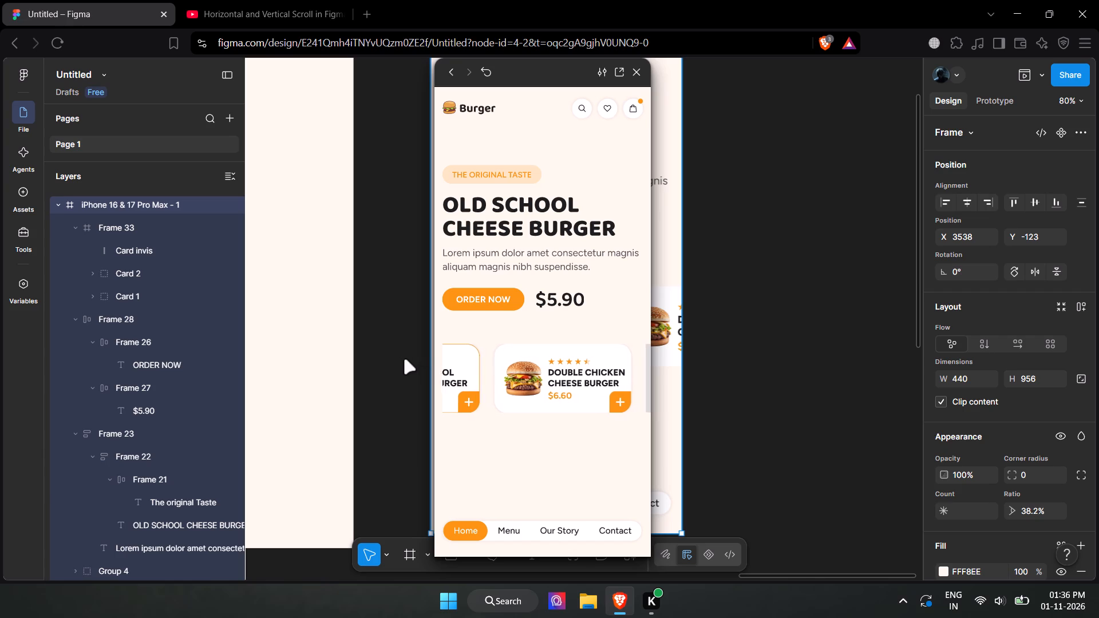
drag(404, 359, 364, 365)
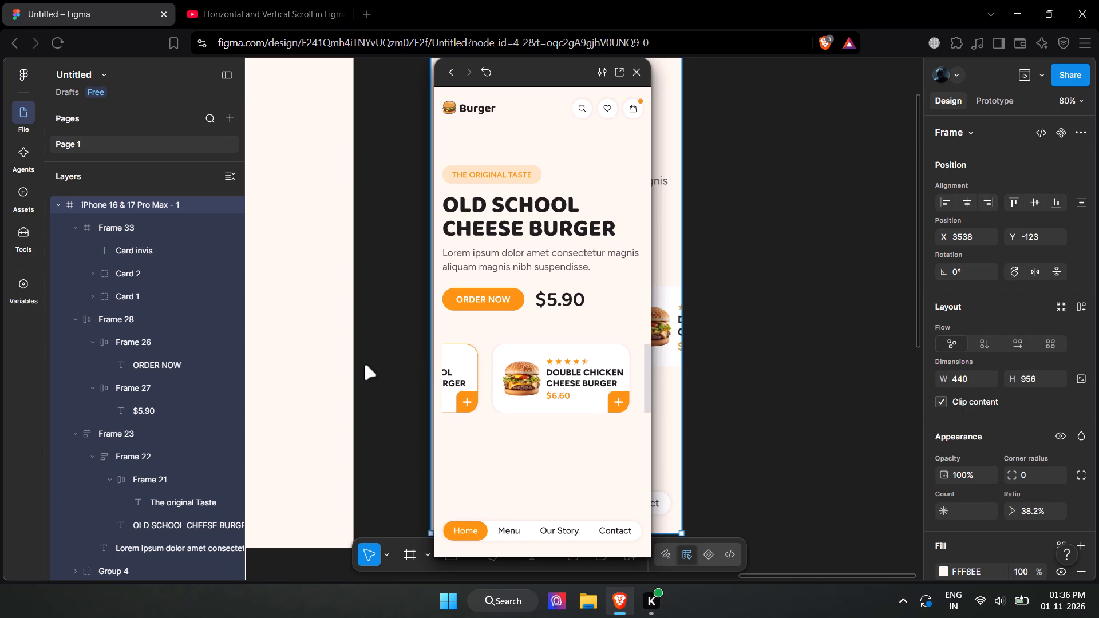
drag(364, 365, 412, 364)
drag(412, 364, 410, 364)
drag(410, 364, 619, 356)
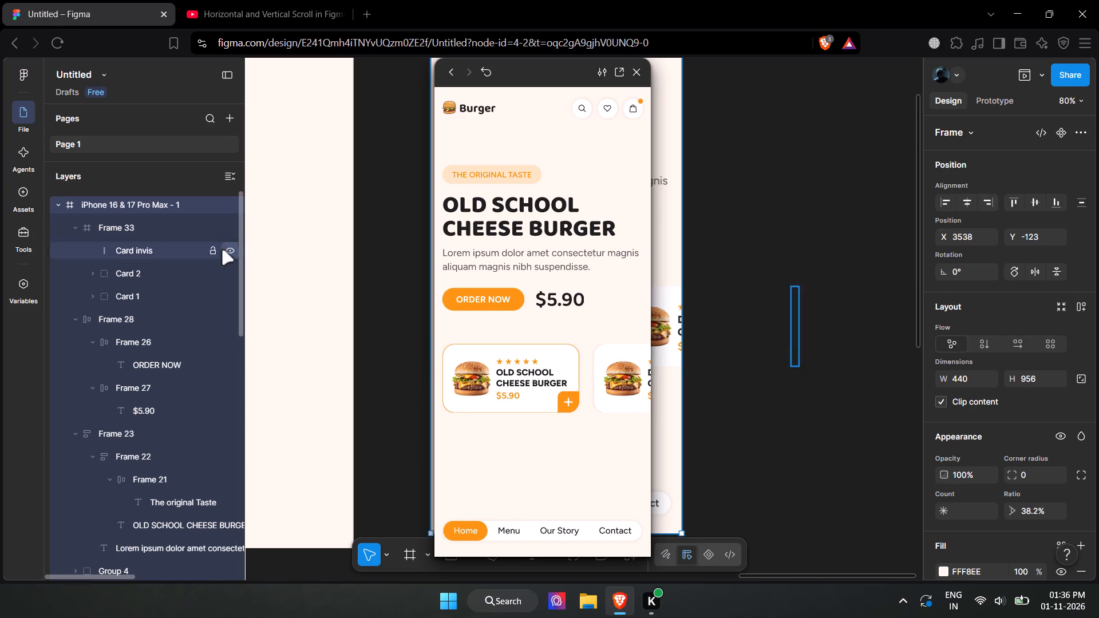
Set the Card invis rectangle's width to 5.
click(131, 251)
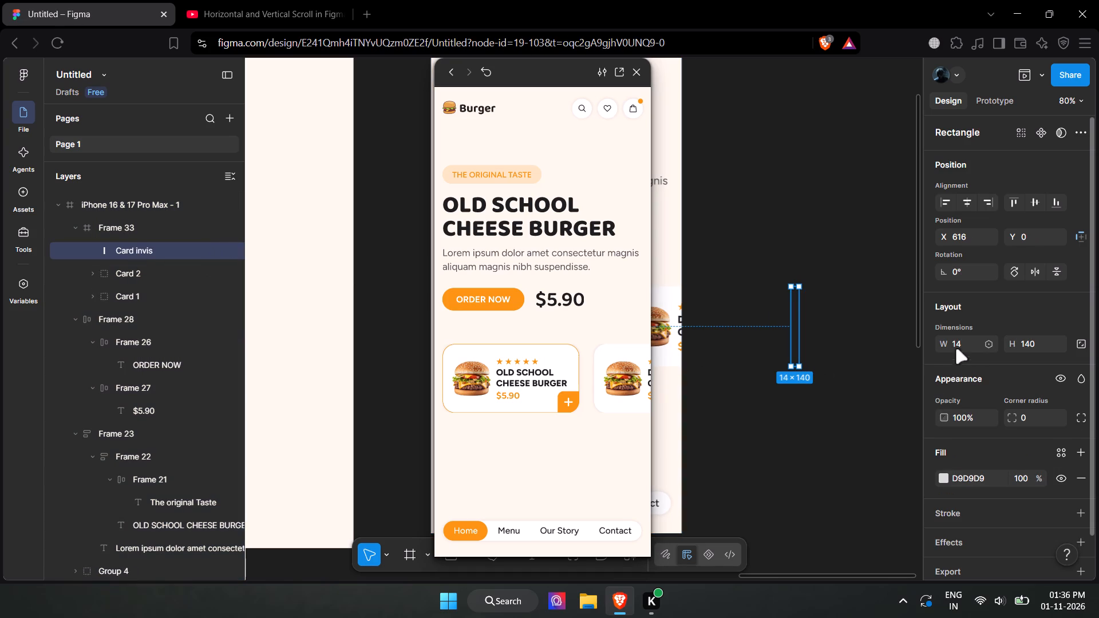
click(952, 346)
key(5)
click(590, 461)
Scroll the card row in the open preview to check the spacing after the last card.
drag(626, 389, 598, 389)
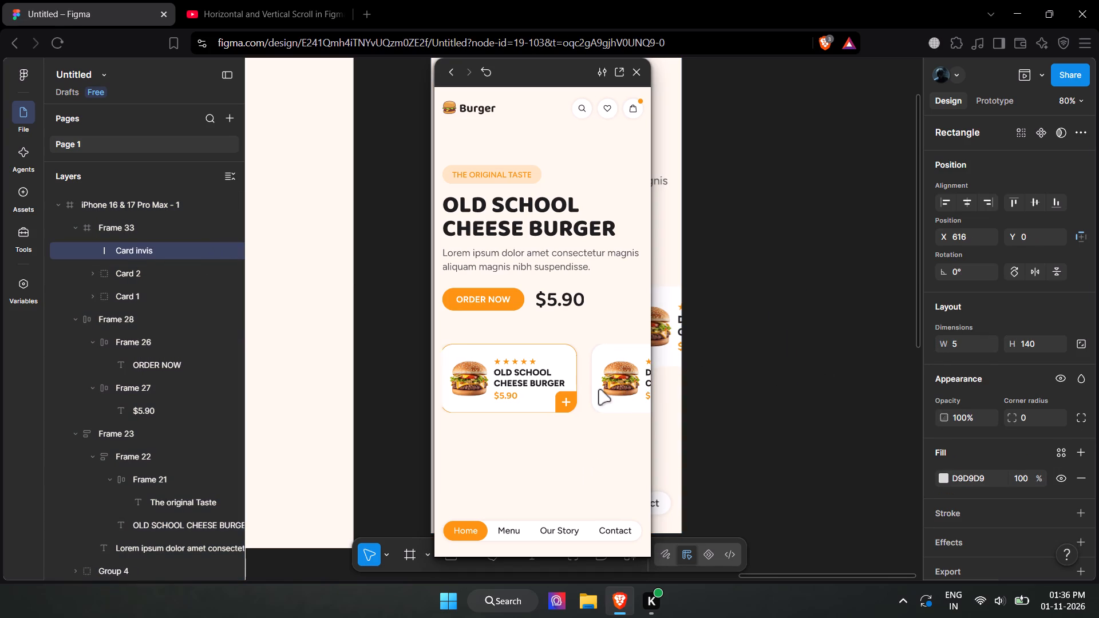
drag(598, 389, 658, 406)
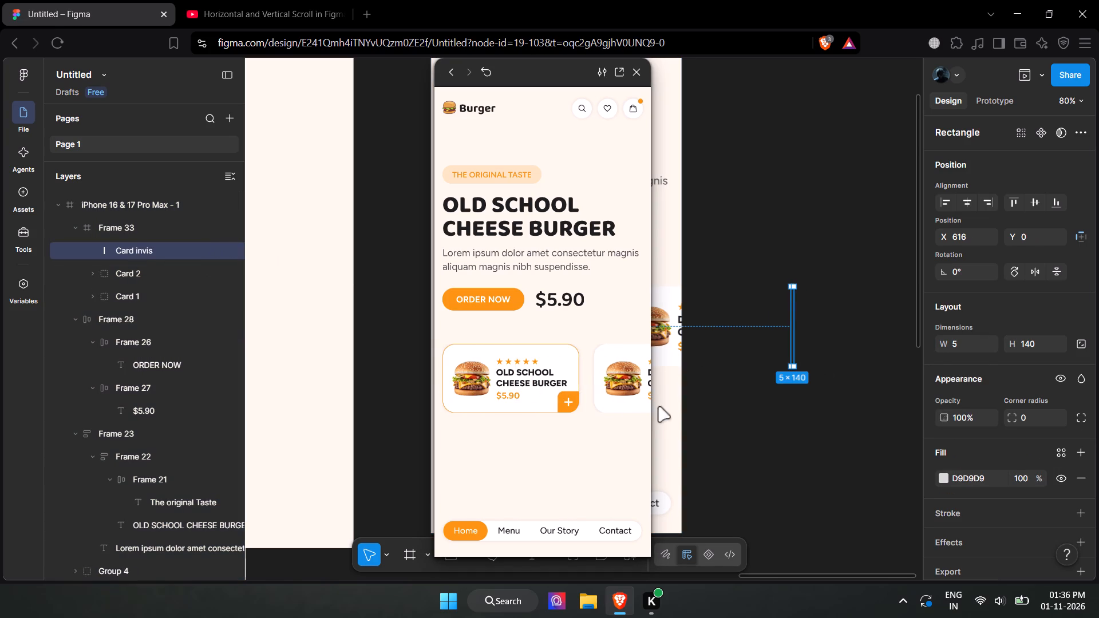
drag(658, 406, 497, 395)
Set the Card invis rectangle's width to 0.
click(958, 349)
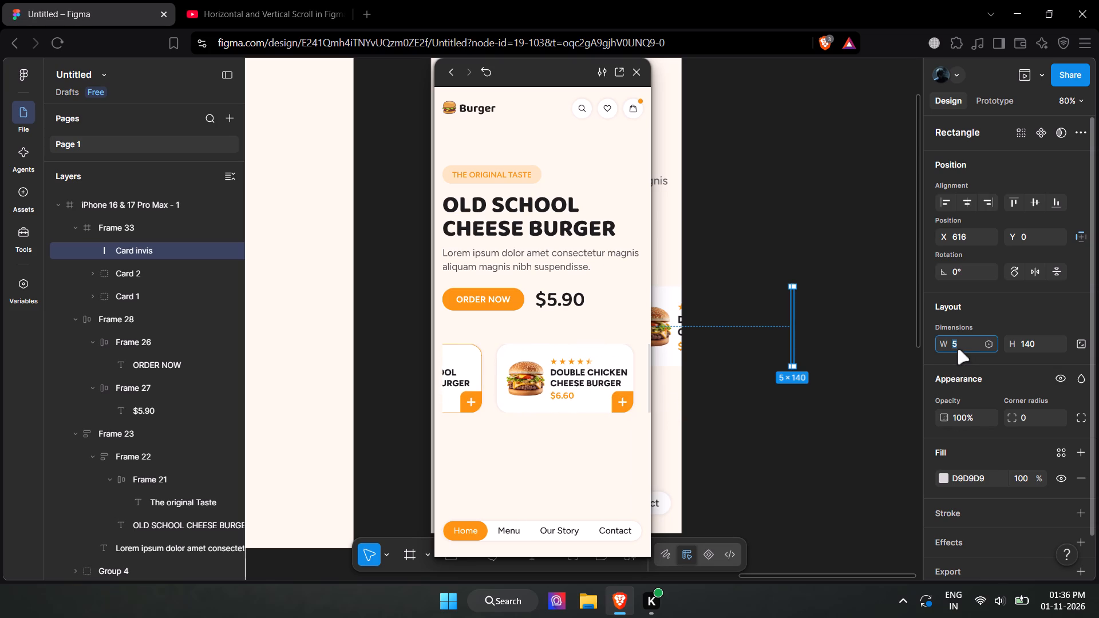
key(0)
click(543, 468)
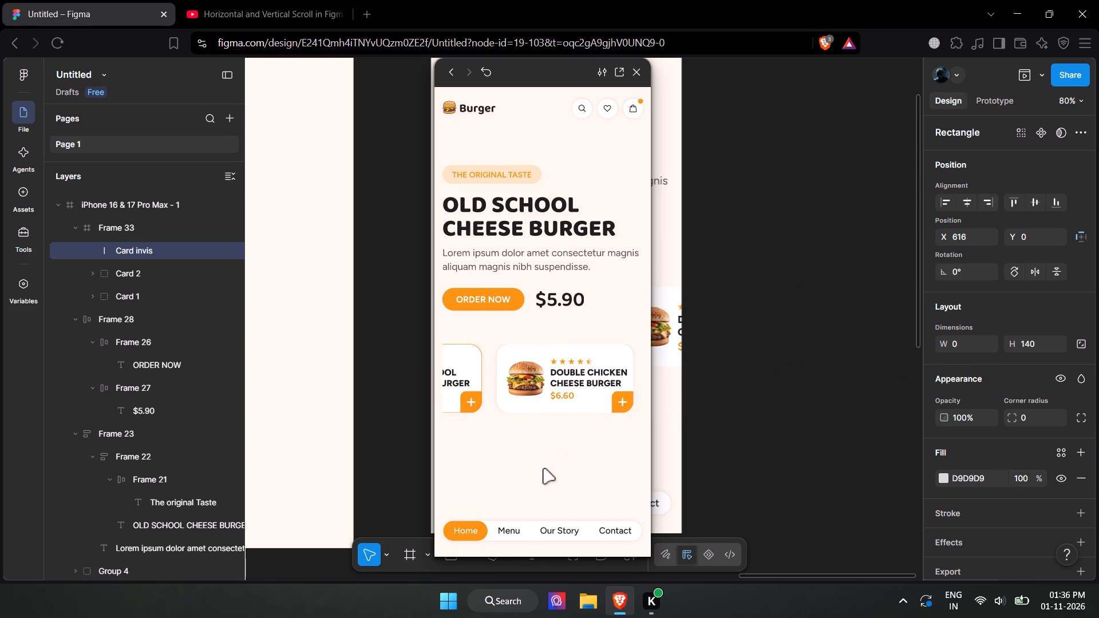
Scroll the card row in the open preview to check the spacing after the last card, then close the preview.
drag(548, 382, 432, 393)
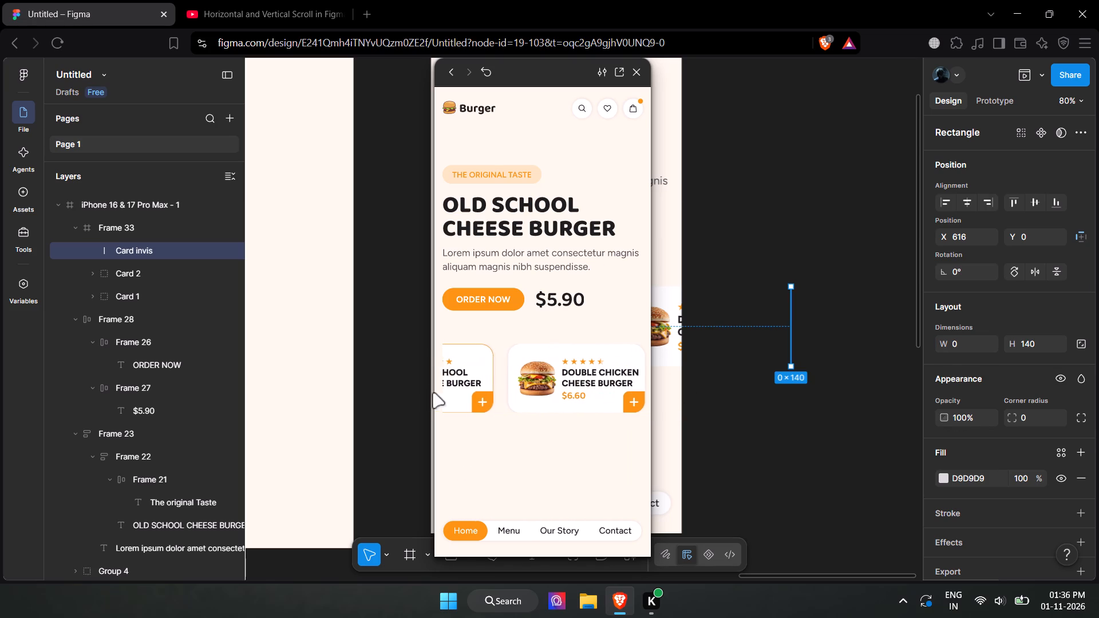
drag(432, 393, 527, 416)
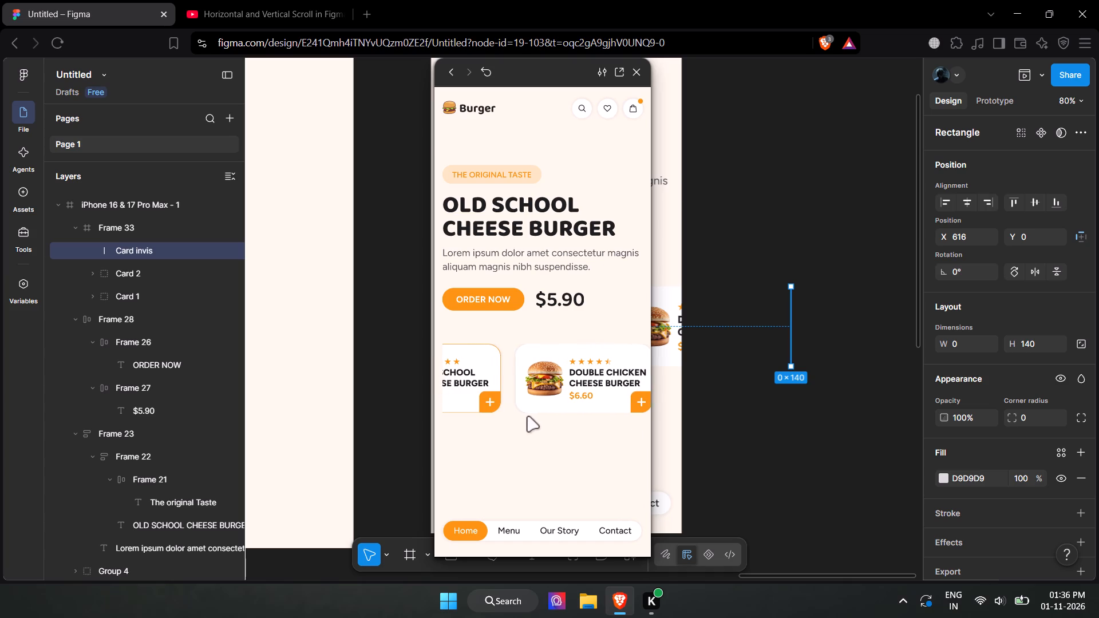
drag(527, 416, 533, 415)
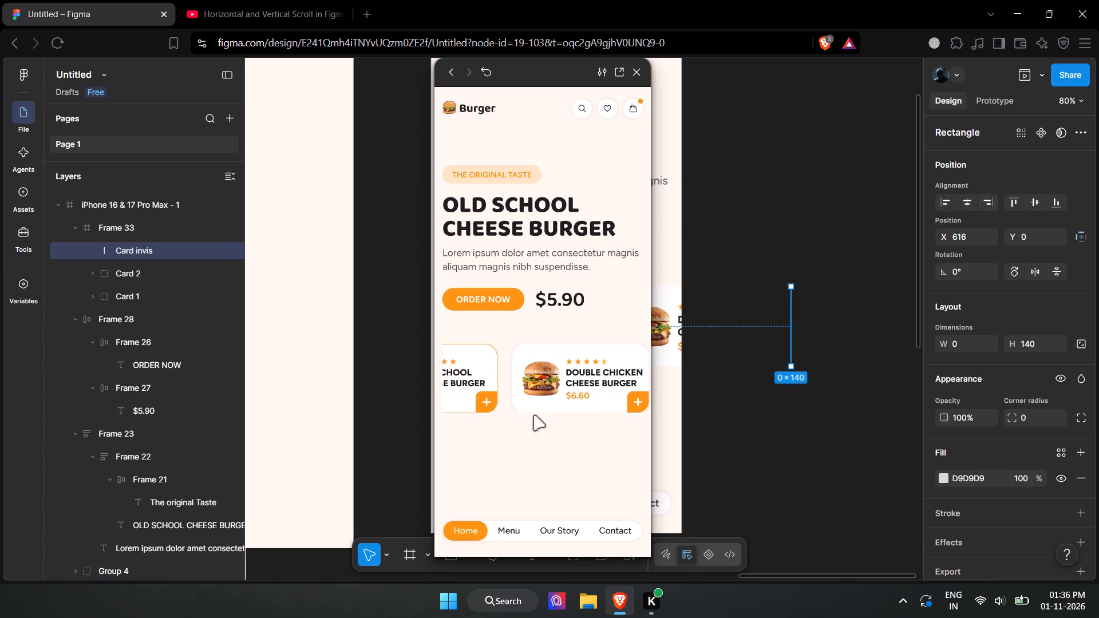
drag(533, 415, 527, 423)
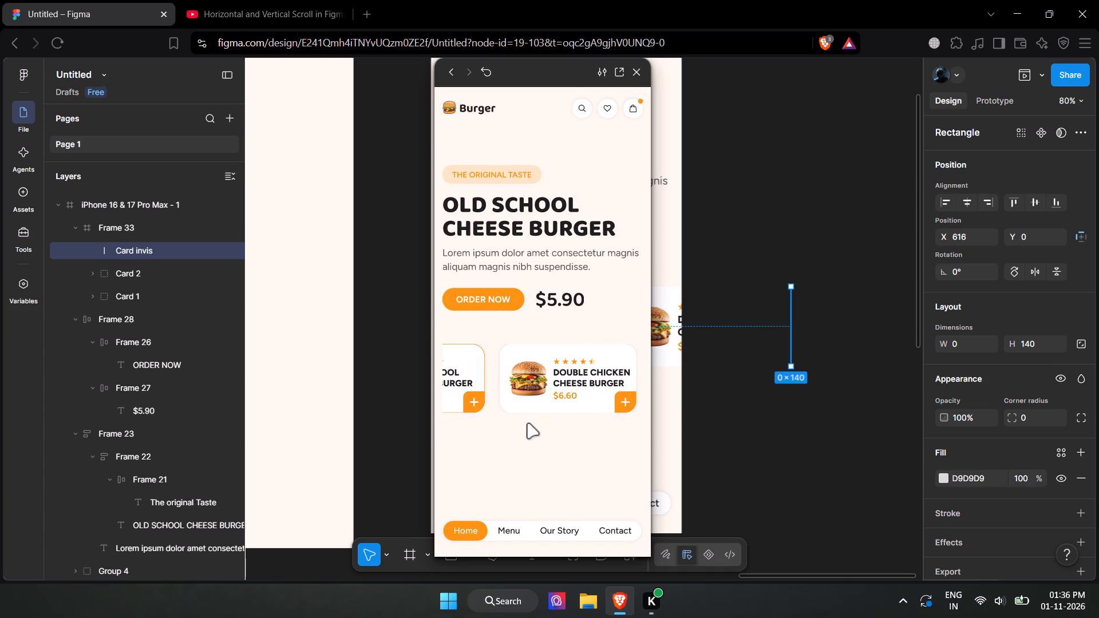
drag(527, 423, 591, 422)
click(582, 450)
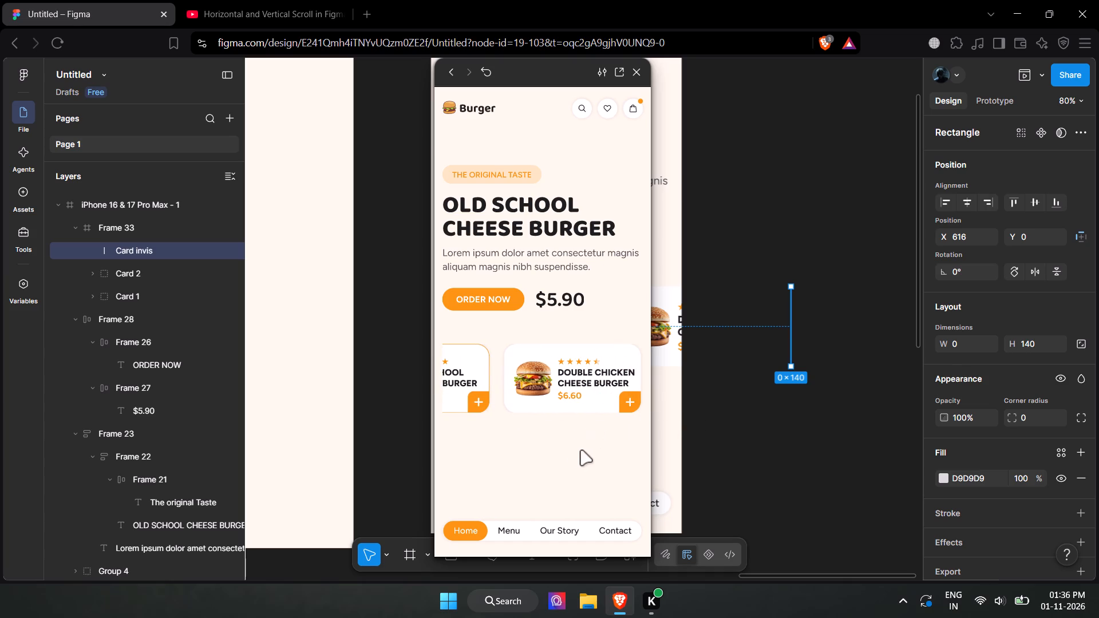
click(132, 233)
click(138, 245)
click(634, 72)
Preview the design again with Frame 33 selected, scroll the card row to its end and back, and close the preview.
click(623, 417)
click(667, 355)
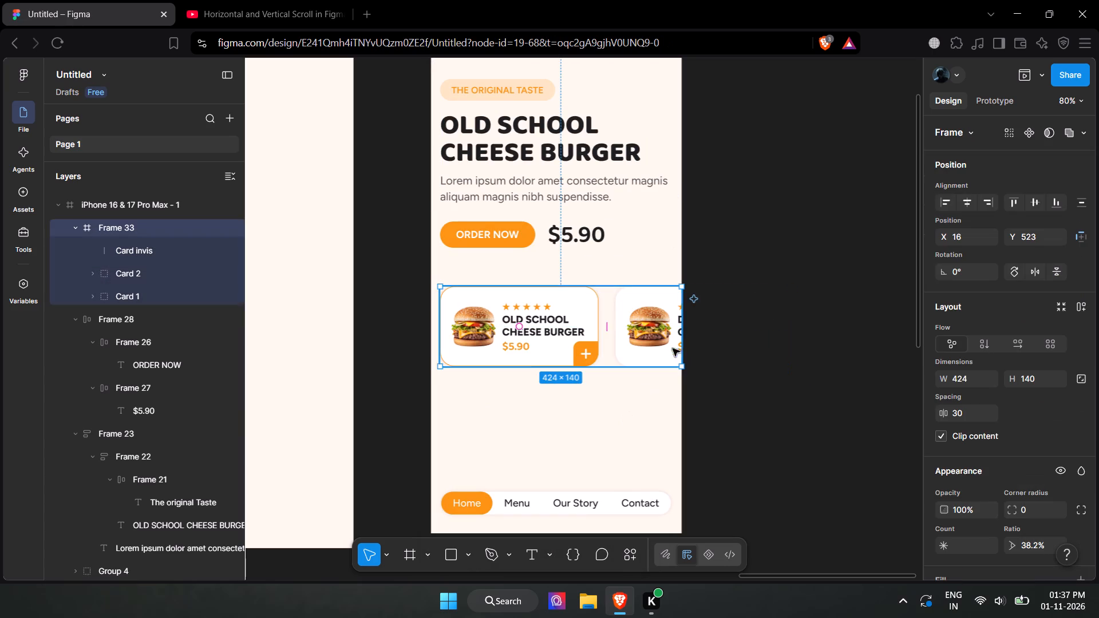
click(1026, 73)
drag(616, 387, 428, 393)
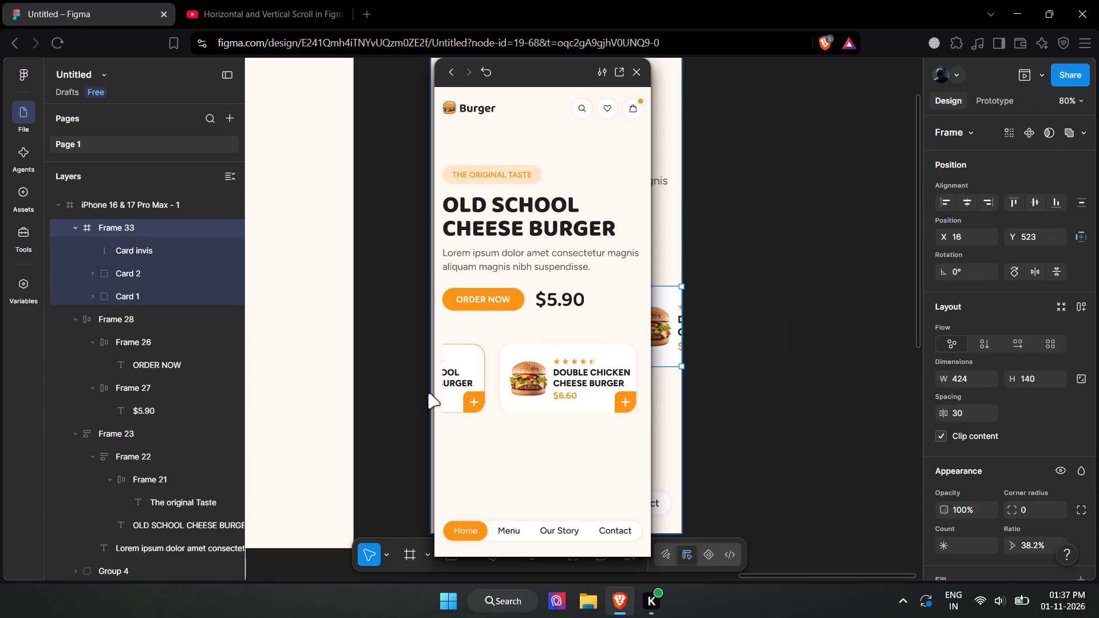
drag(428, 393, 520, 400)
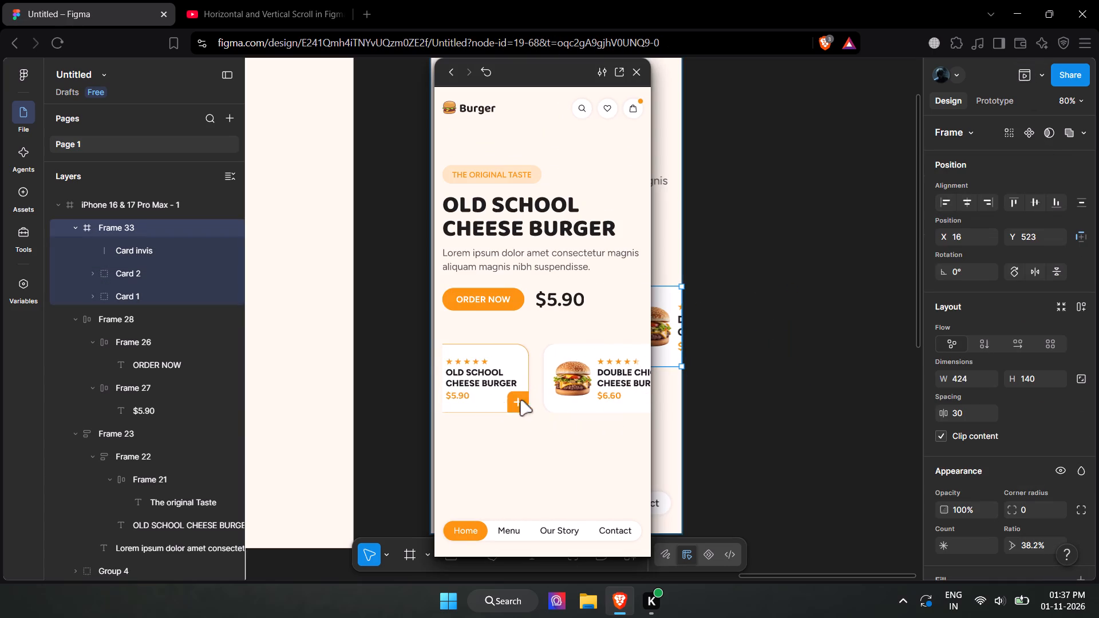
drag(520, 400, 400, 376)
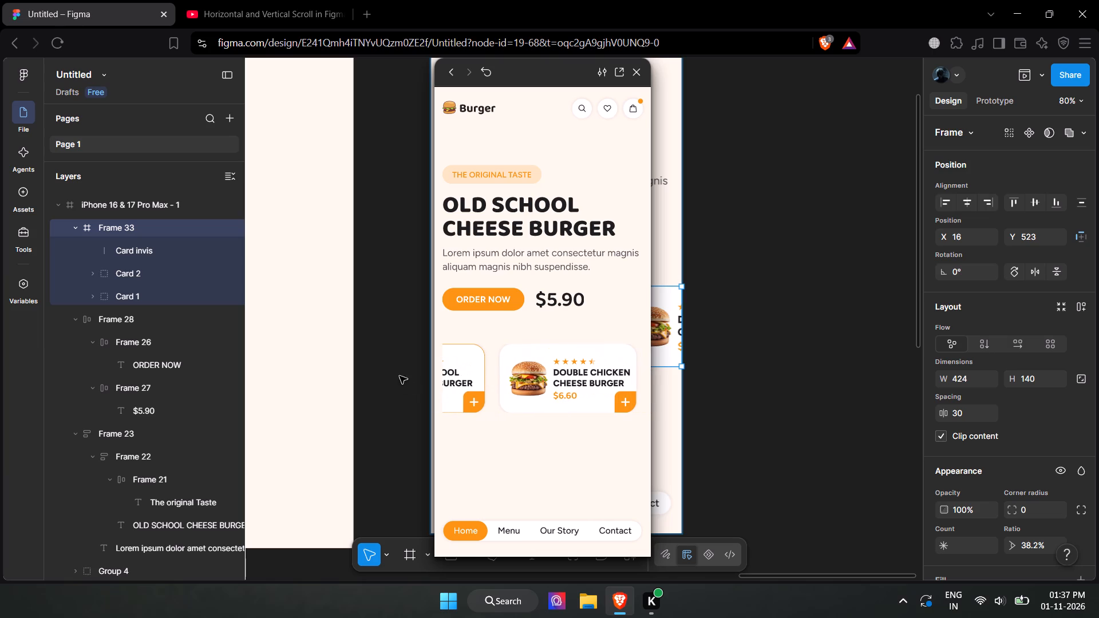
drag(527, 386, 647, 387)
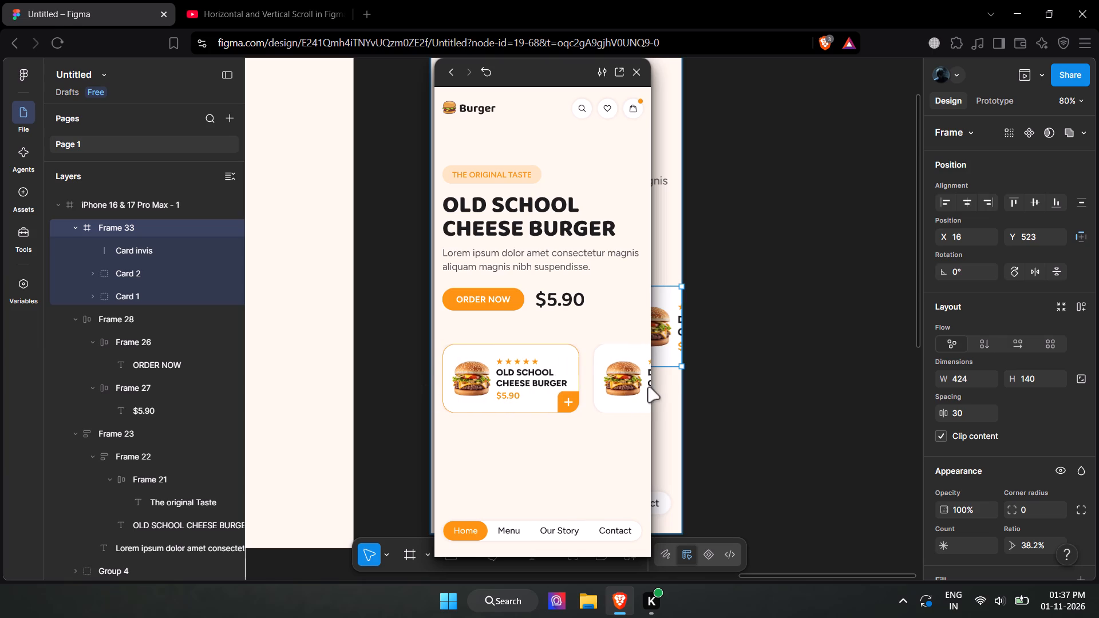
drag(647, 387, 535, 389)
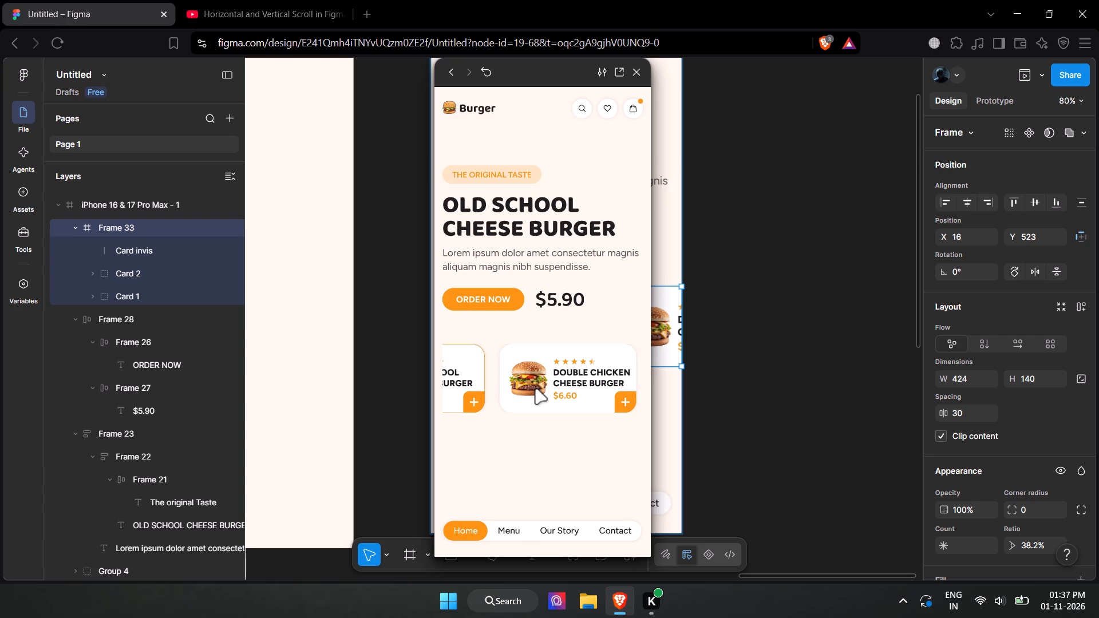
drag(535, 389, 728, 387)
click(551, 168)
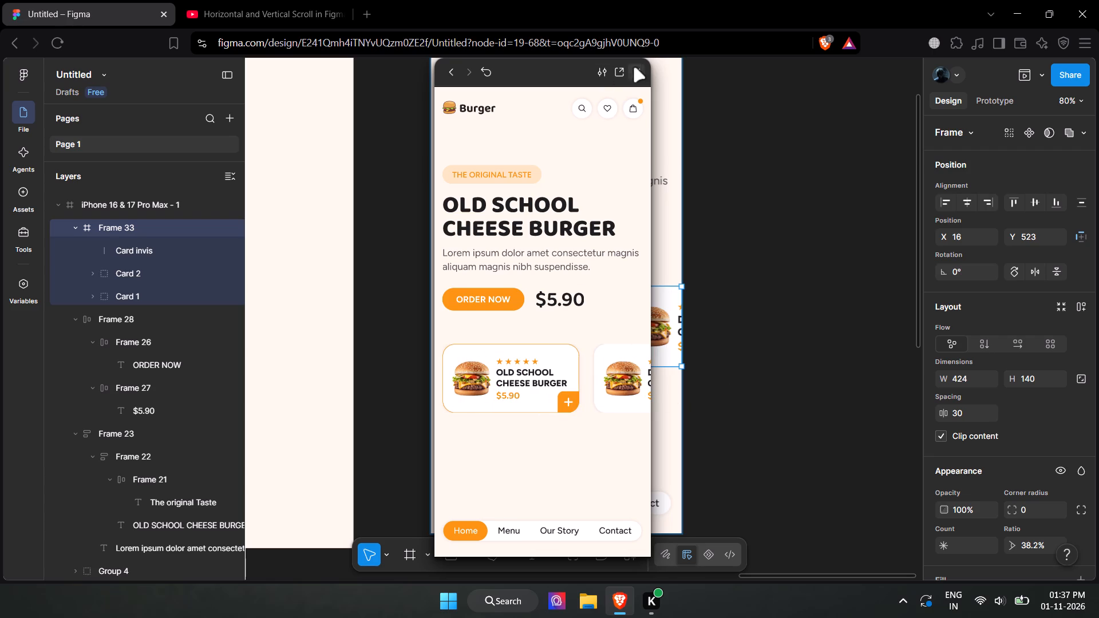
click(633, 67)
Preview the whole iPhone 16 & 17 Pro Max - 1 frame briefly and close the preview.
click(137, 204)
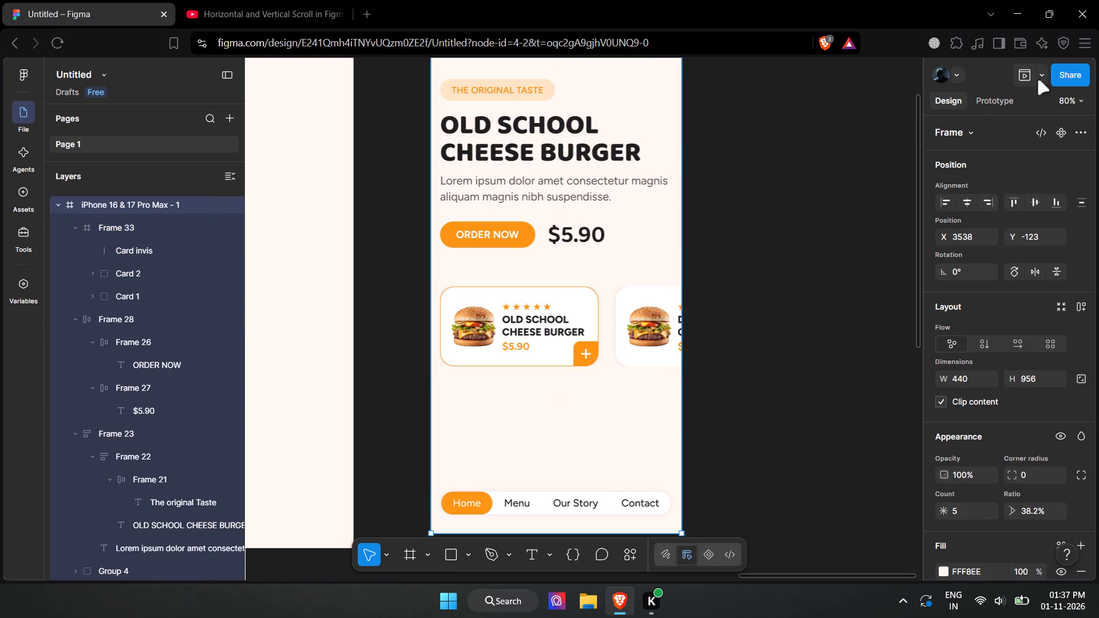
click(1028, 80)
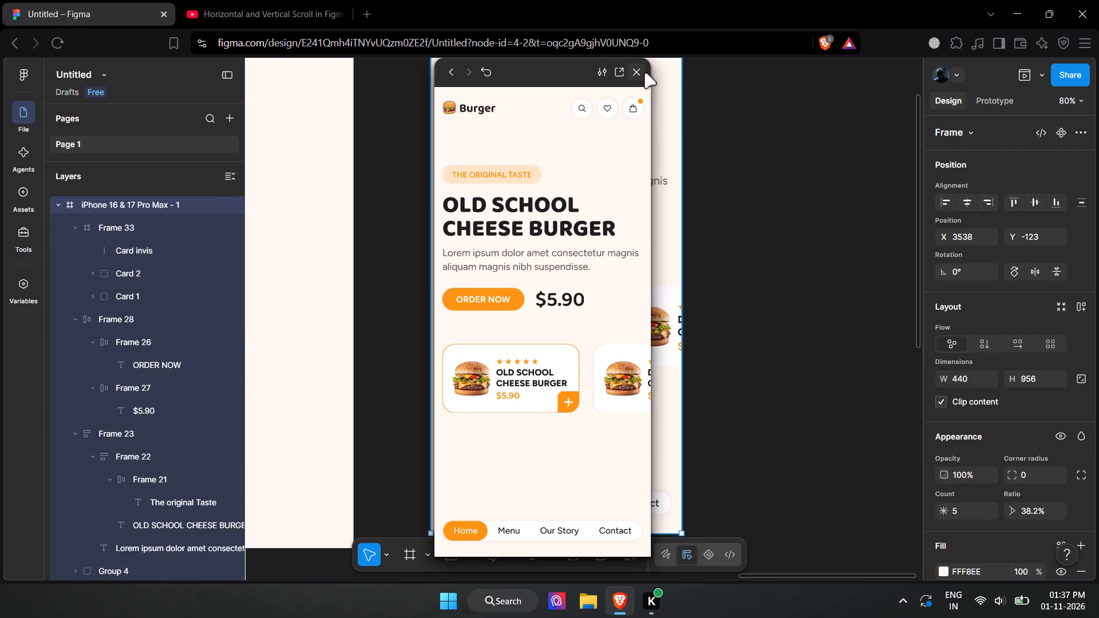
click(644, 73)
Show the 4-column layout guide on the iPhone 16 & 17 Pro Max - 1 frame.
click(760, 417)
scroll(648, 388, up, 2)
scroll(648, 388, down, 2)
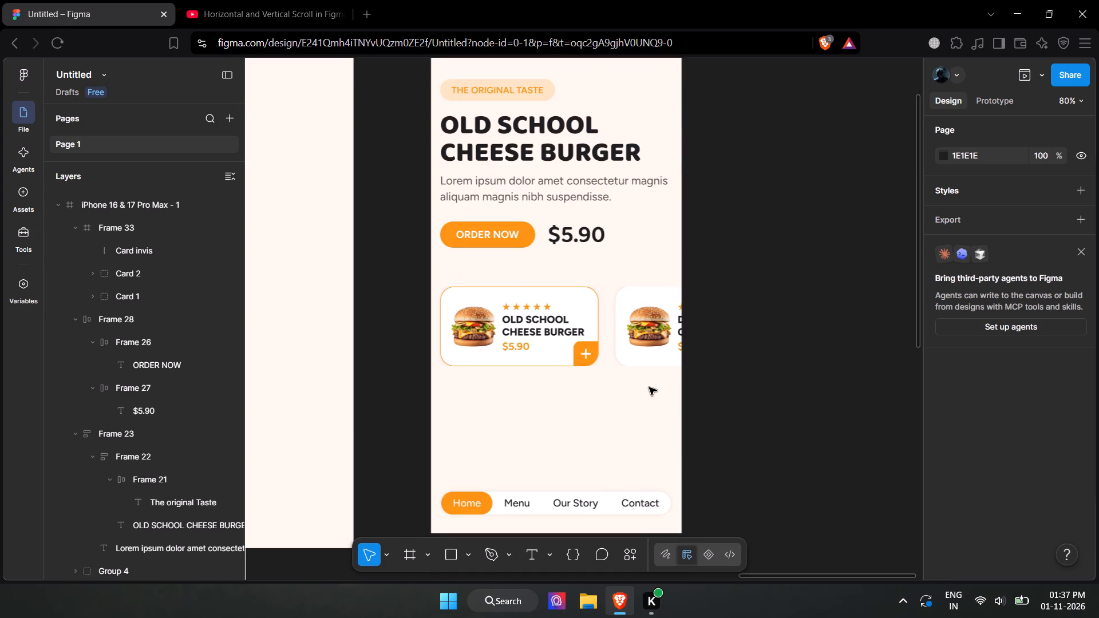
ctrl+scroll(649, 387, down, 1)
scroll(649, 387, up, 1)
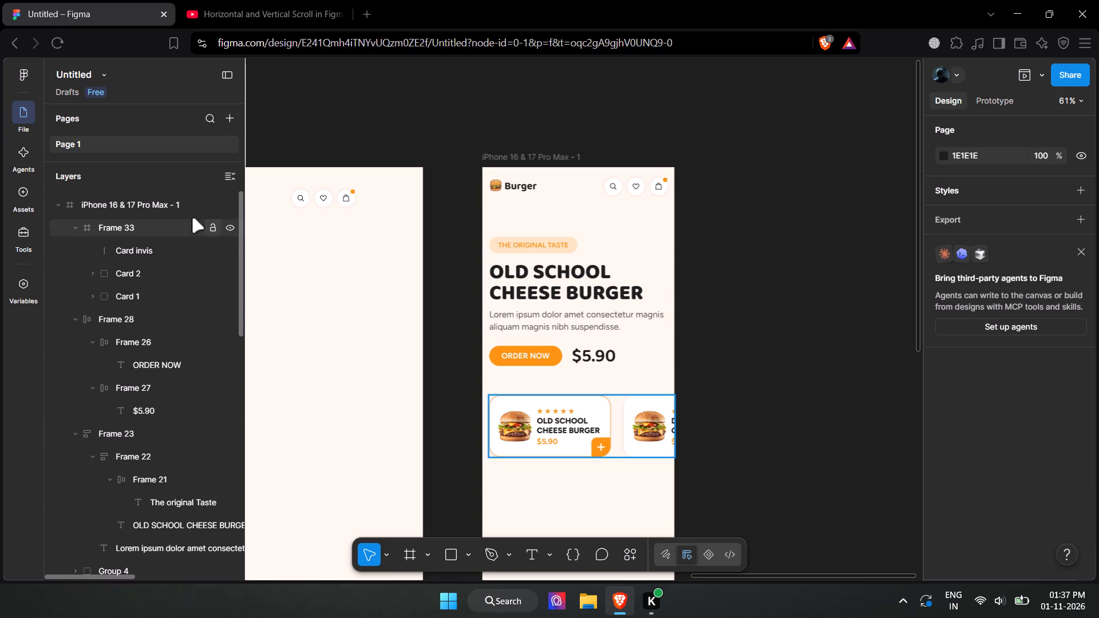
click(149, 201)
scroll(1004, 446, down, 3)
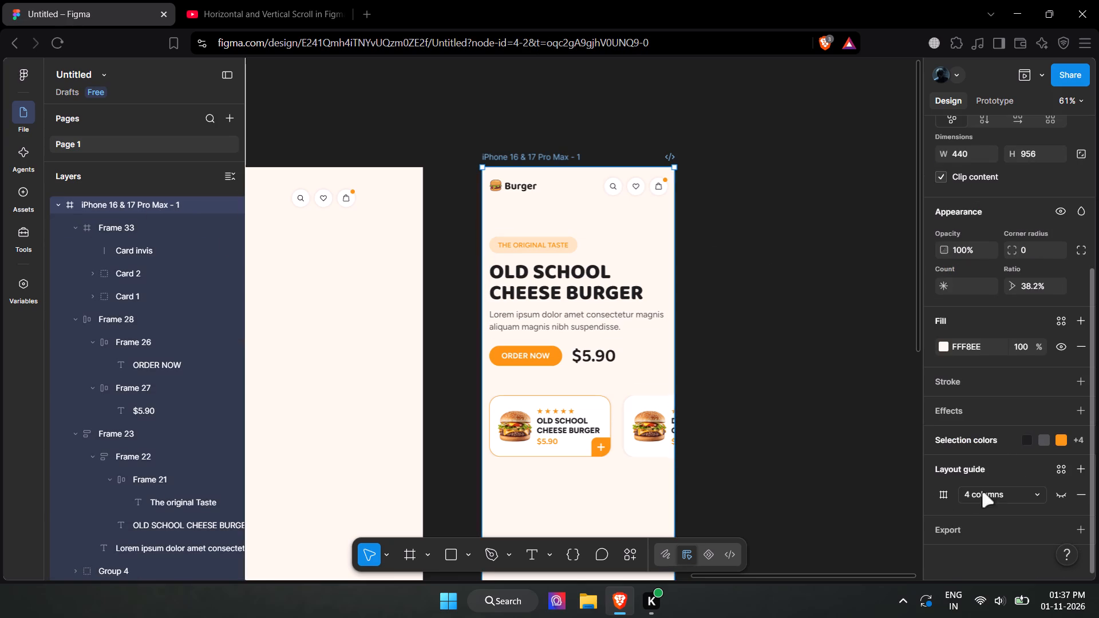
click(946, 494)
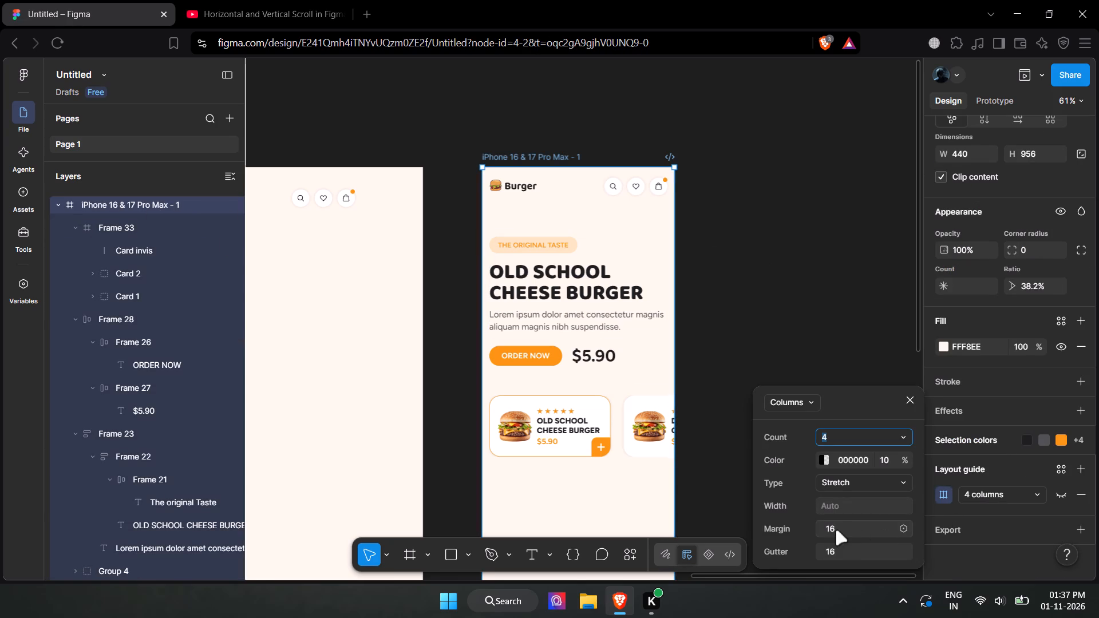
click(1058, 493)
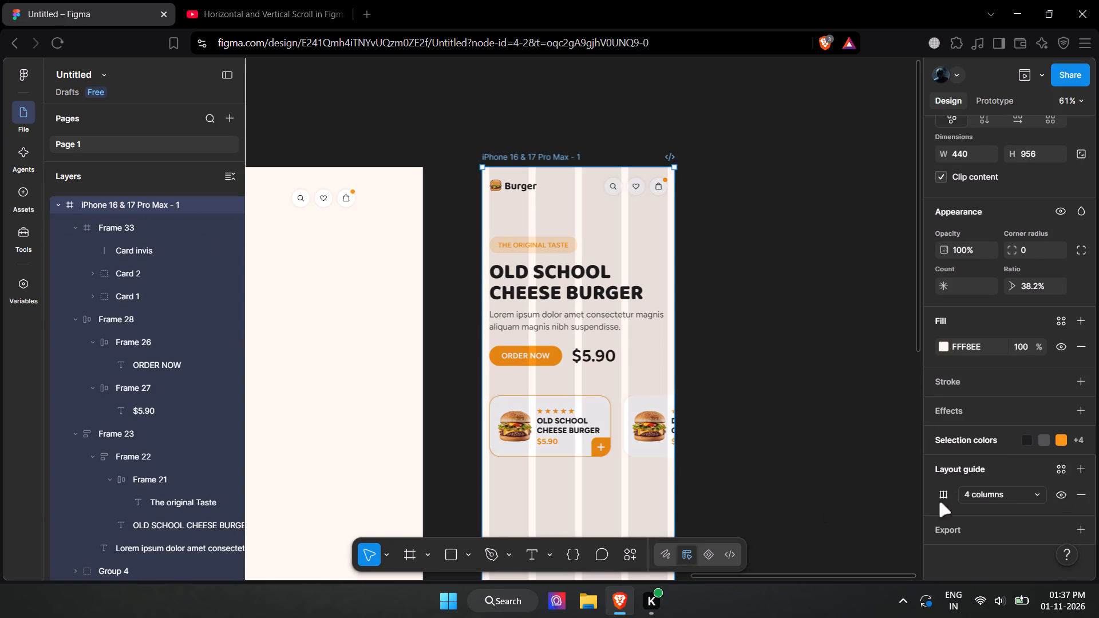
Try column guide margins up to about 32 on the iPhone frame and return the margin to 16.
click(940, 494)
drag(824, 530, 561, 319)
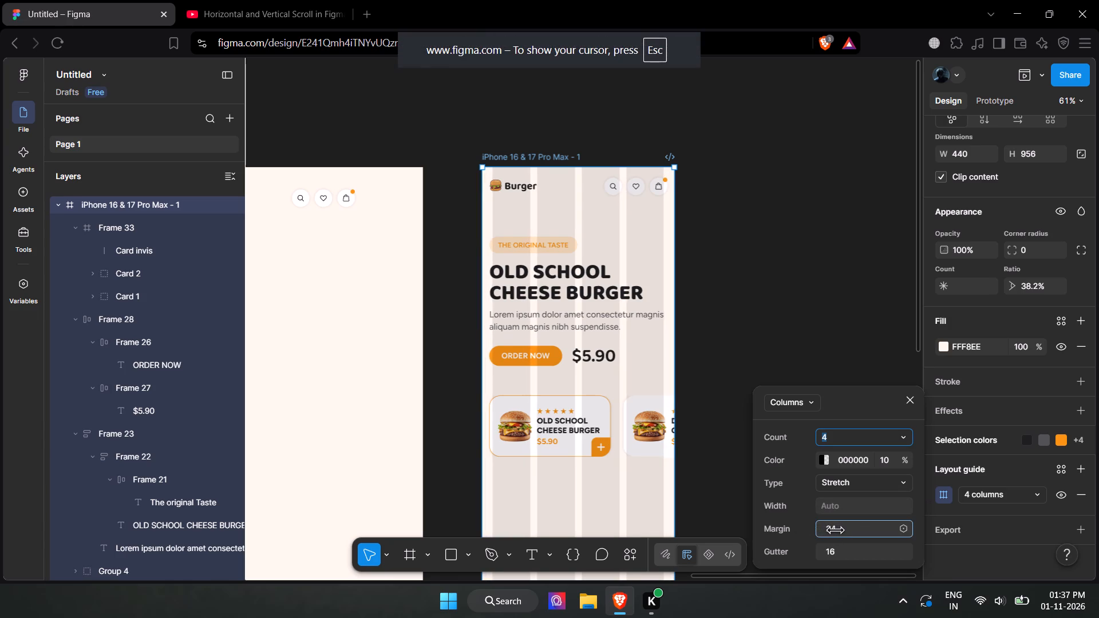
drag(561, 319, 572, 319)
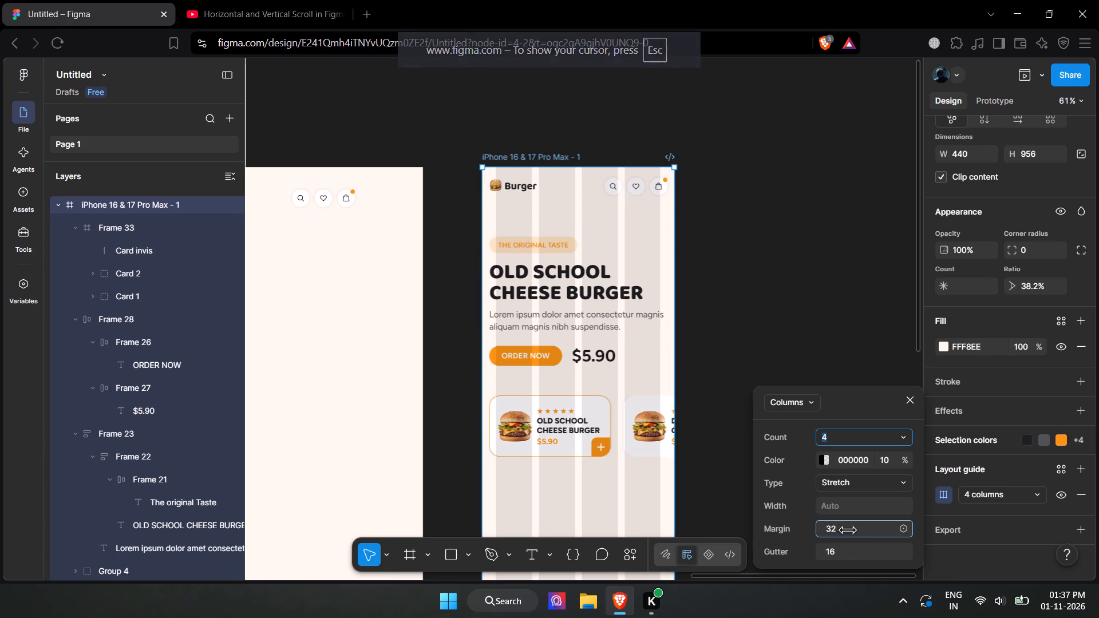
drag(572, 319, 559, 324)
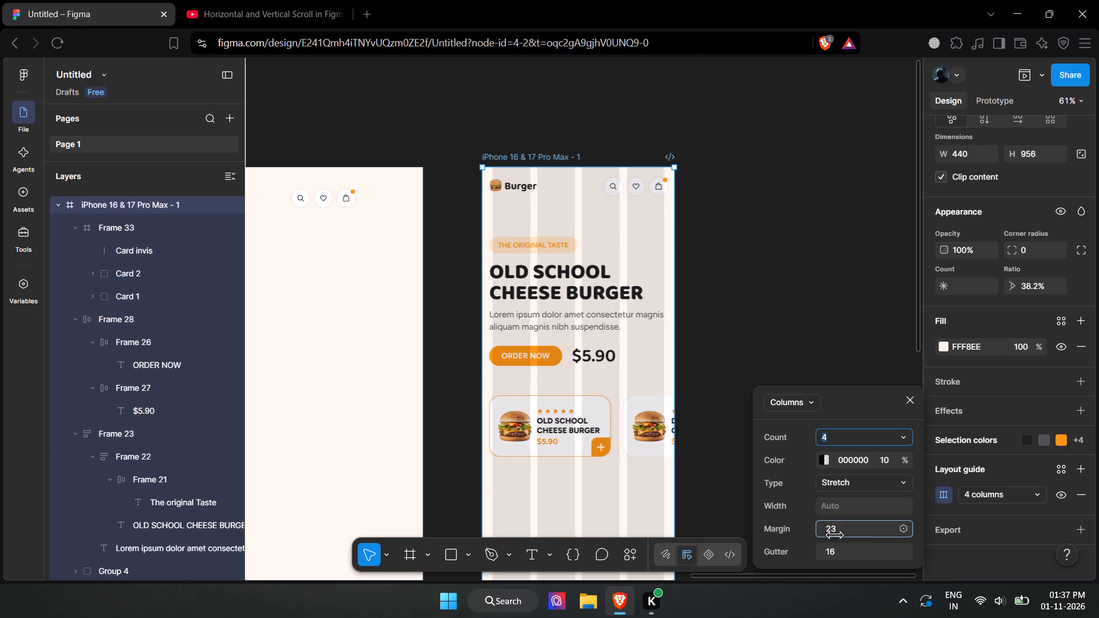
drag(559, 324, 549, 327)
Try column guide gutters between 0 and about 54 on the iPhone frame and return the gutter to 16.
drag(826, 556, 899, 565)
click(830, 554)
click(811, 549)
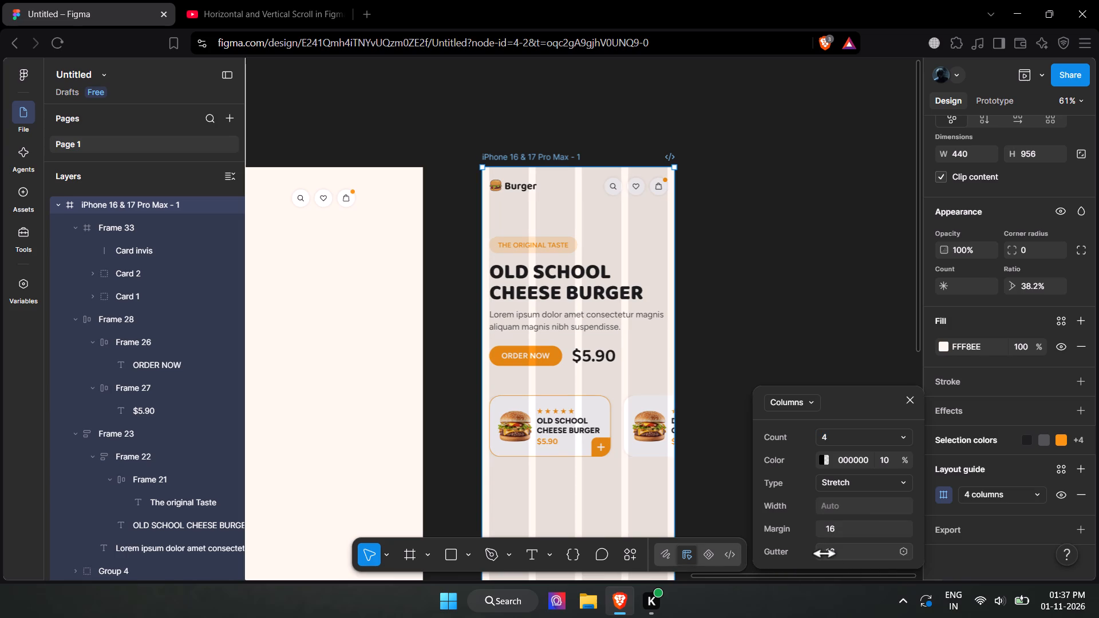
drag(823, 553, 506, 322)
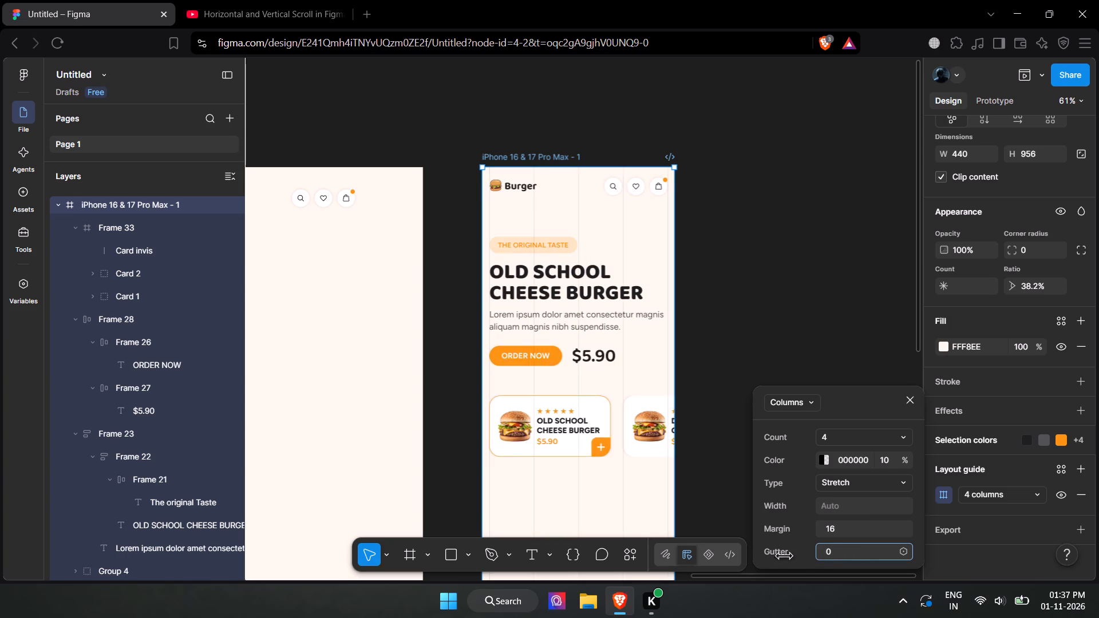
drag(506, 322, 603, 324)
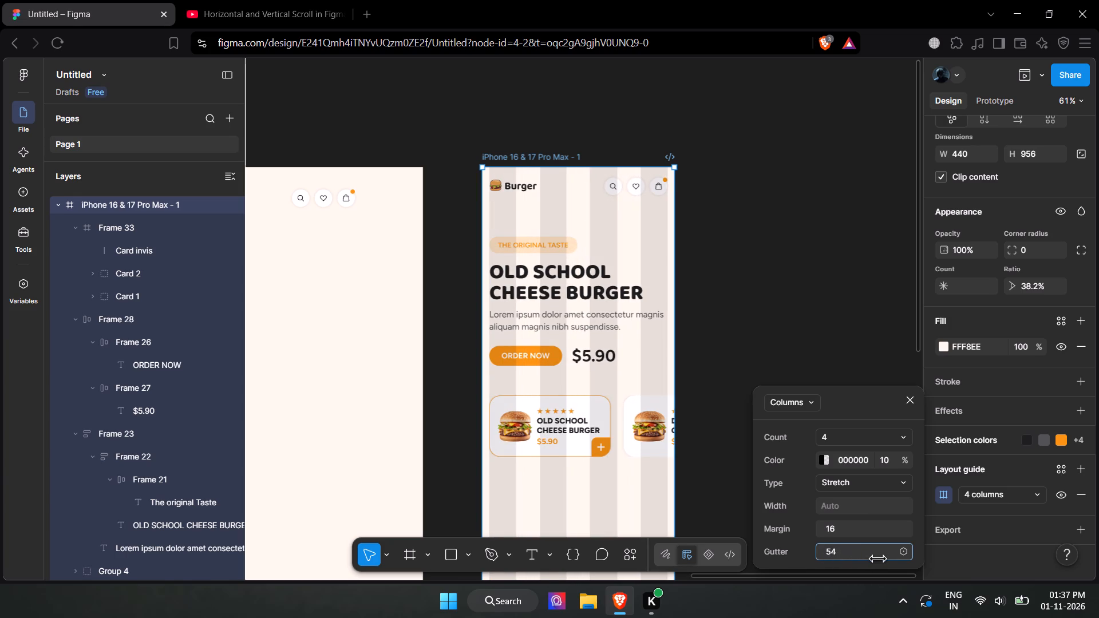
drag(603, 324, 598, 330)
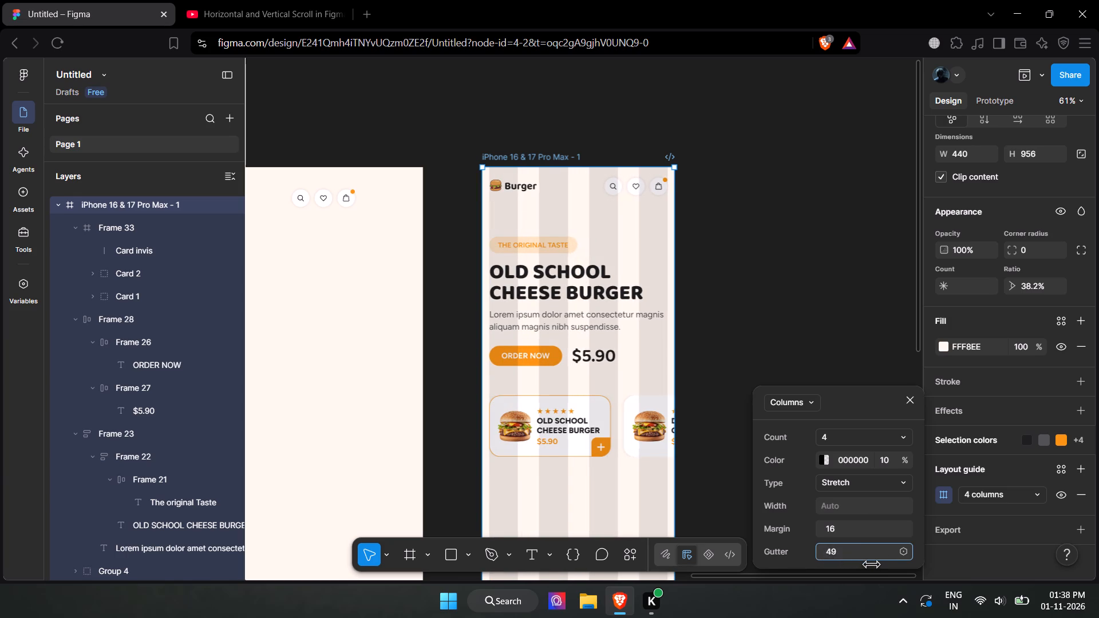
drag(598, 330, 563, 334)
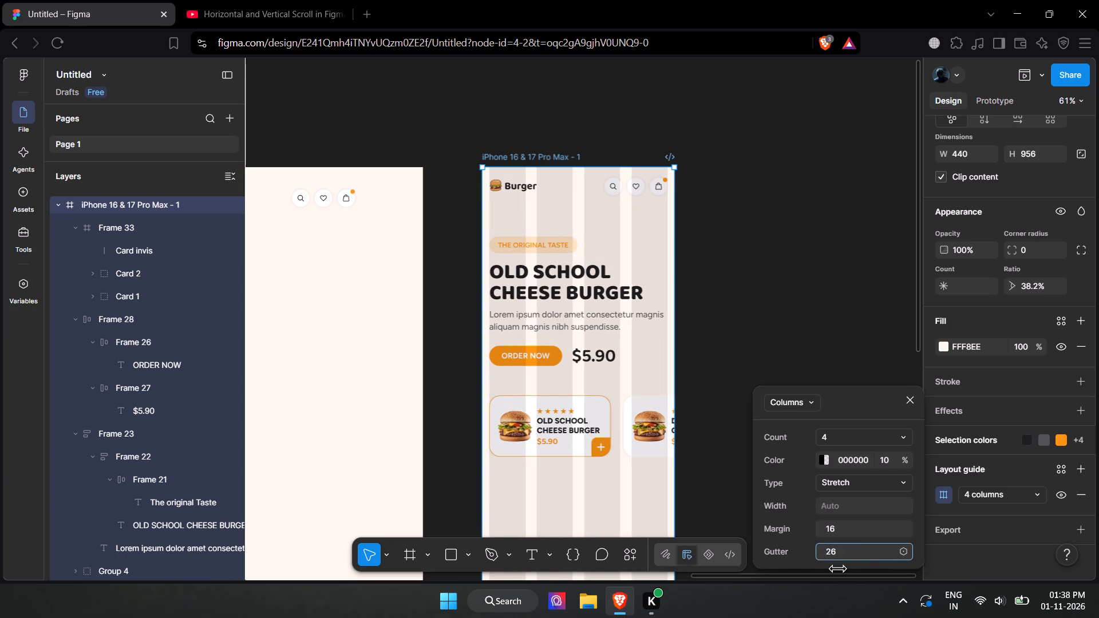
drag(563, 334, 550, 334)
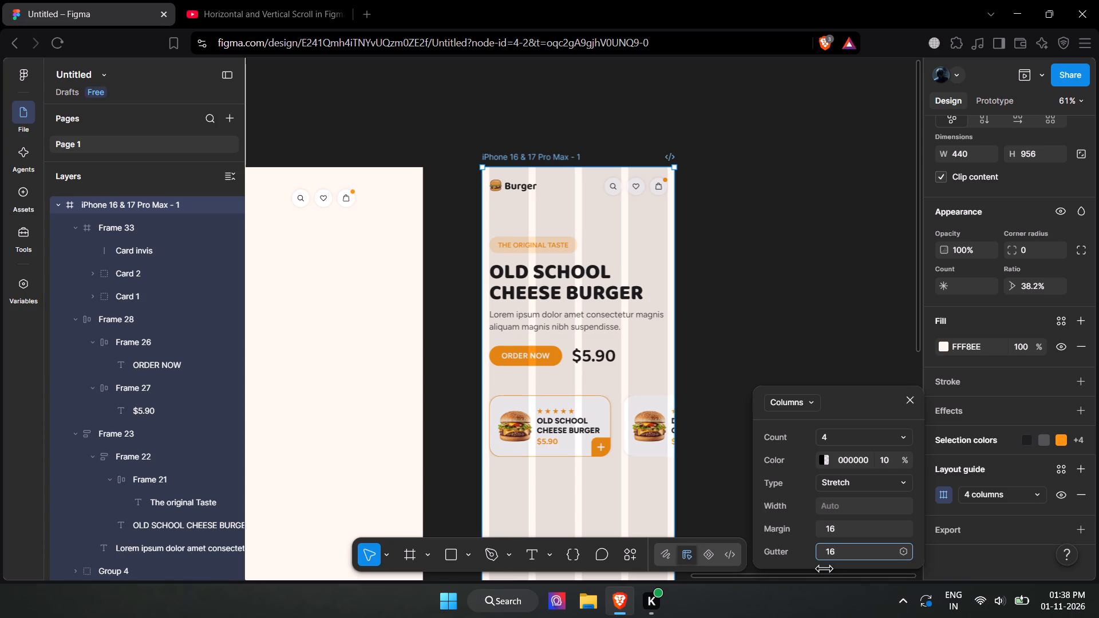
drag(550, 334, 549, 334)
Set the iPhone frame's column guide margin to 20.
click(794, 520)
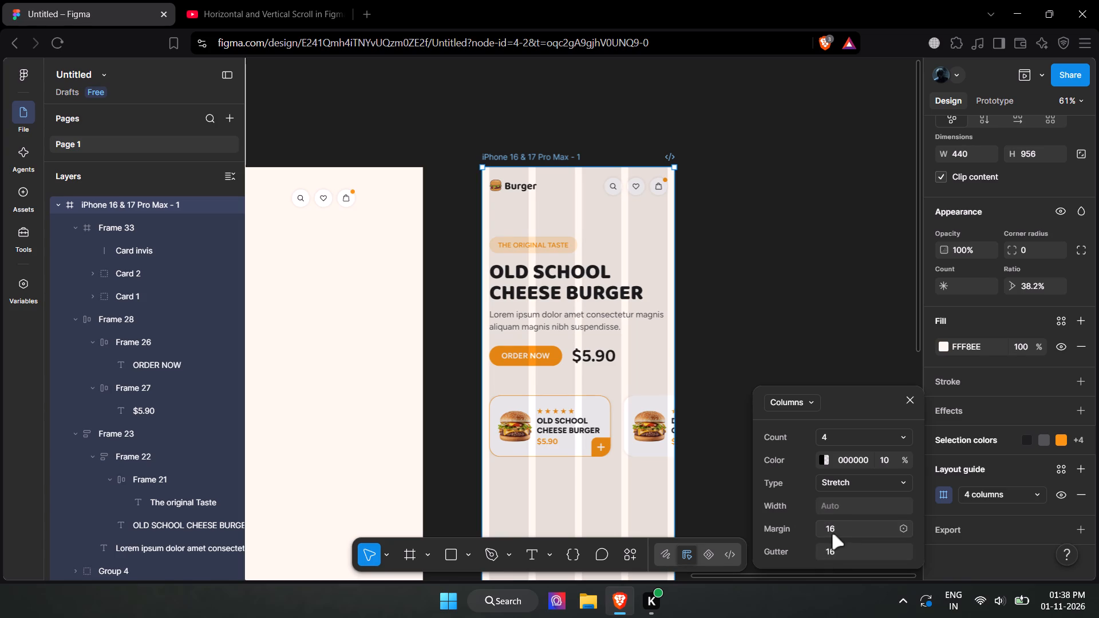
click(830, 531)
key(2)
key(0)
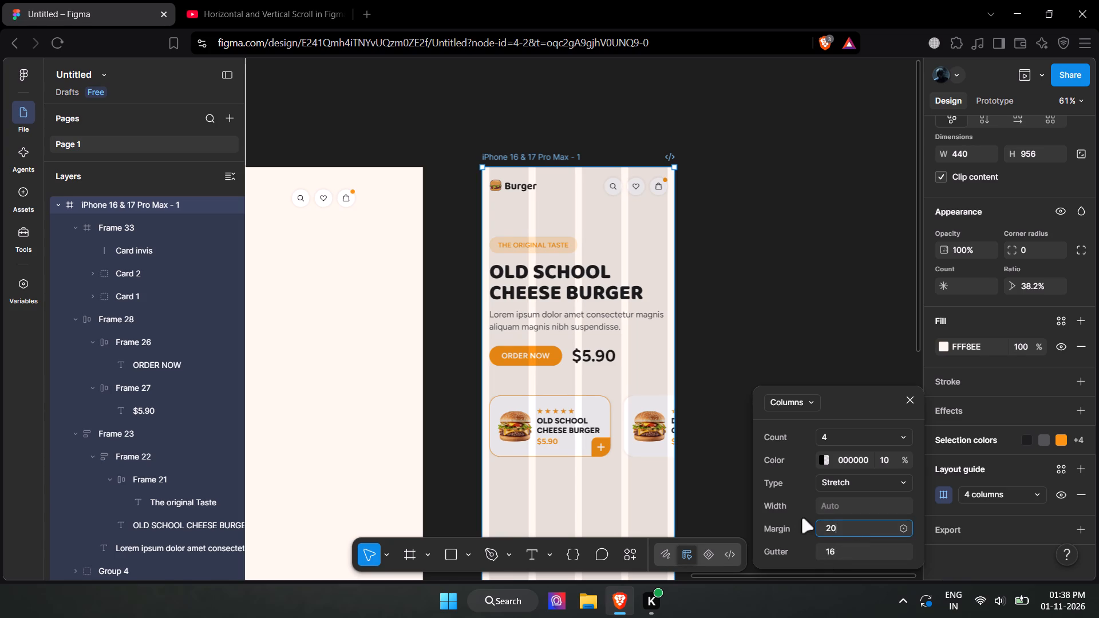
click(800, 510)
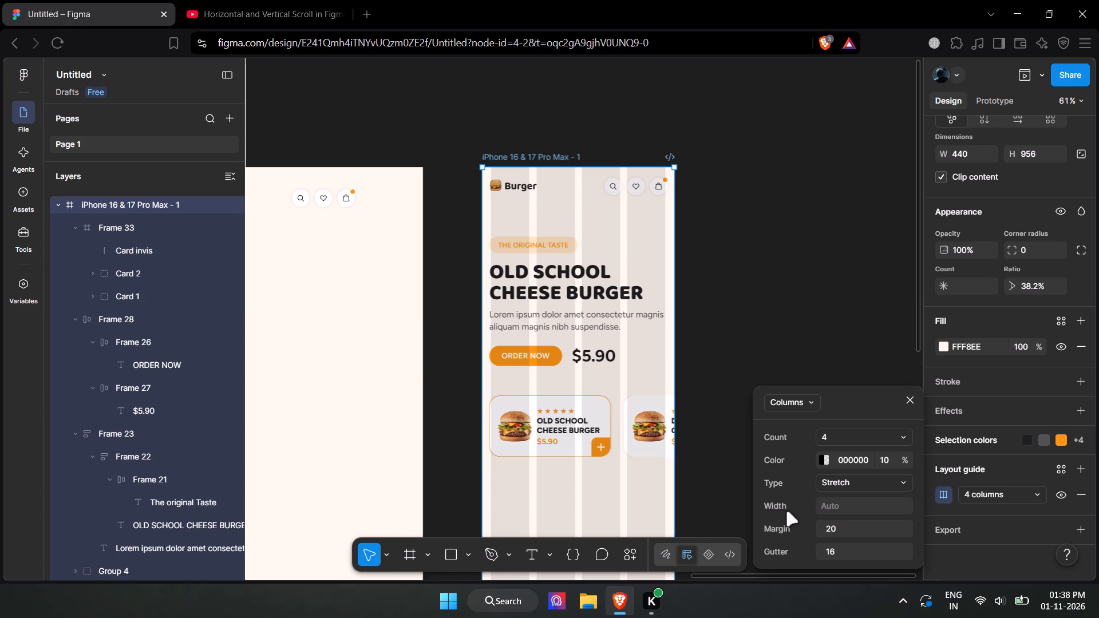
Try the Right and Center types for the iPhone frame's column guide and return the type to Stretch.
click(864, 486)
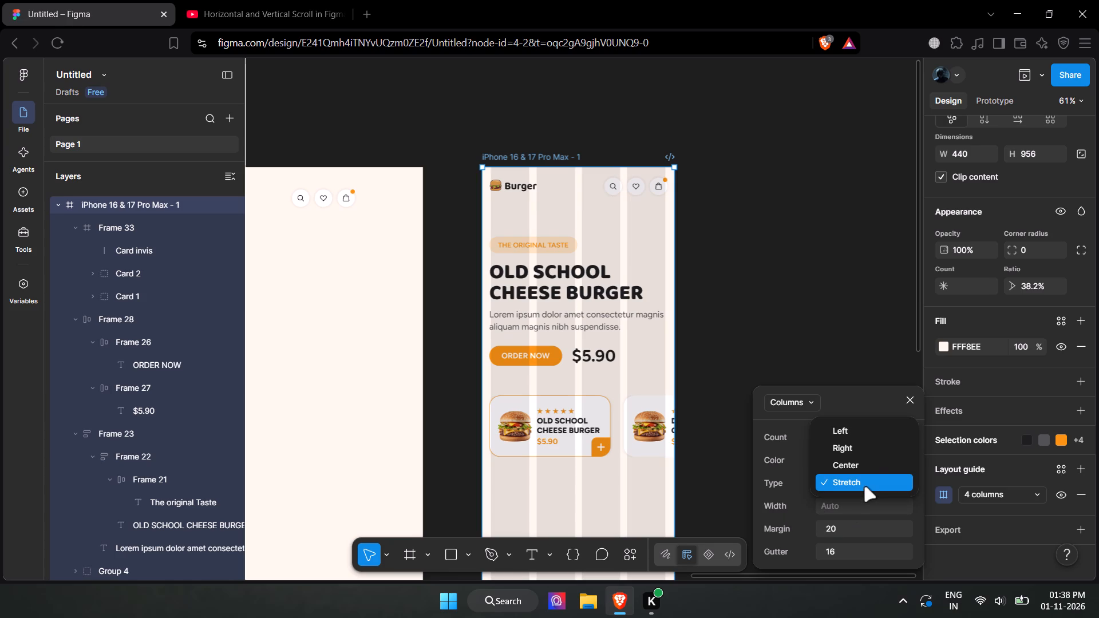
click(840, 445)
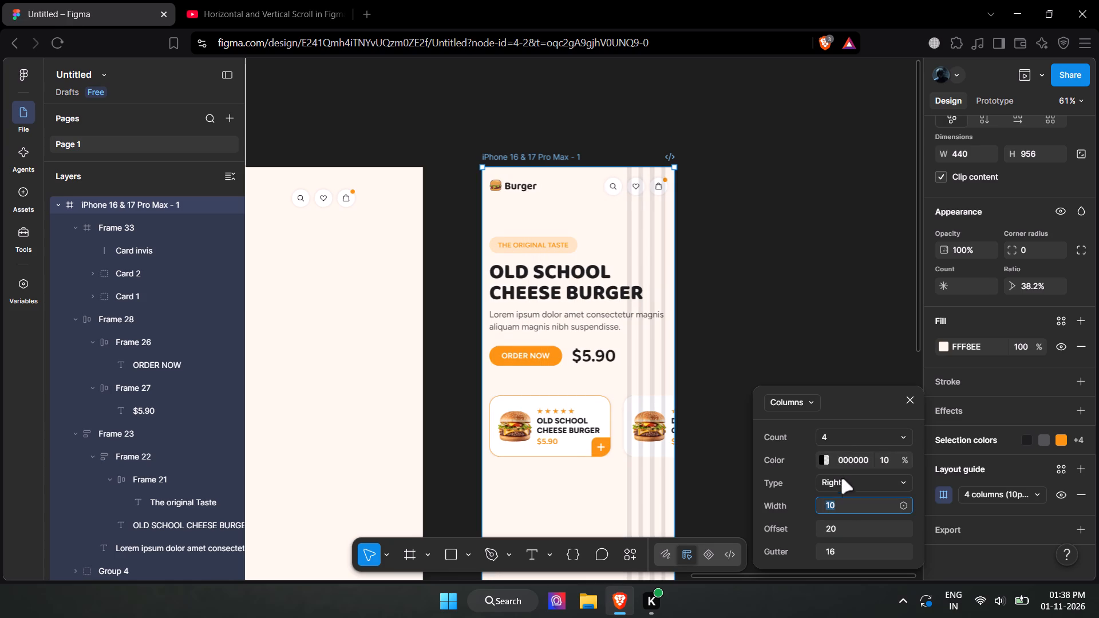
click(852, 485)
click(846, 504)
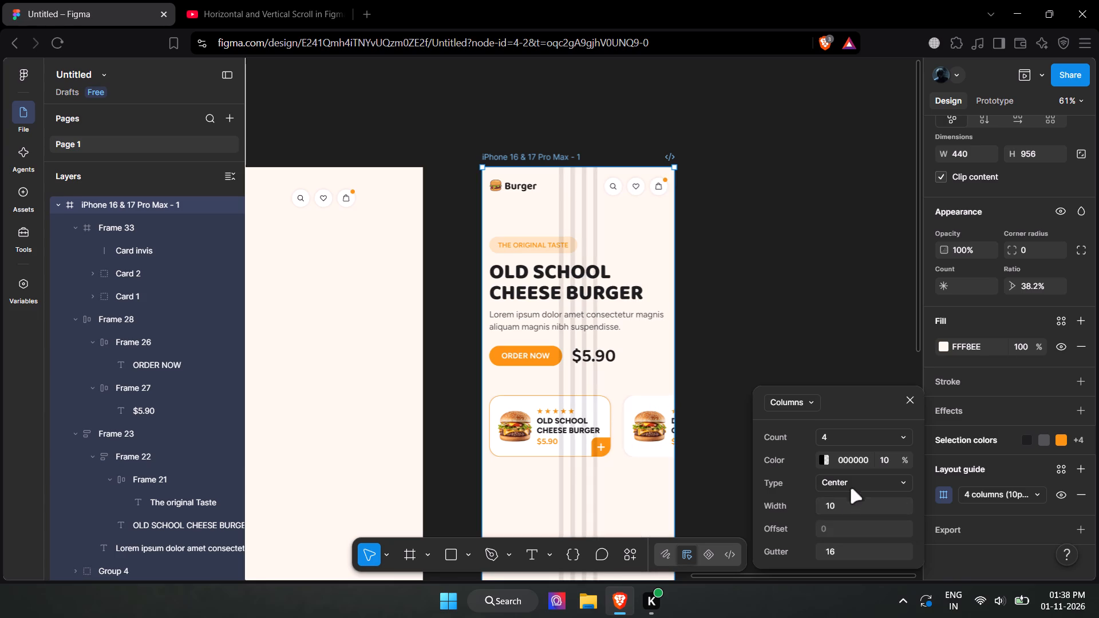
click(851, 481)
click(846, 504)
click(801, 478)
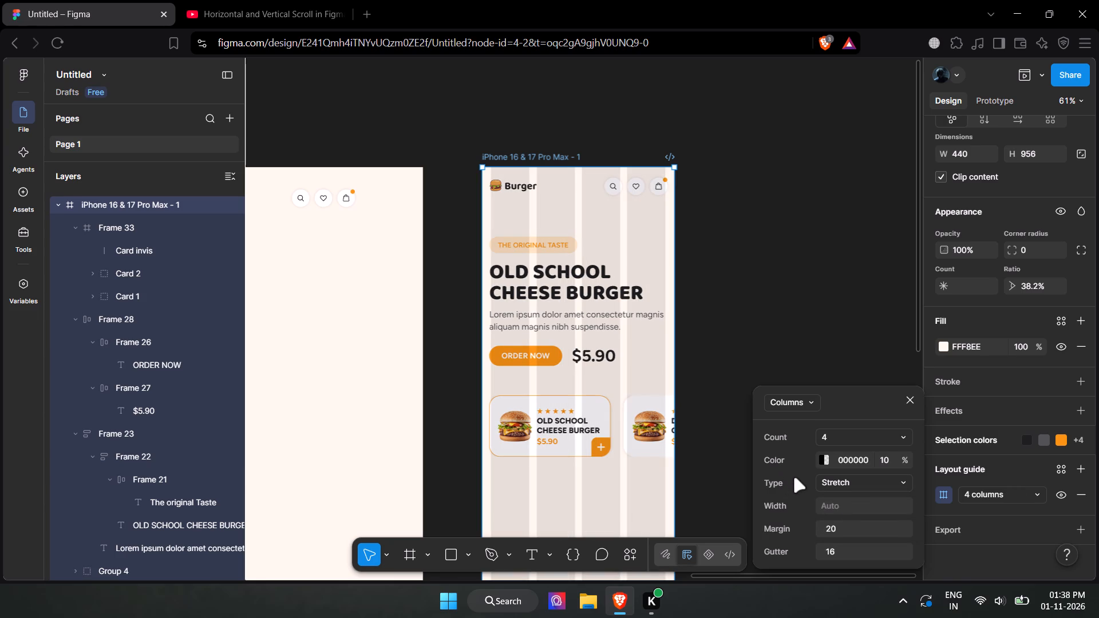
Set the iPhone frame's column guide margin to 16.
click(836, 528)
key(1)
key(6)
click(787, 486)
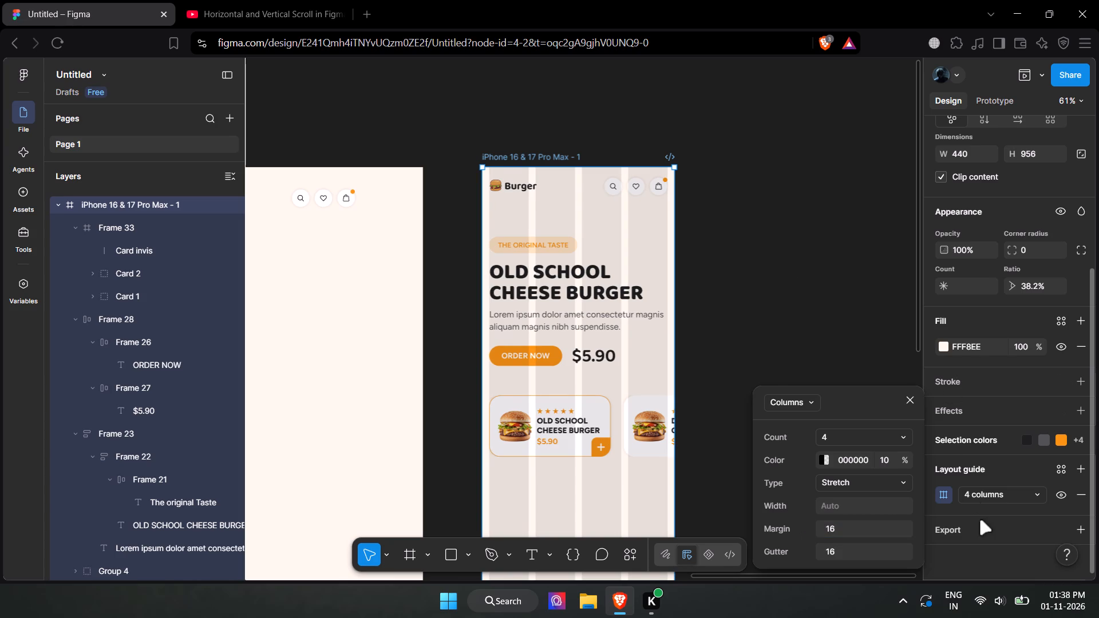
Hide the 4-column layout guide on the iPhone frame, deselect it and check the page down to the navigation bar.
click(1062, 500)
click(798, 359)
scroll(753, 349, down, 1)
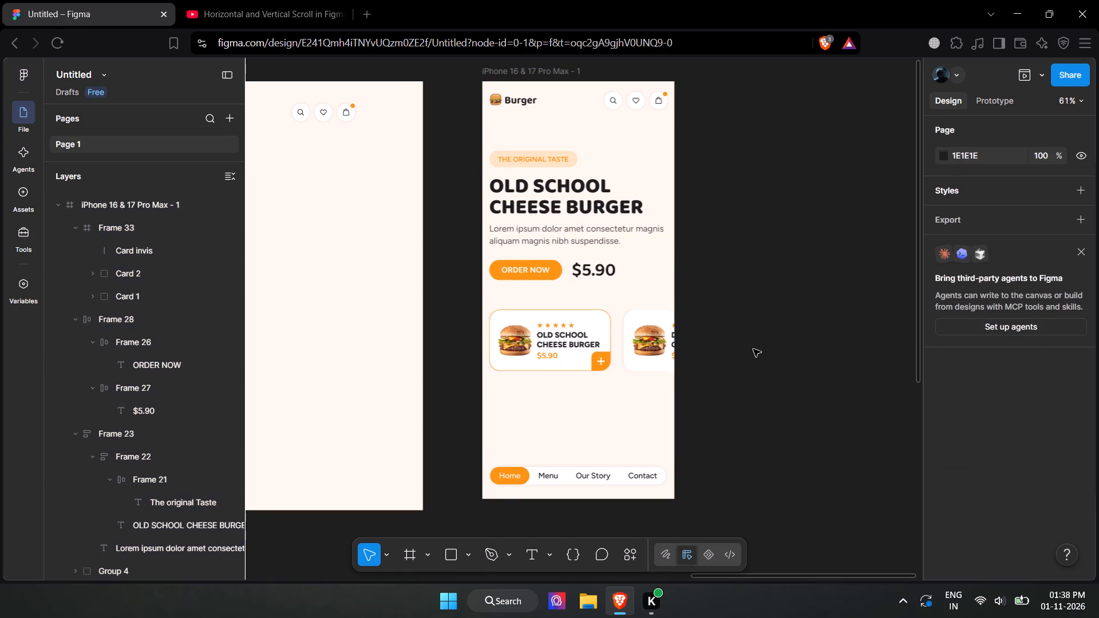
scroll(753, 347, up, 1)
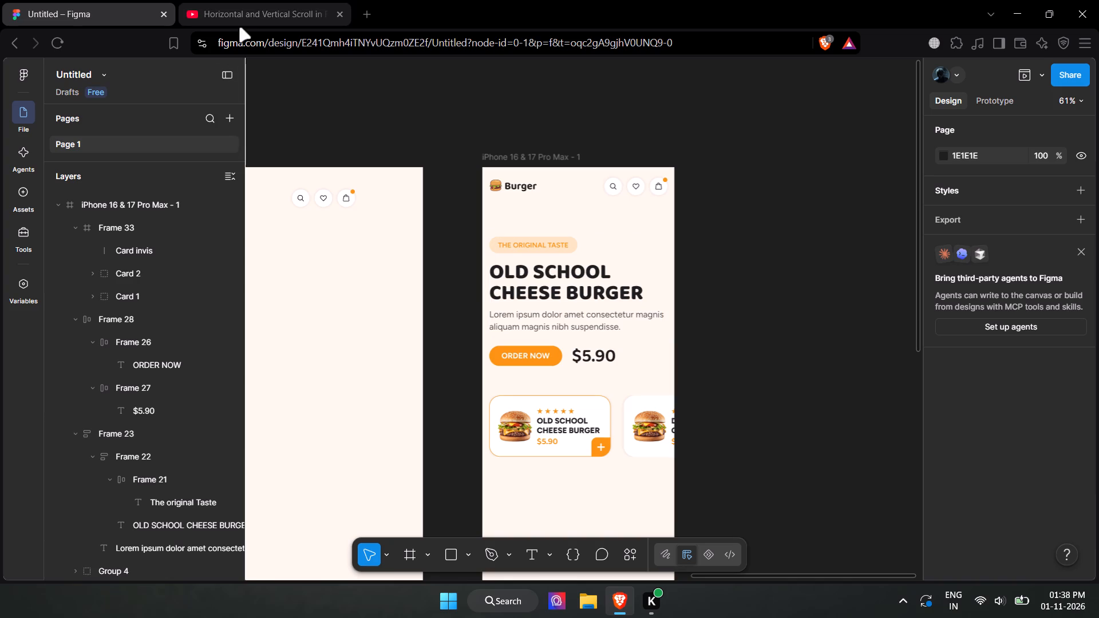
Close the YouTube tutorial on horizontal and vertical scrolling in Figma.
click(239, 27)
click(341, 18)
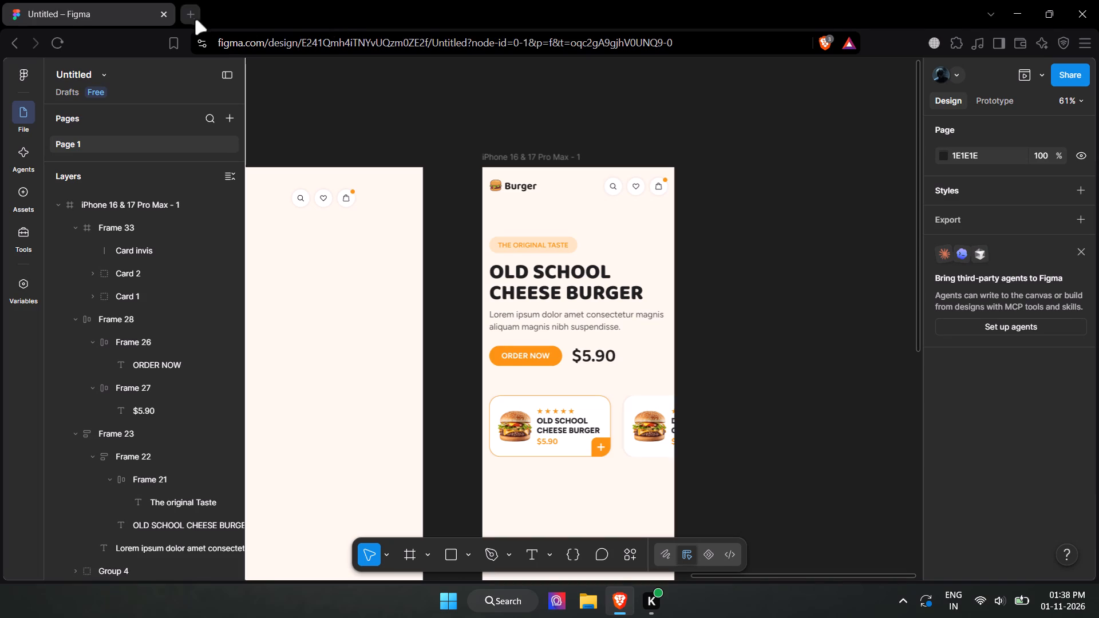
Save the Untitled design file with nothing selected on the canvas.
click(480, 141)
click(370, 125)
click(416, 130)
key(ctrl+s)
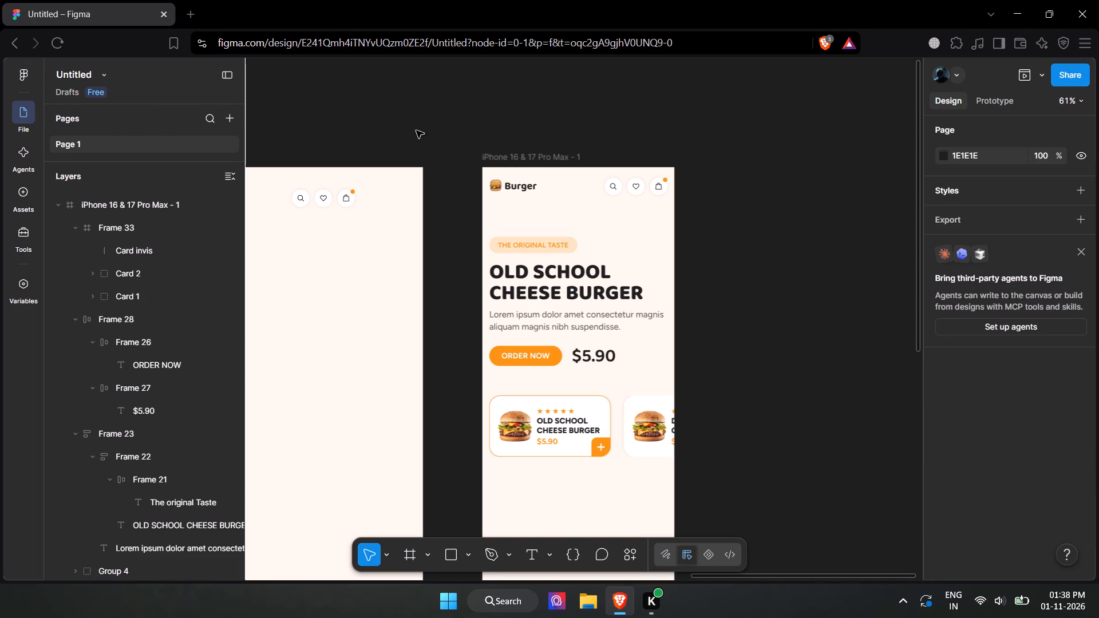